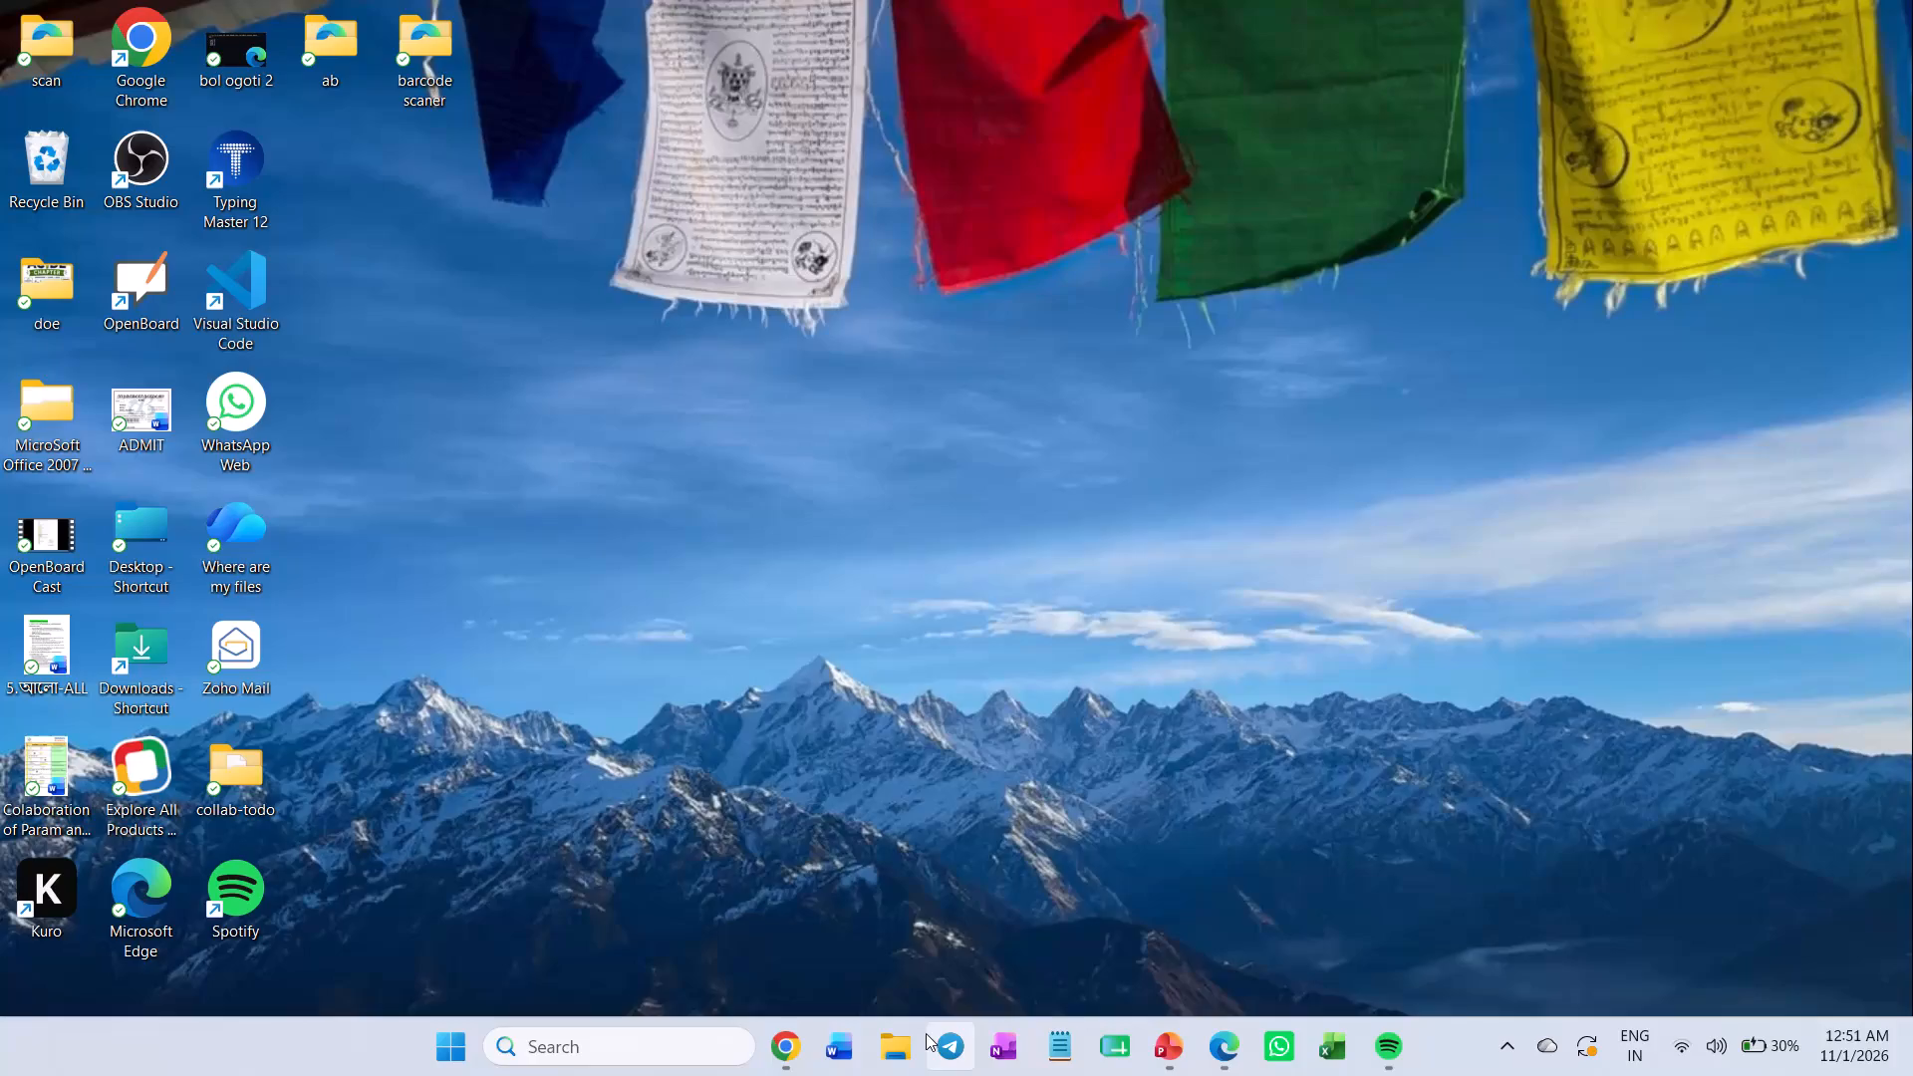
# Switch to Google Sheets, close the duplicate window and maximize the remaining one.
pyautogui.click(1117, 1030)
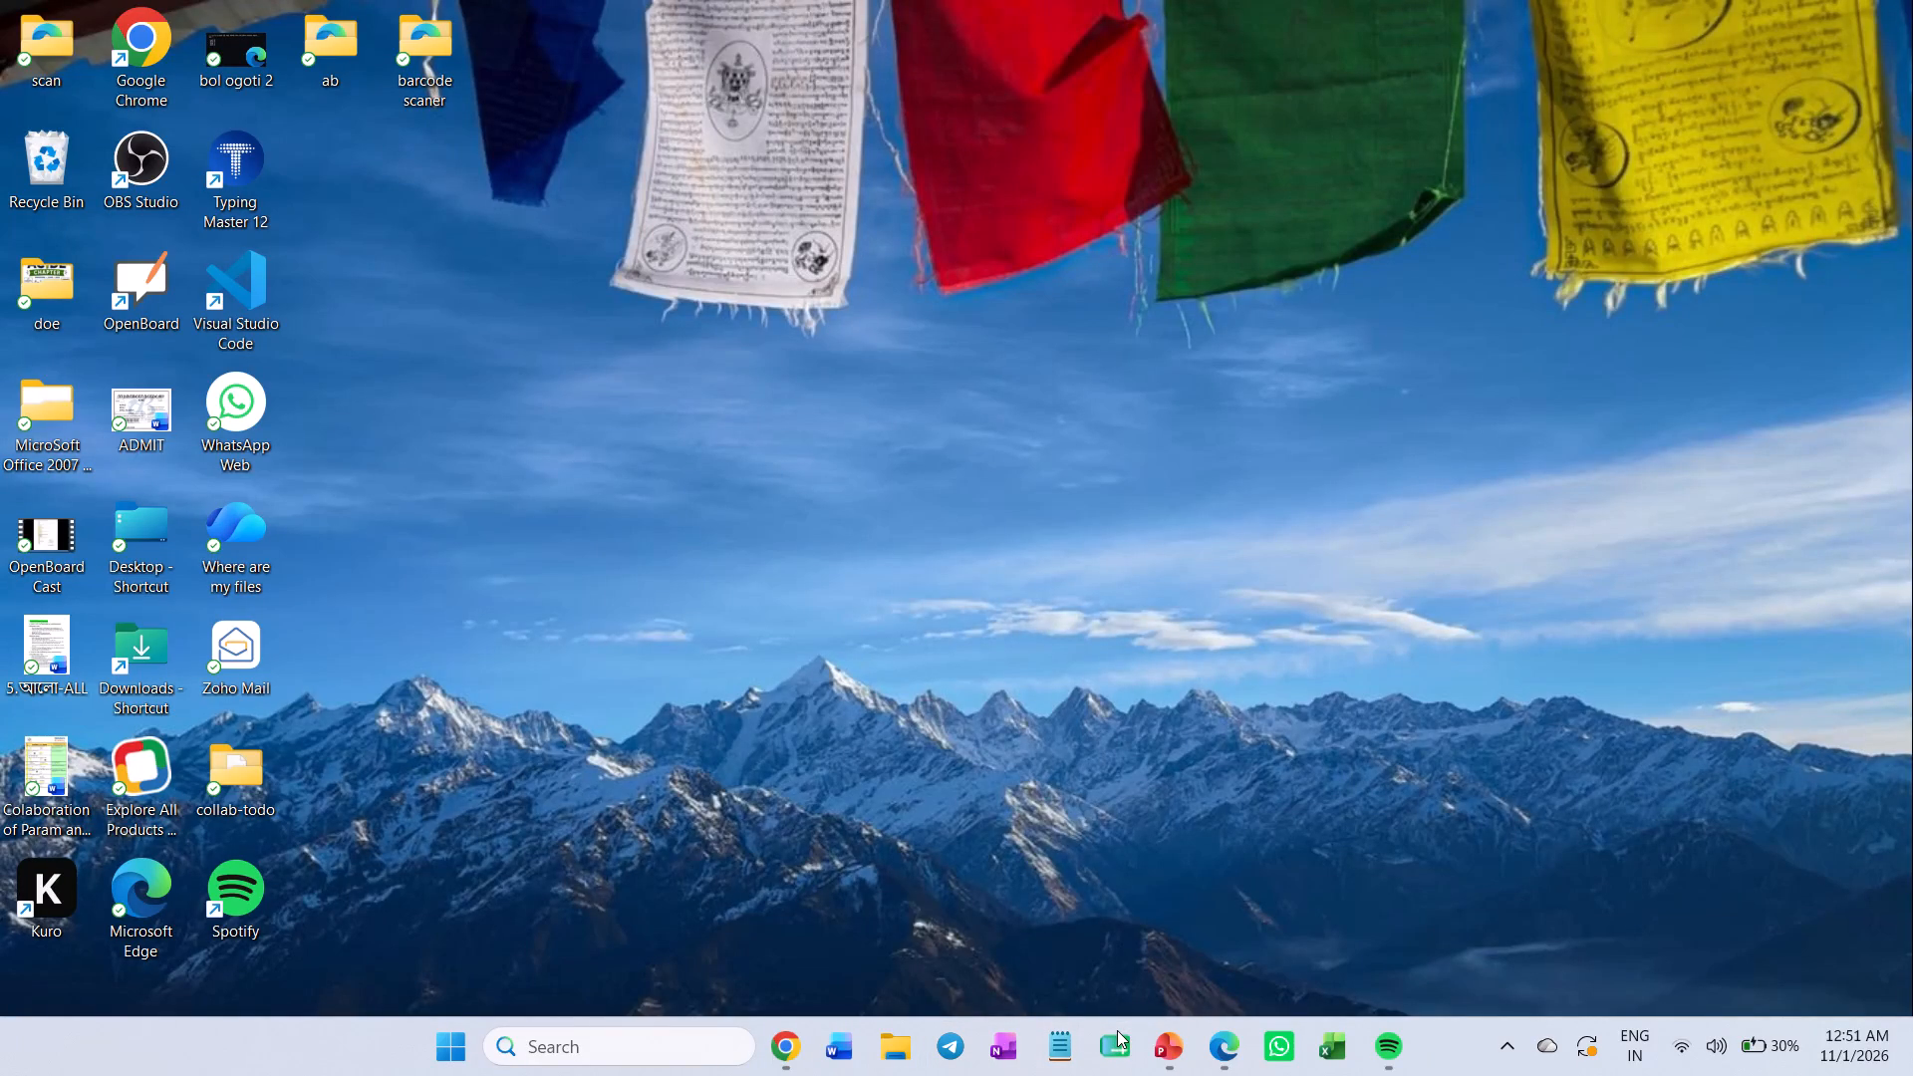
pyautogui.click(1117, 1030)
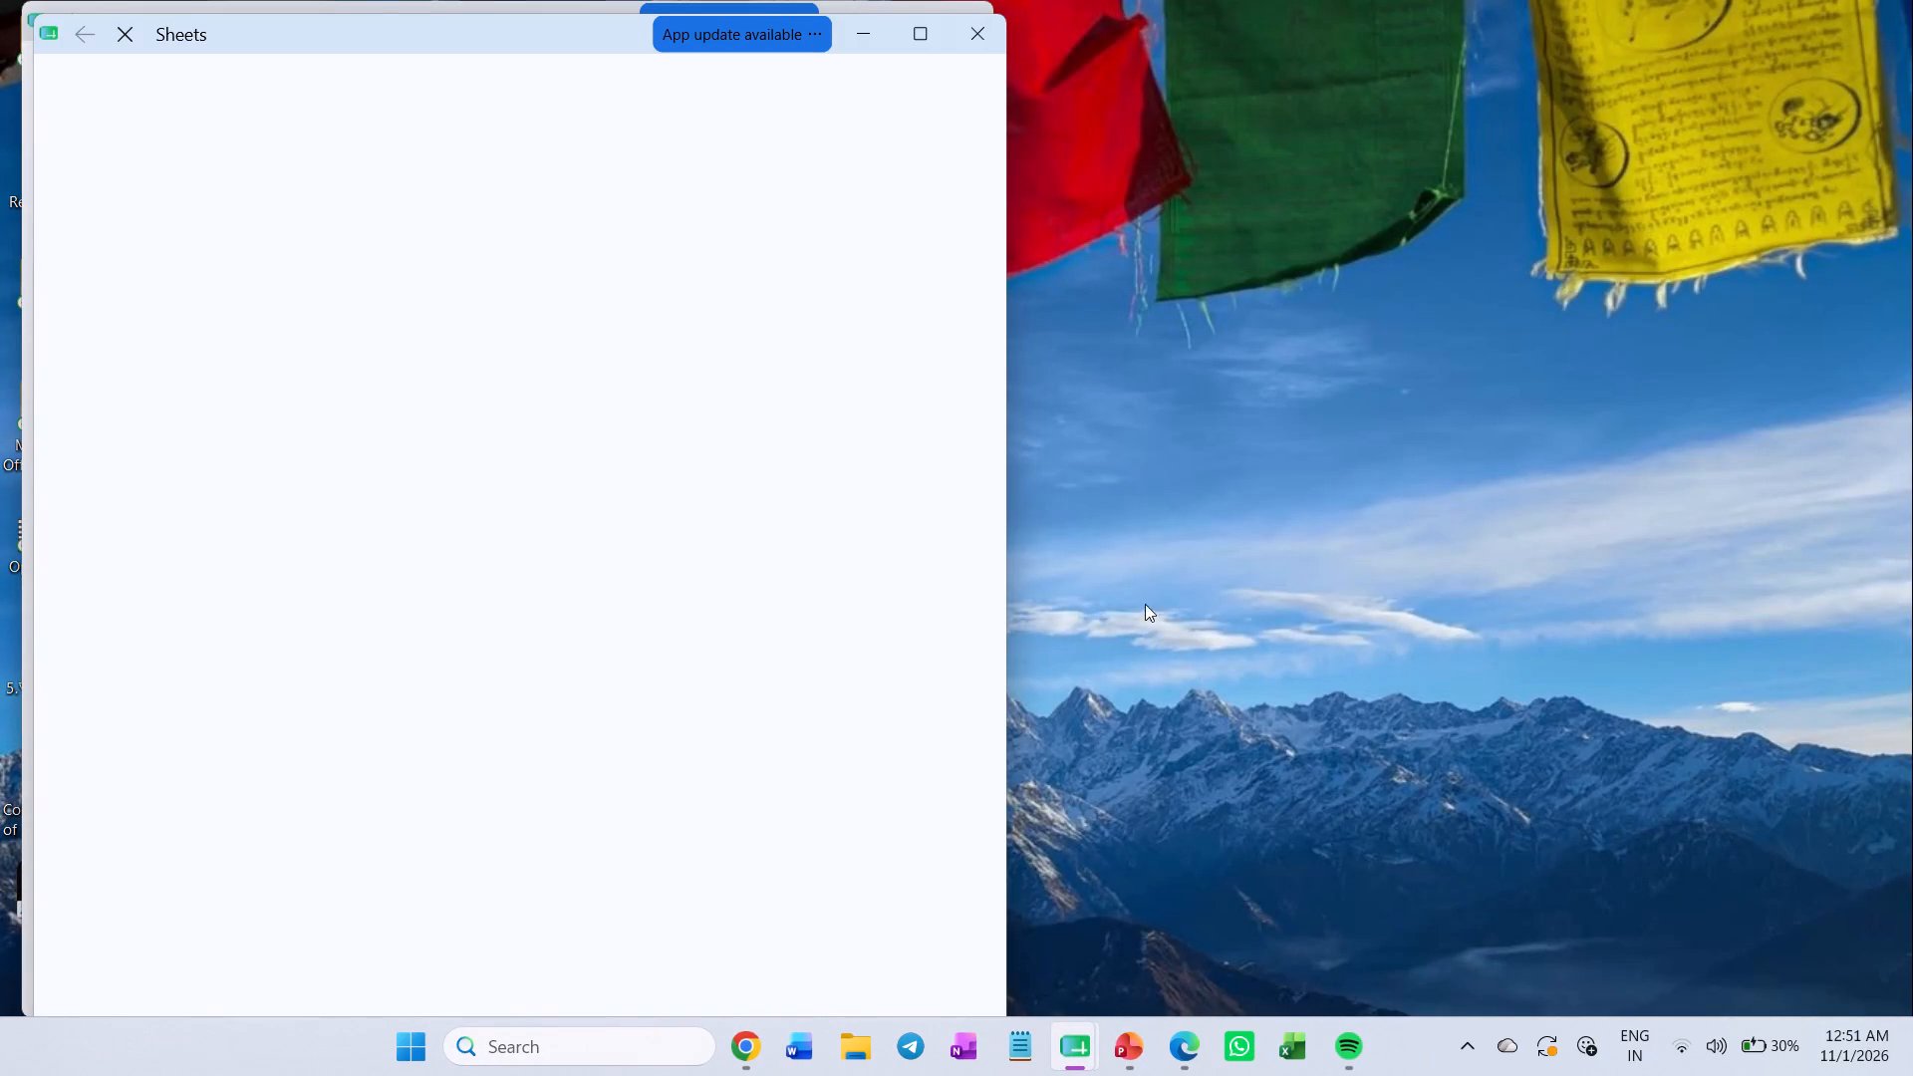
pyautogui.click(986, 23)
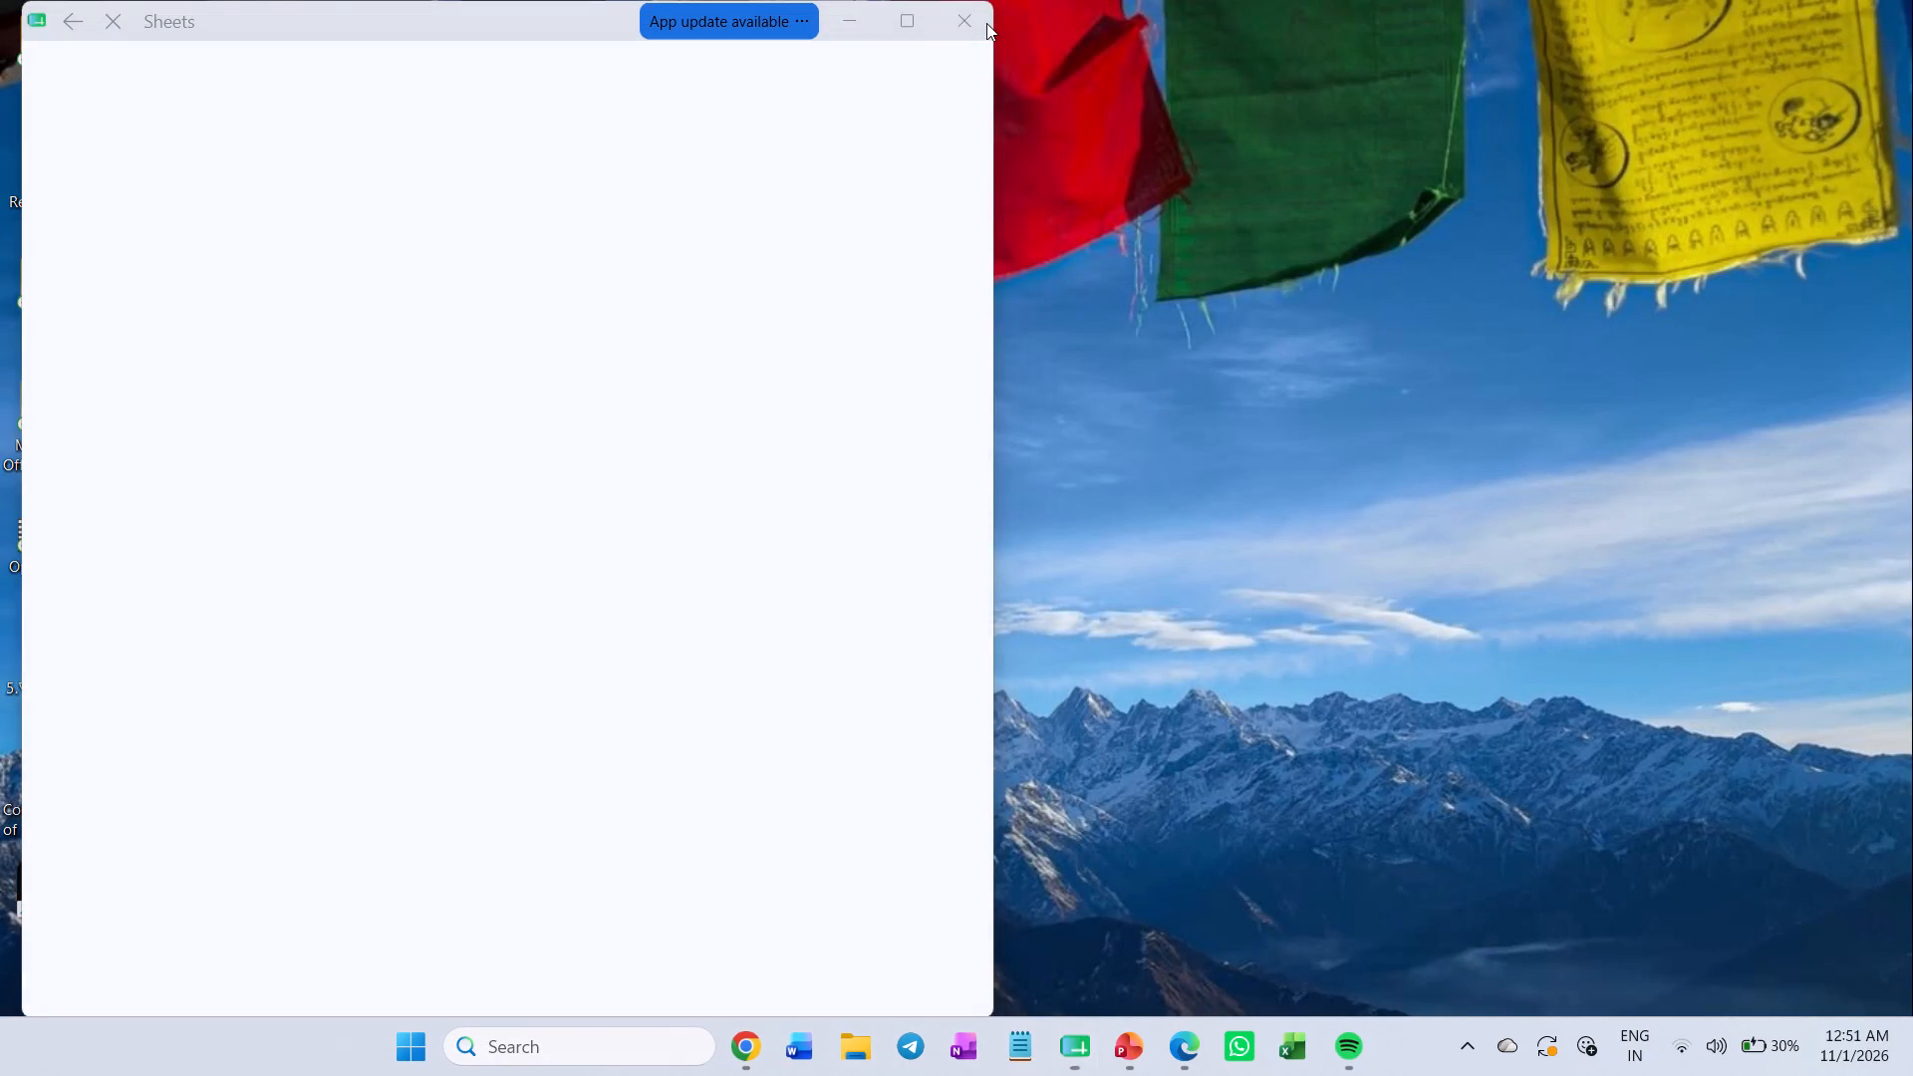
pyautogui.click(907, 12)
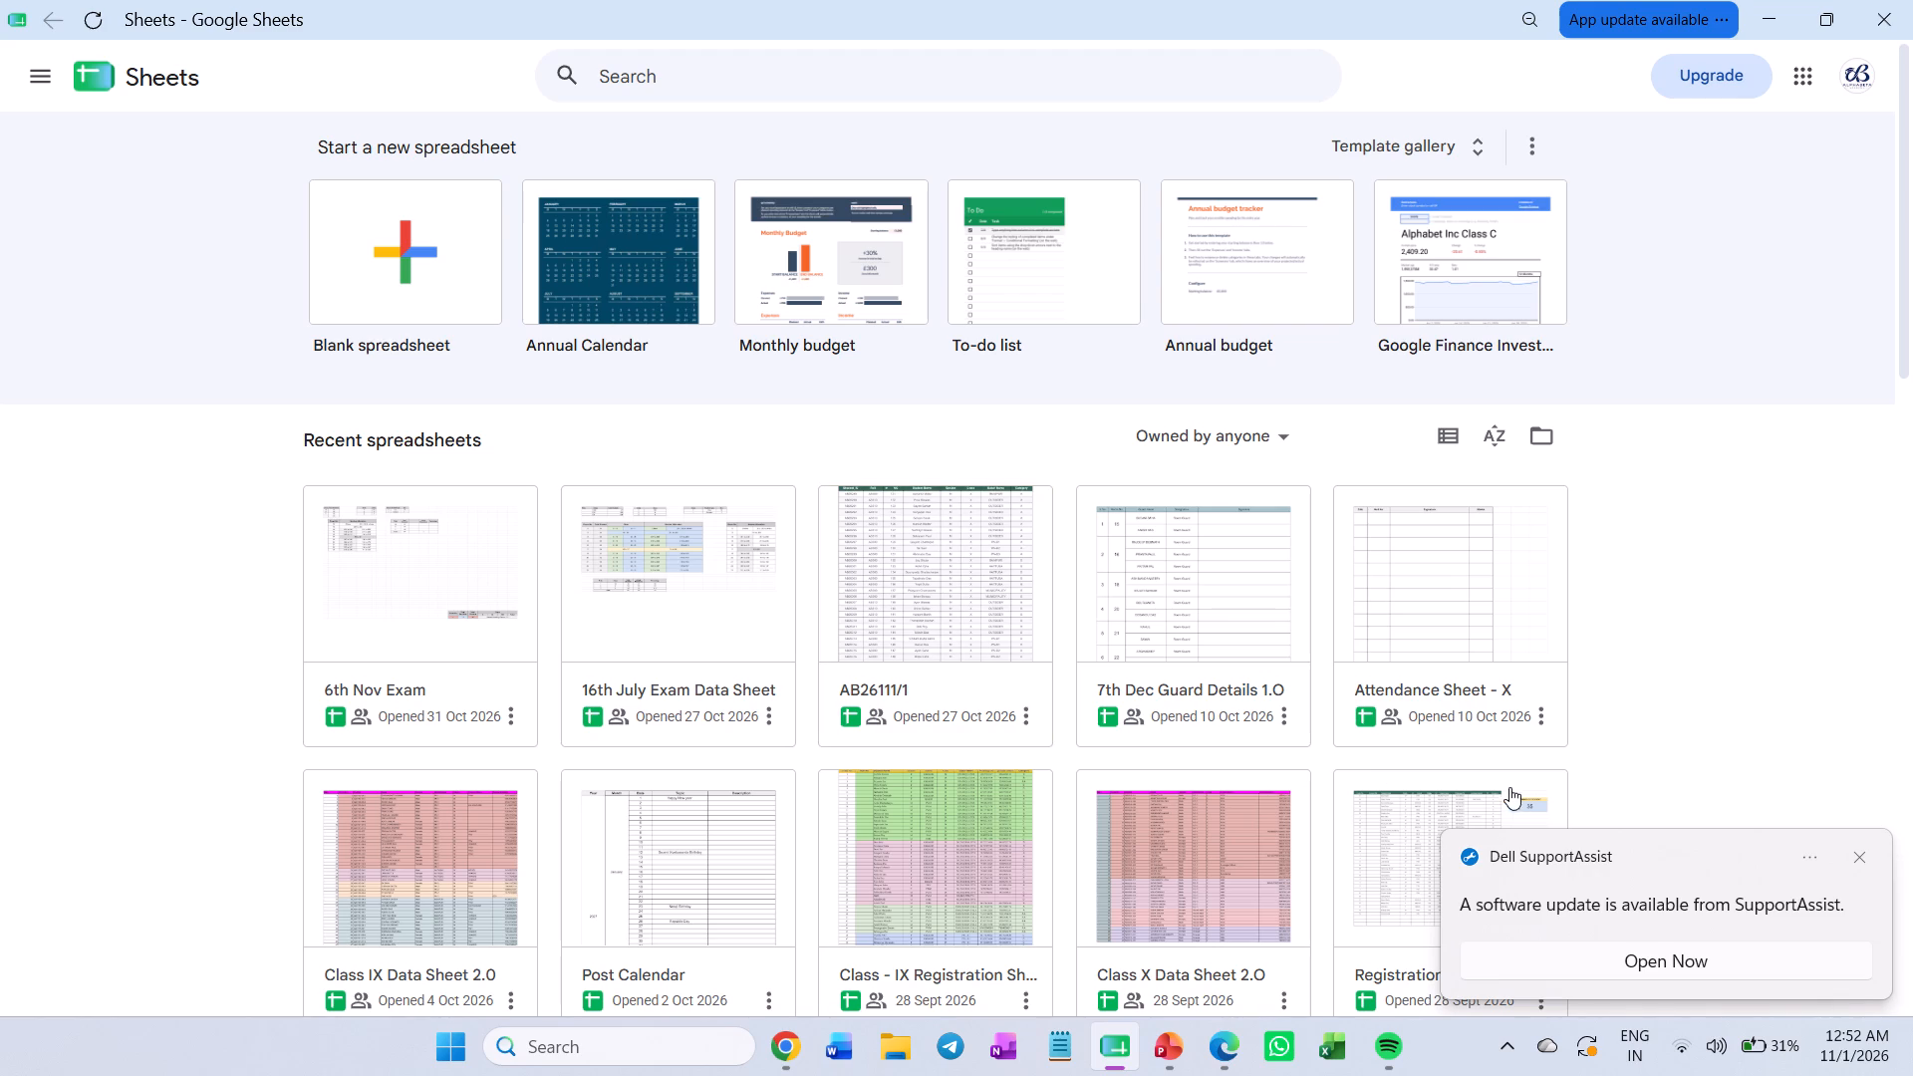
# Open the Post Calendar spreadsheet and review the topics listed by date from January to July.
pyautogui.click(705, 887)
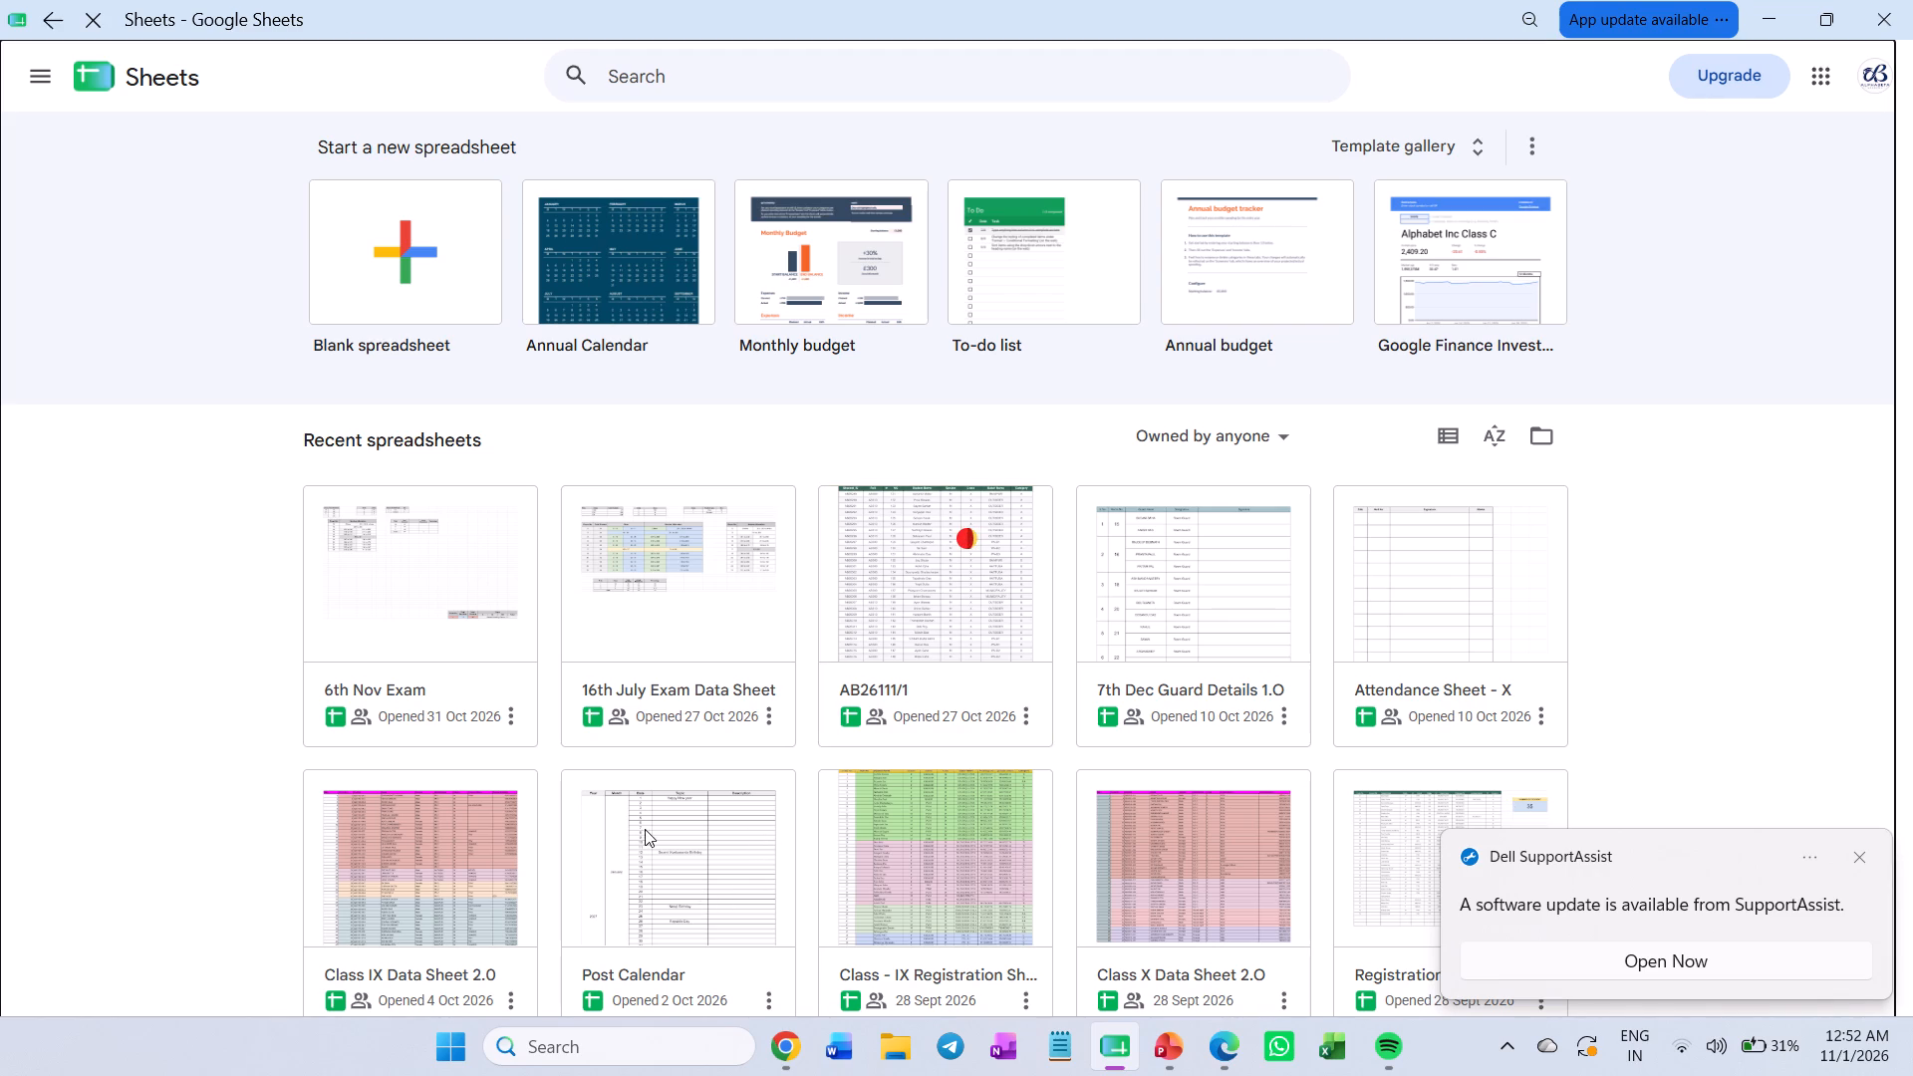
pyautogui.scroll(-3, 662, 792)
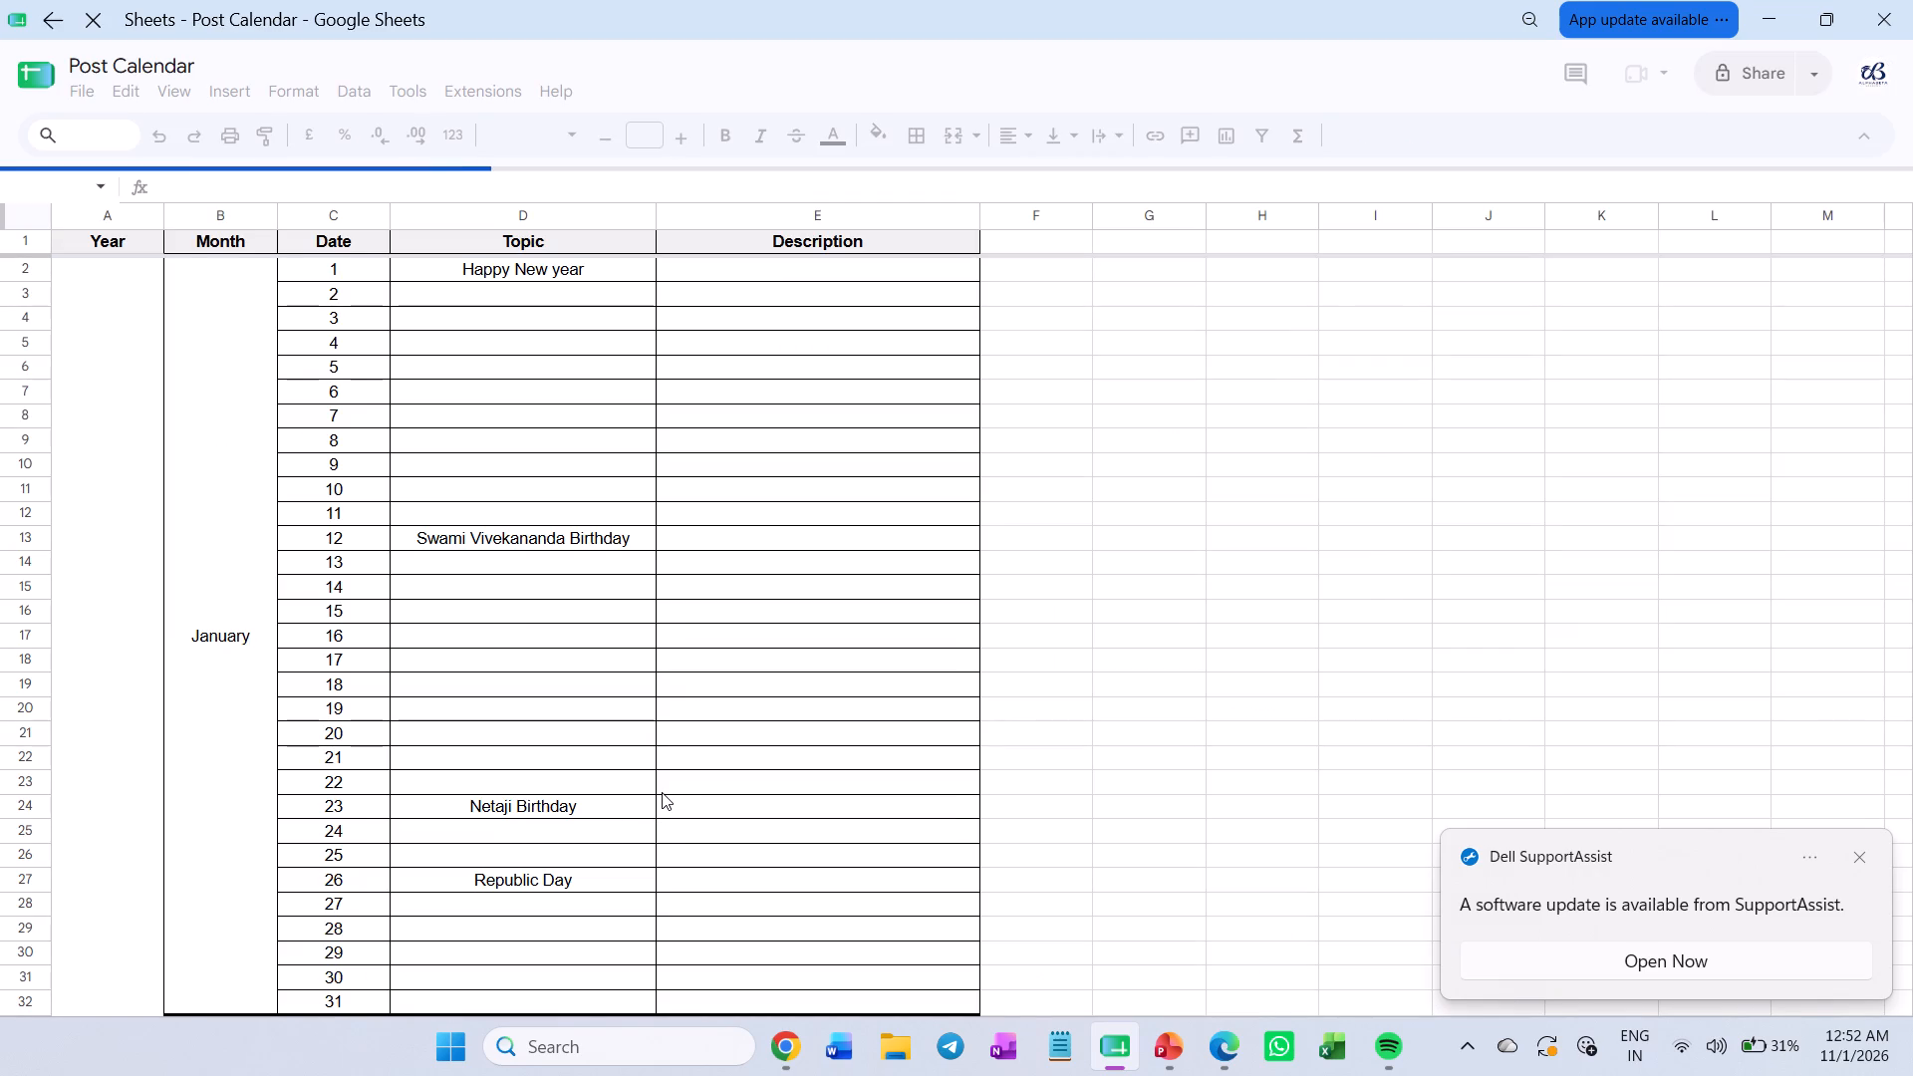
pyautogui.scroll(-7, 662, 792)
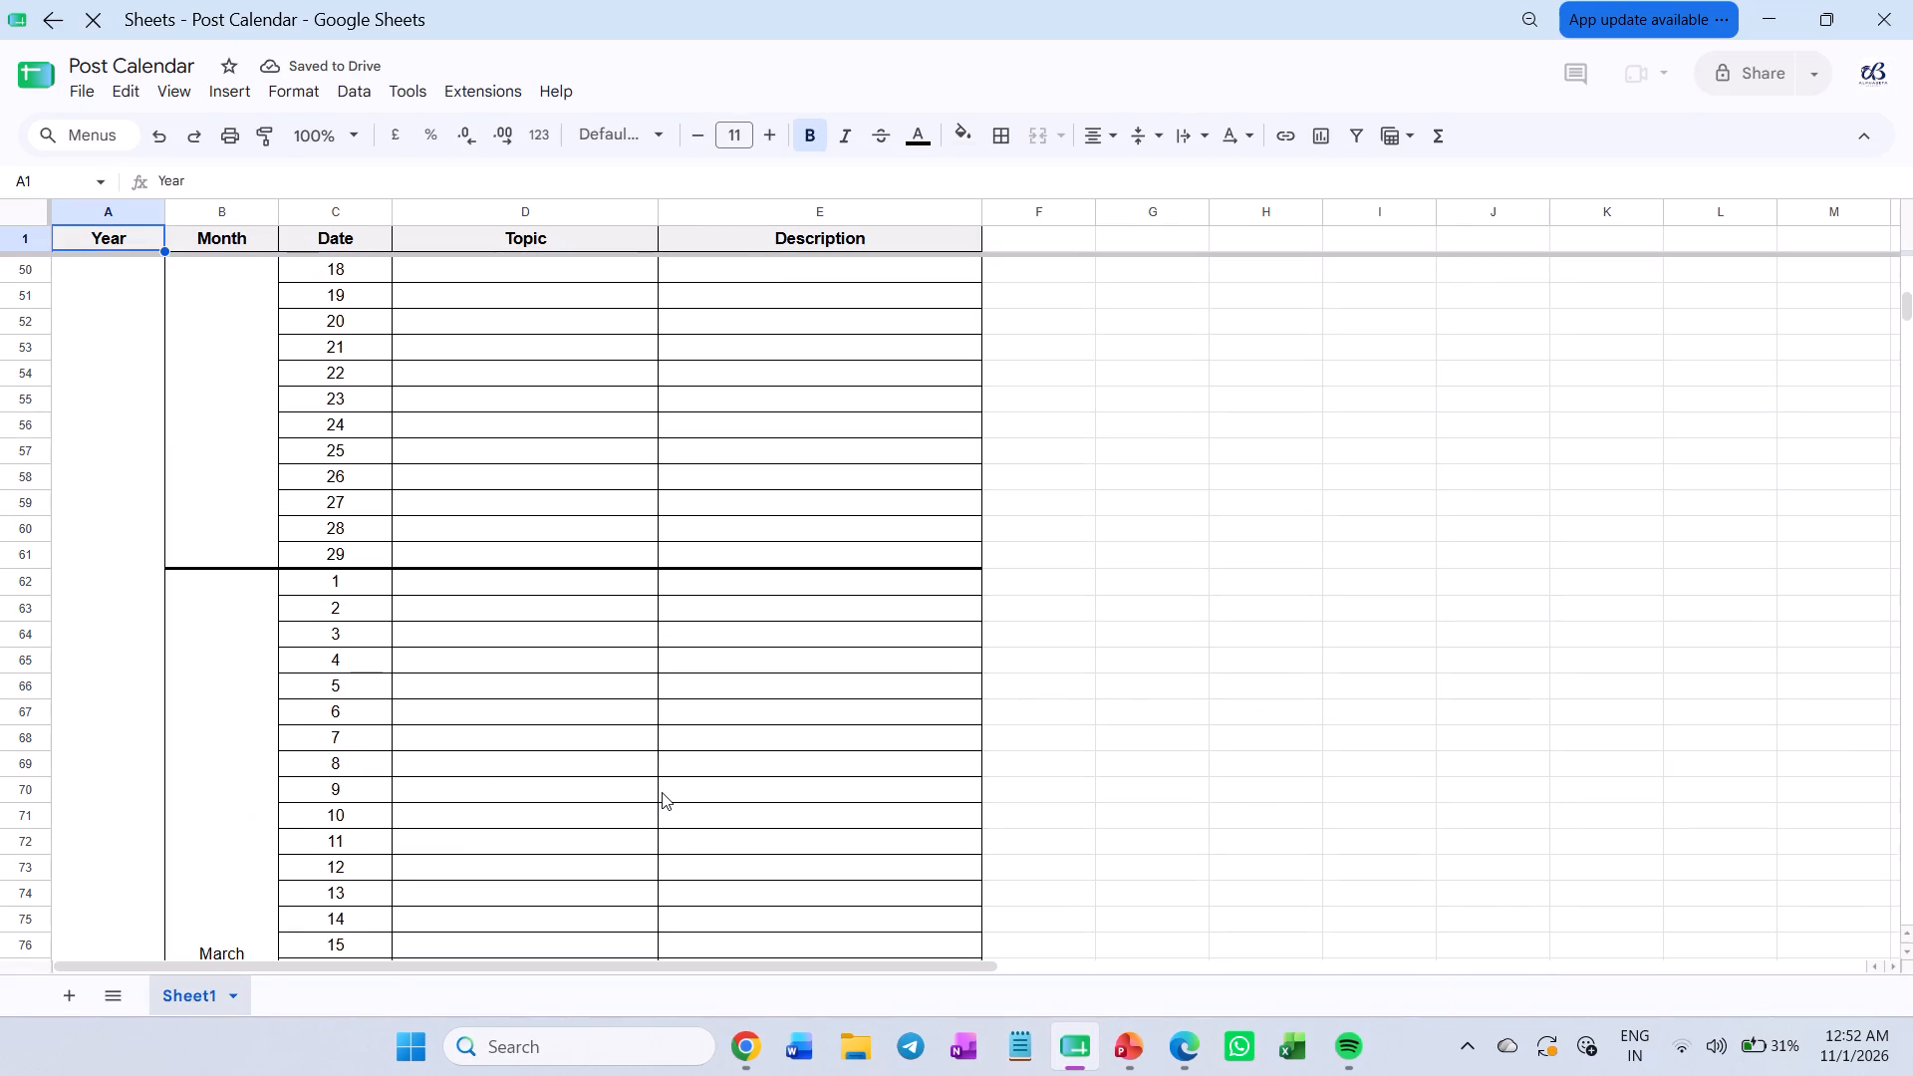
pyautogui.scroll(-6, 662, 792)
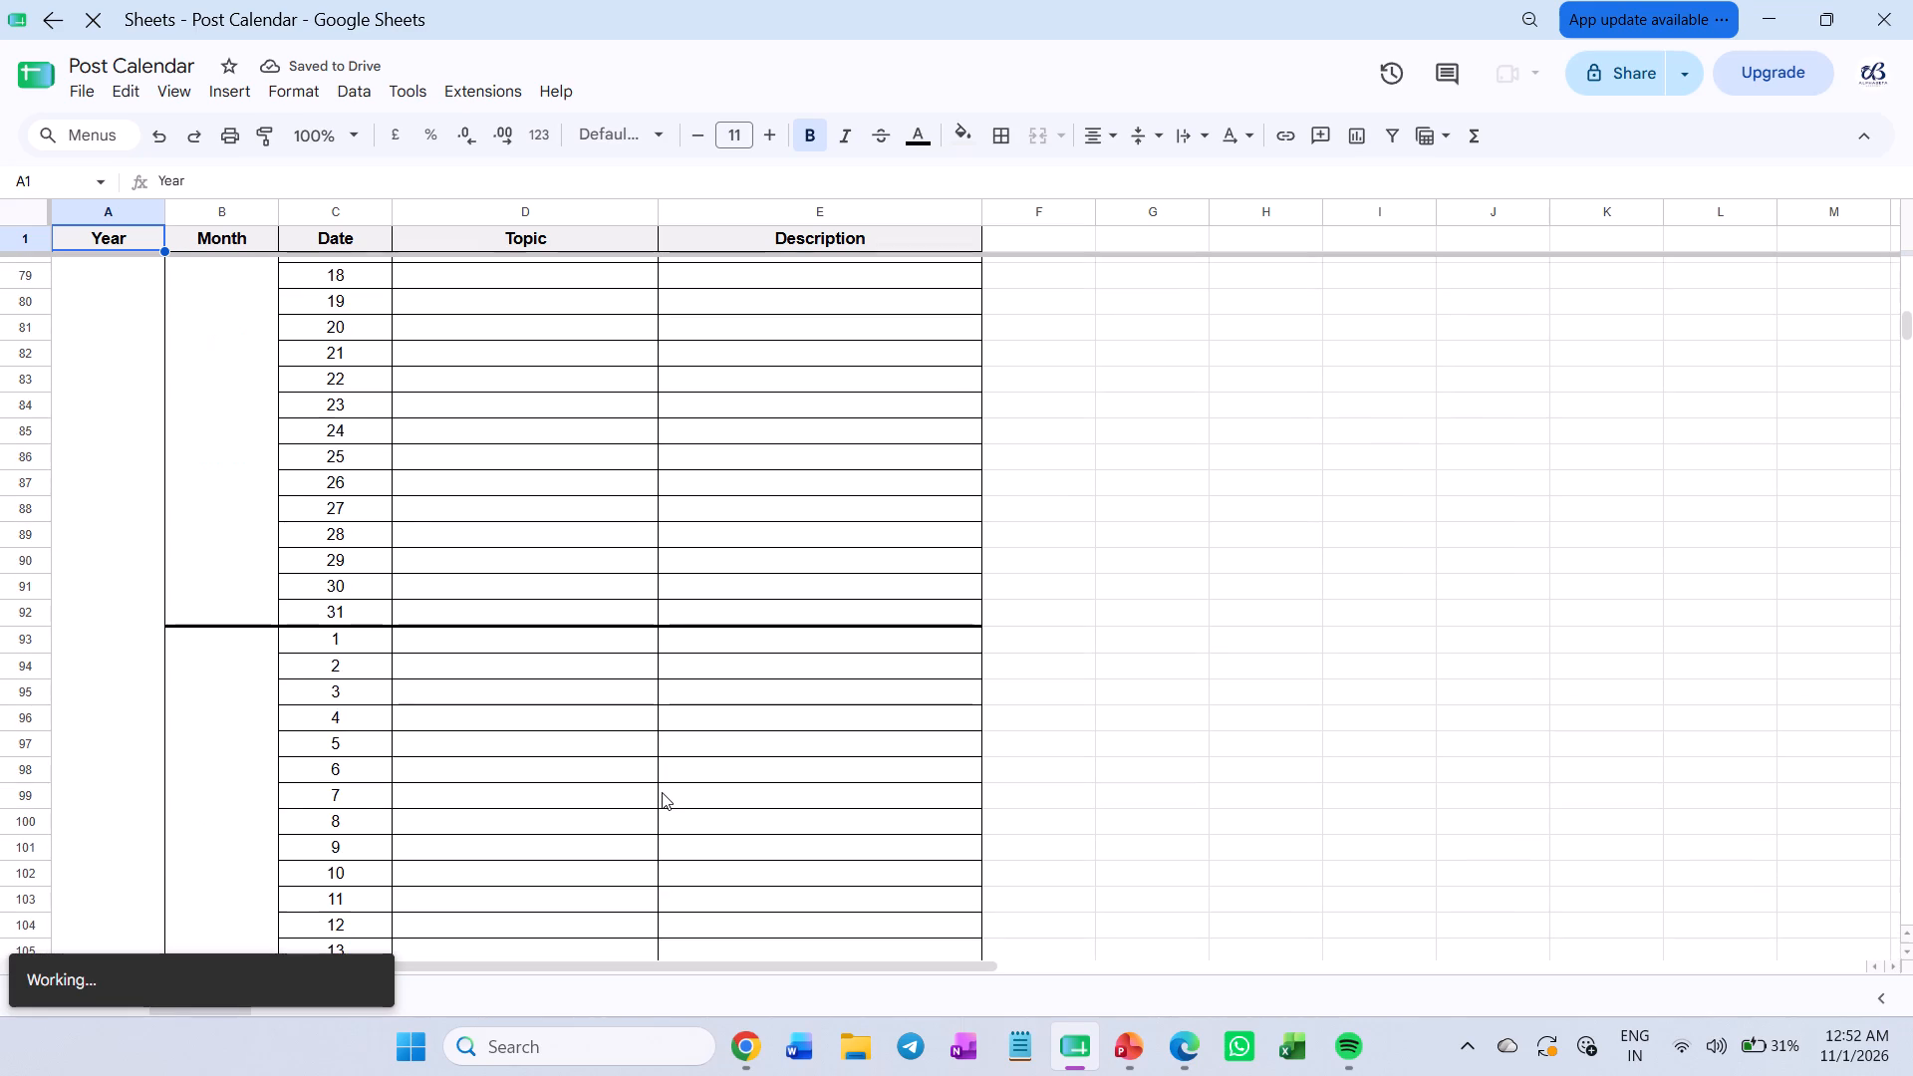
pyautogui.scroll(-6, 662, 792)
pyautogui.scroll(3, 662, 792)
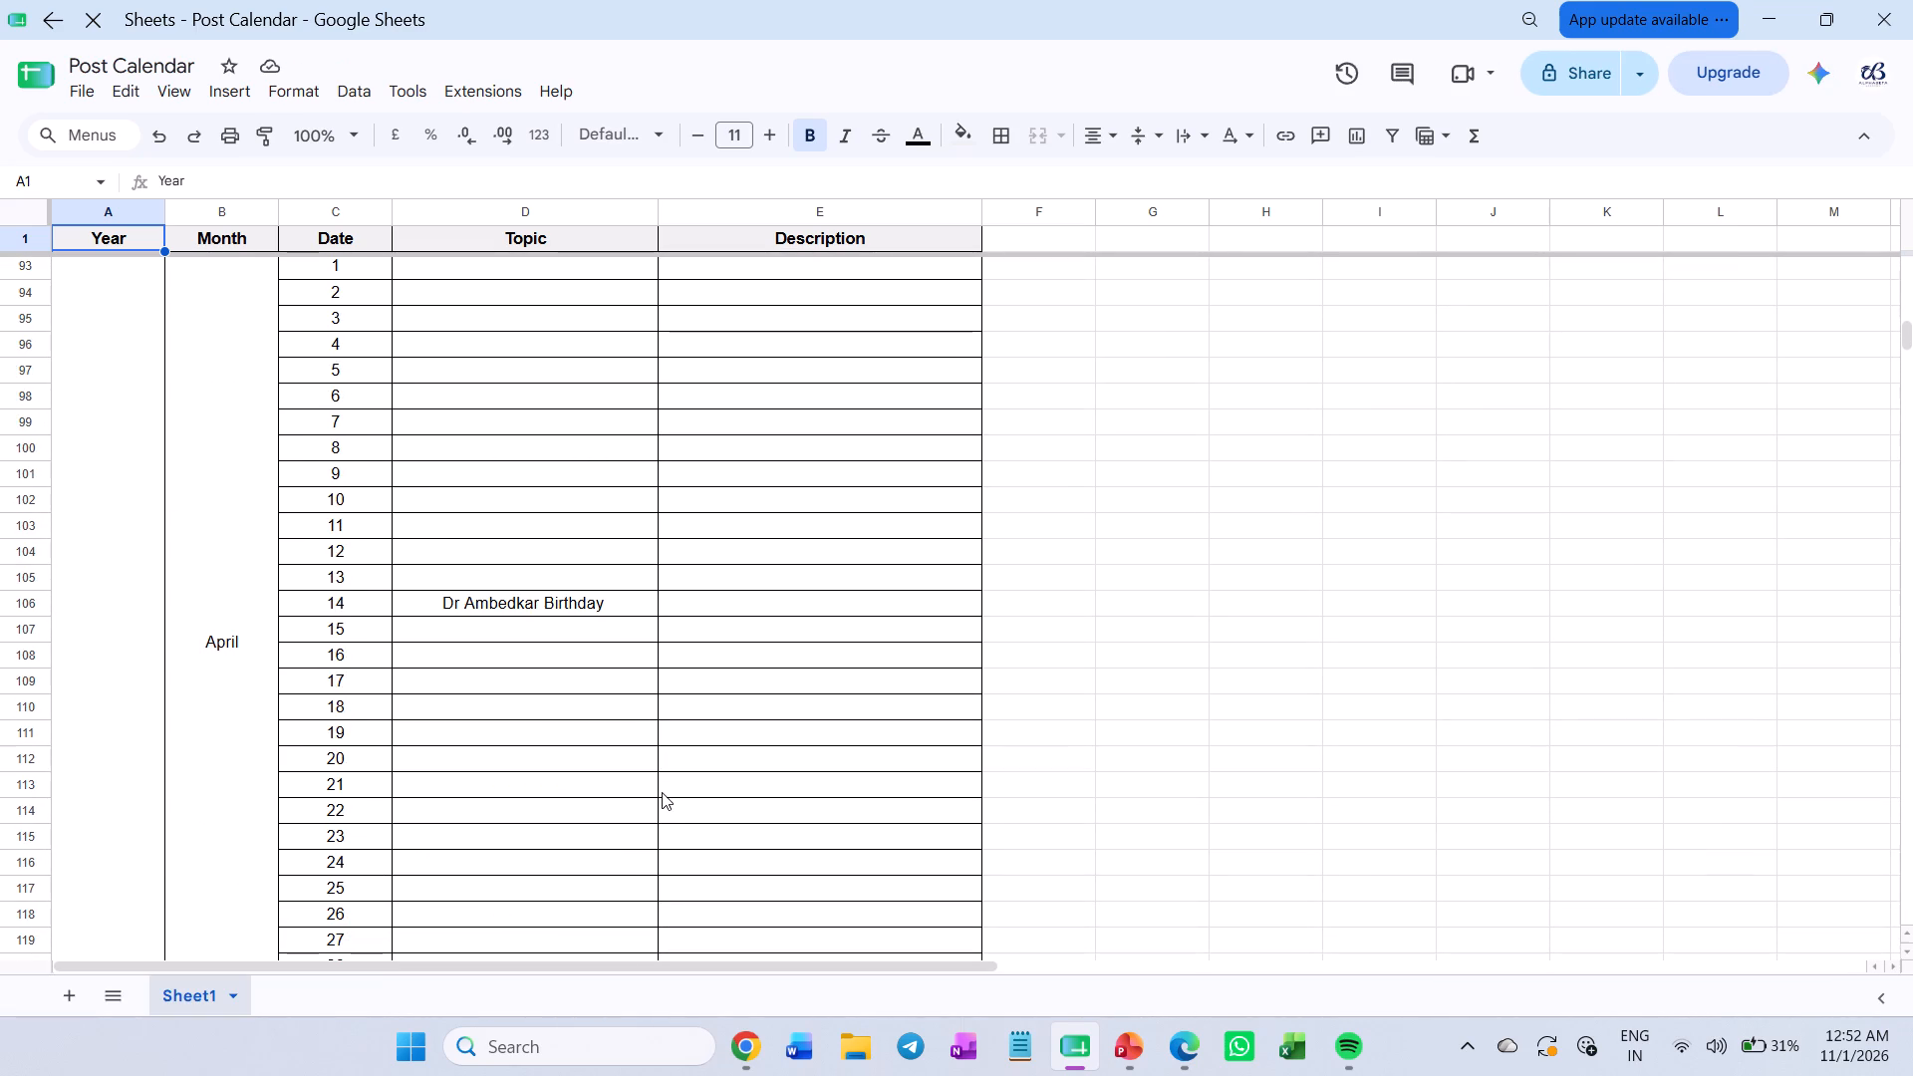
pyautogui.scroll(-5, 662, 792)
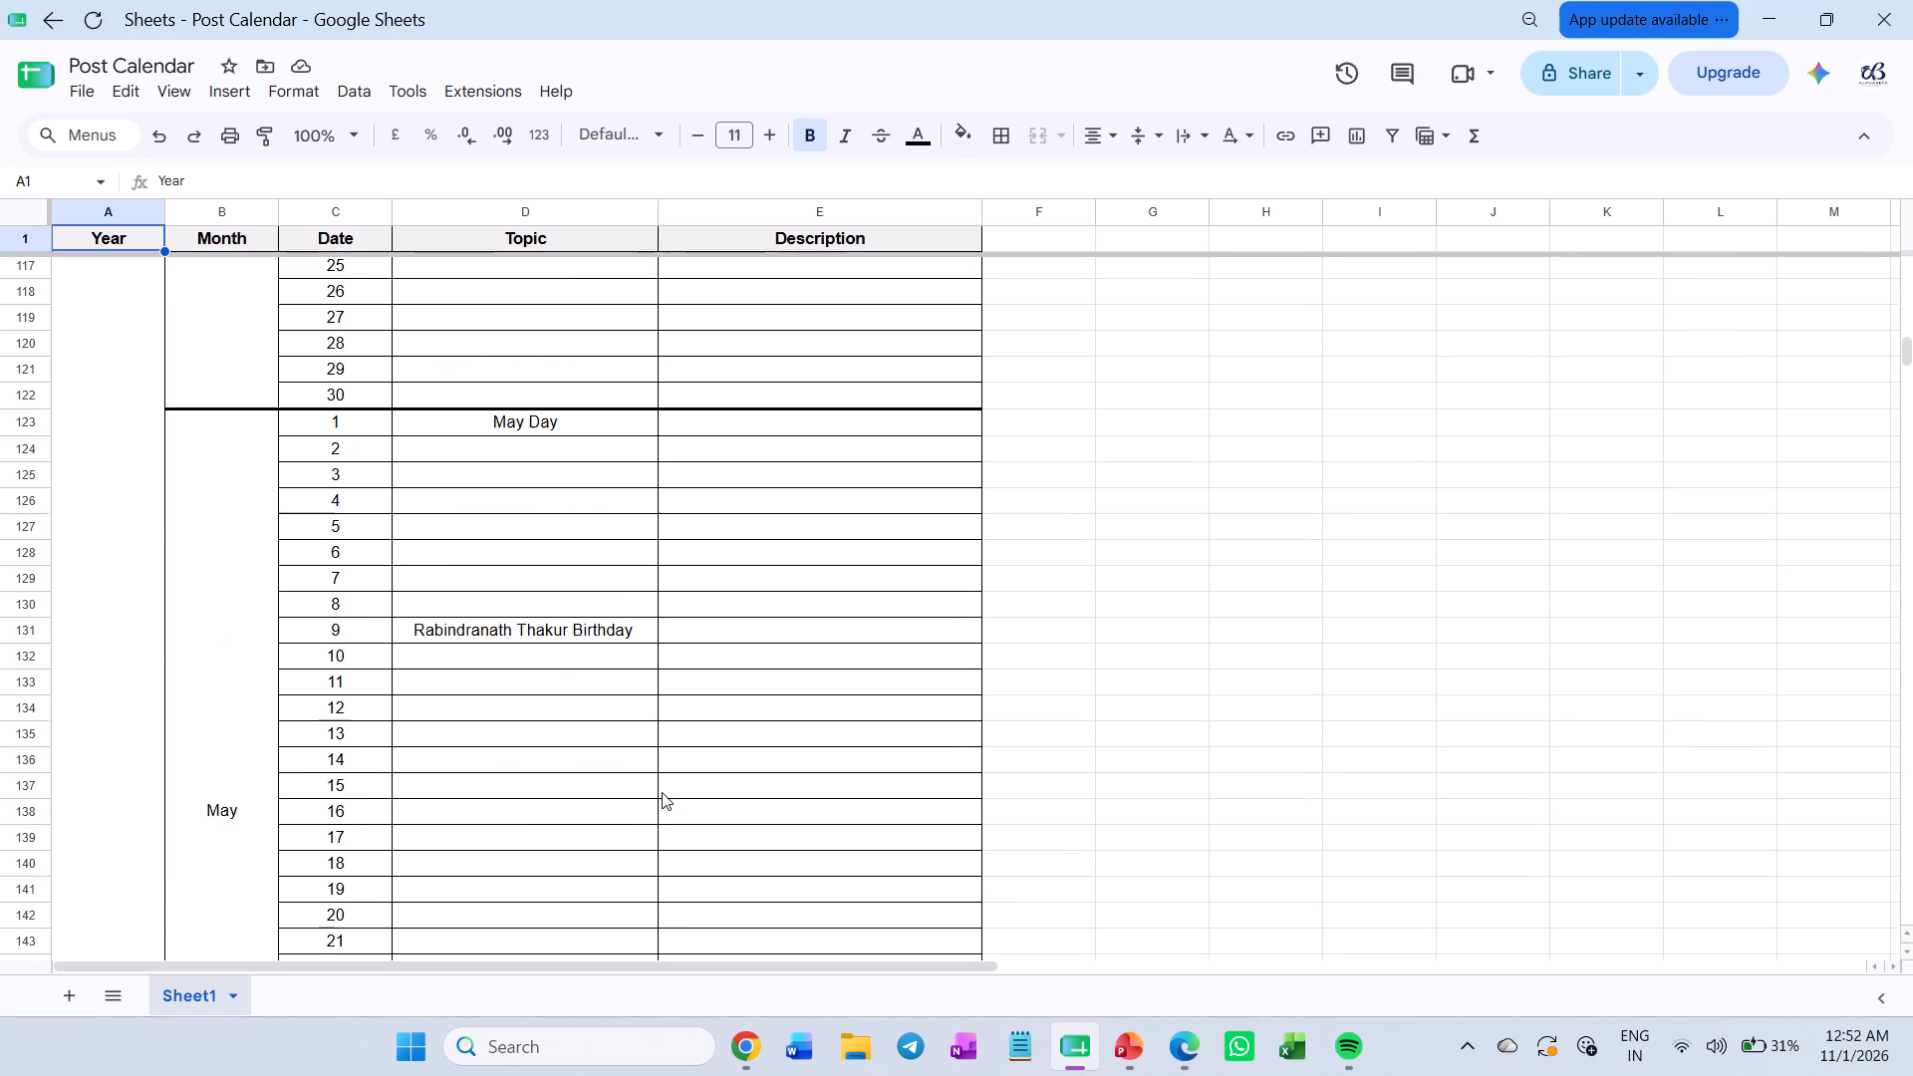
pyautogui.scroll(-4, 662, 792)
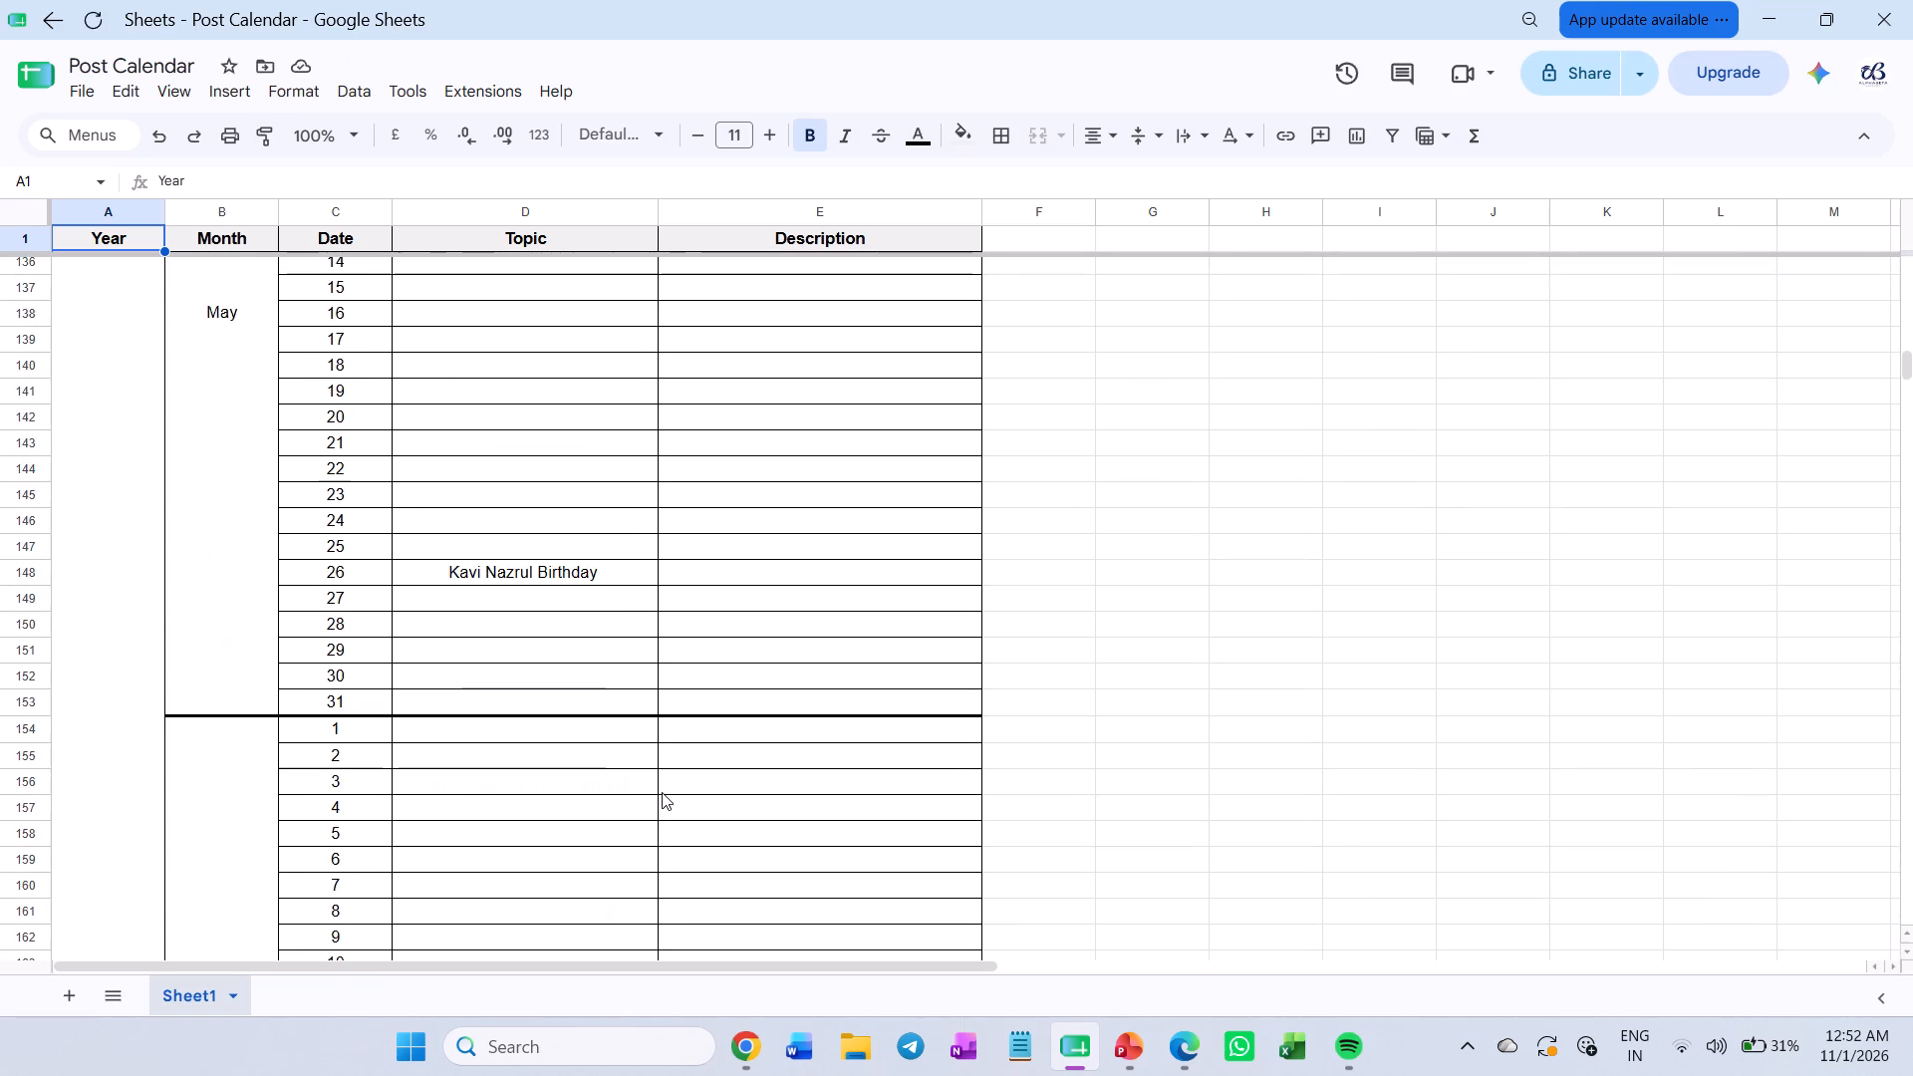
pyautogui.scroll(-11, 662, 792)
pyautogui.scroll(6, 662, 792)
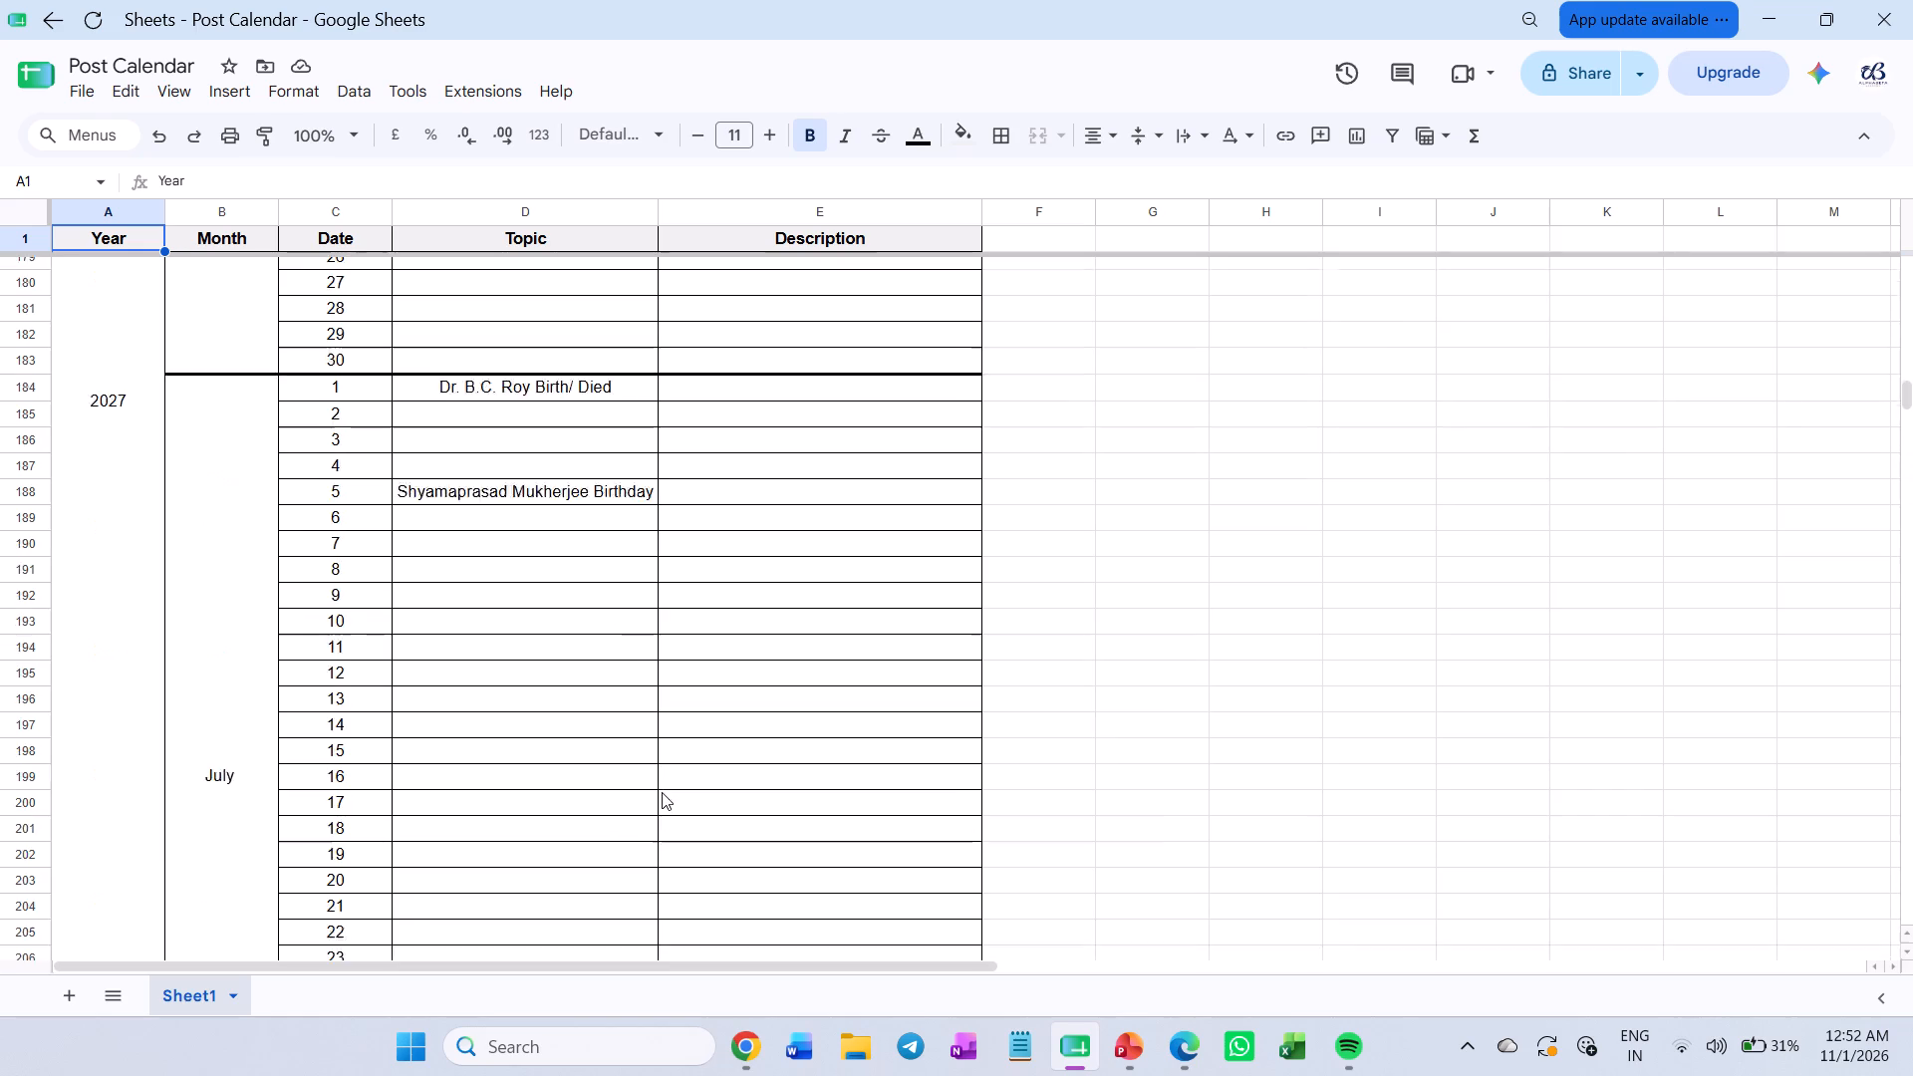
pyautogui.scroll(20, 662, 792)
pyautogui.scroll(5, 662, 792)
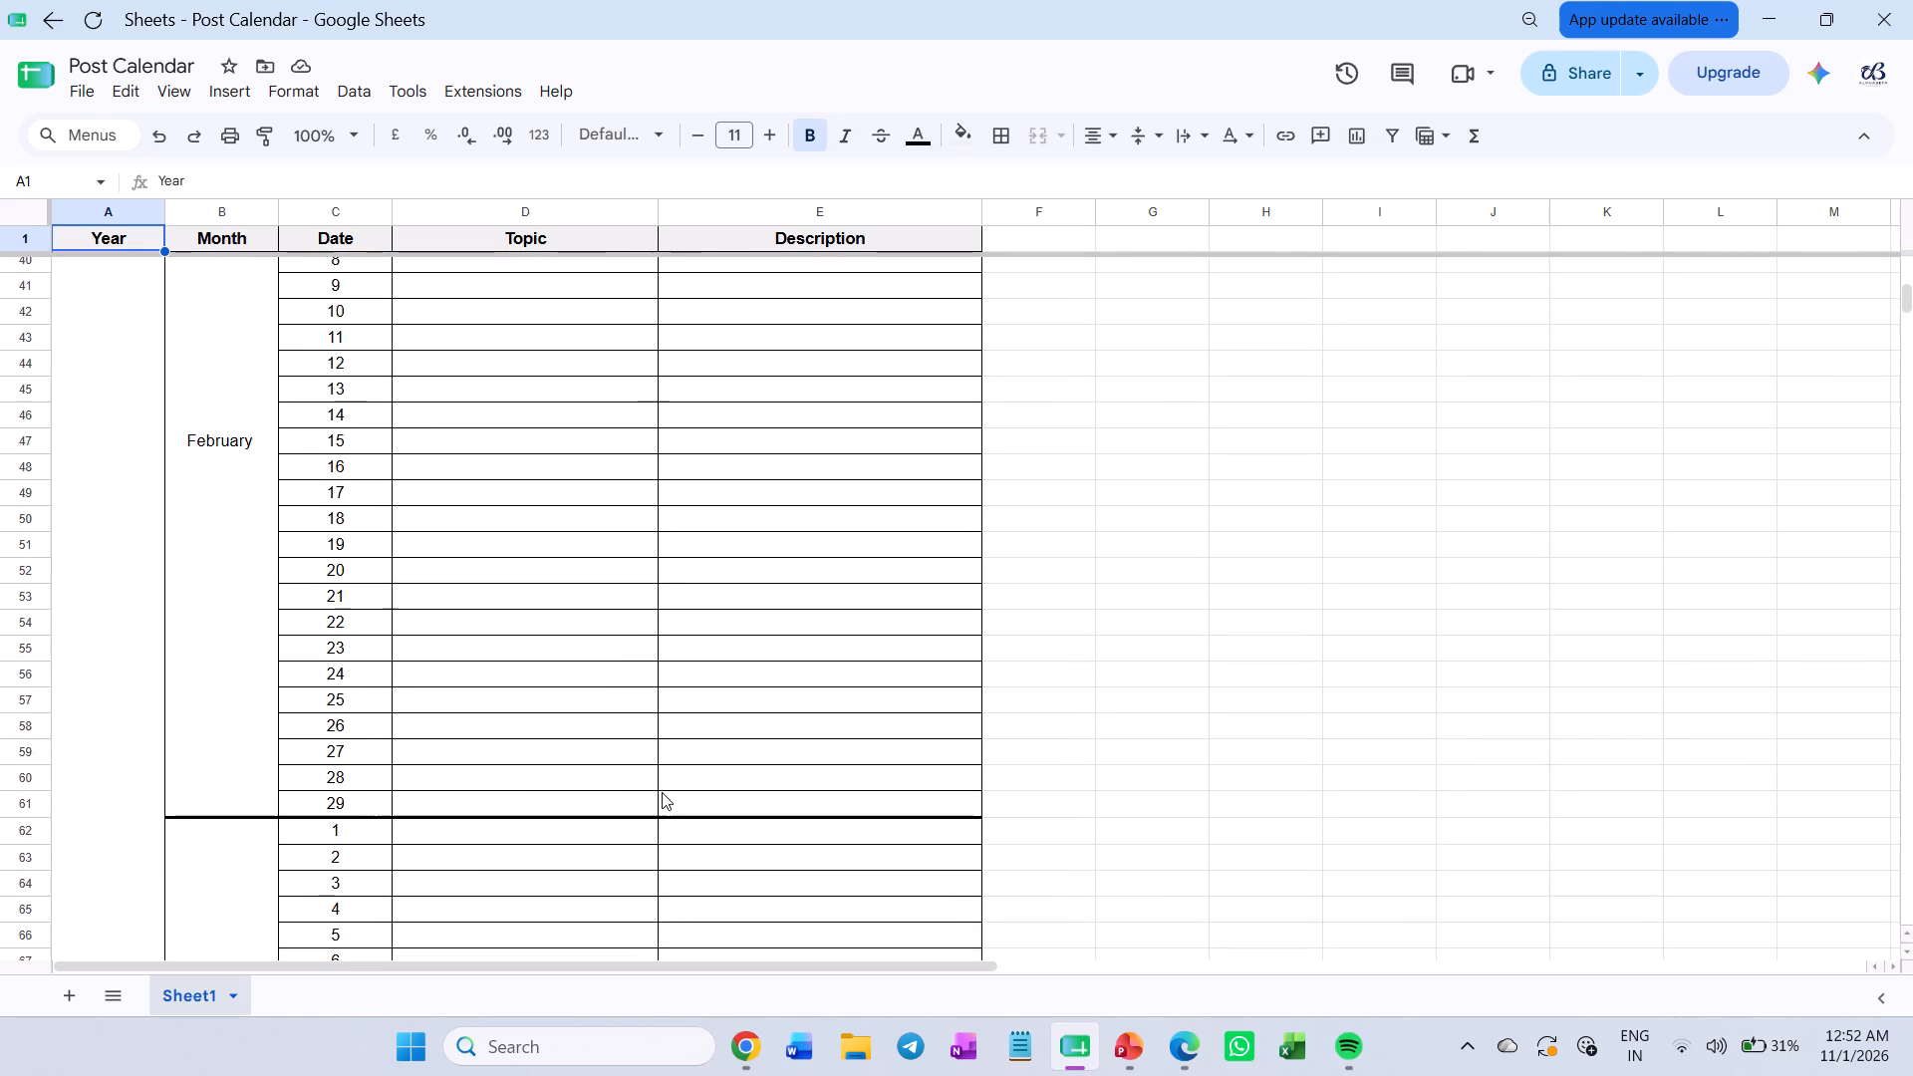
pyautogui.scroll(19, 662, 792)
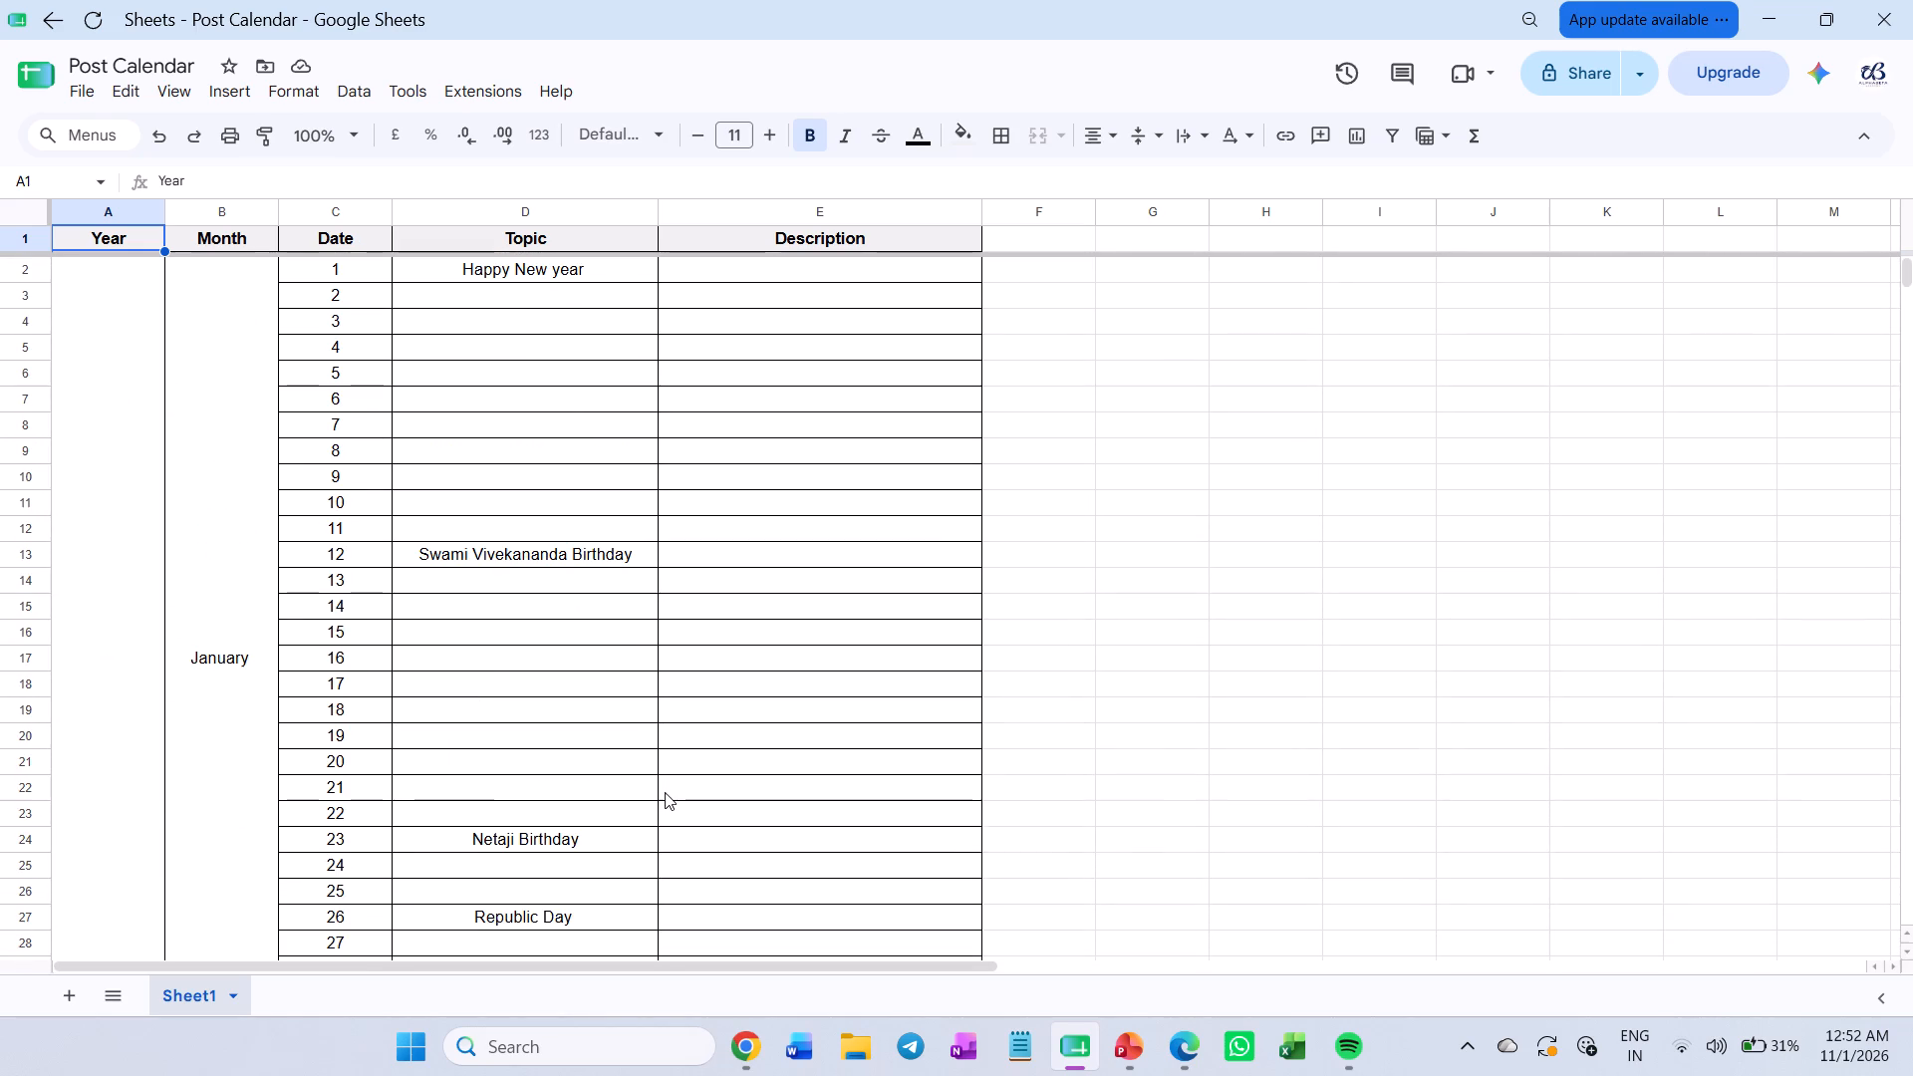
# Examine the Post Calendar's month-by-month topics from January through November.
pyautogui.scroll(-19, 665, 792)
pyautogui.scroll(-7, 665, 792)
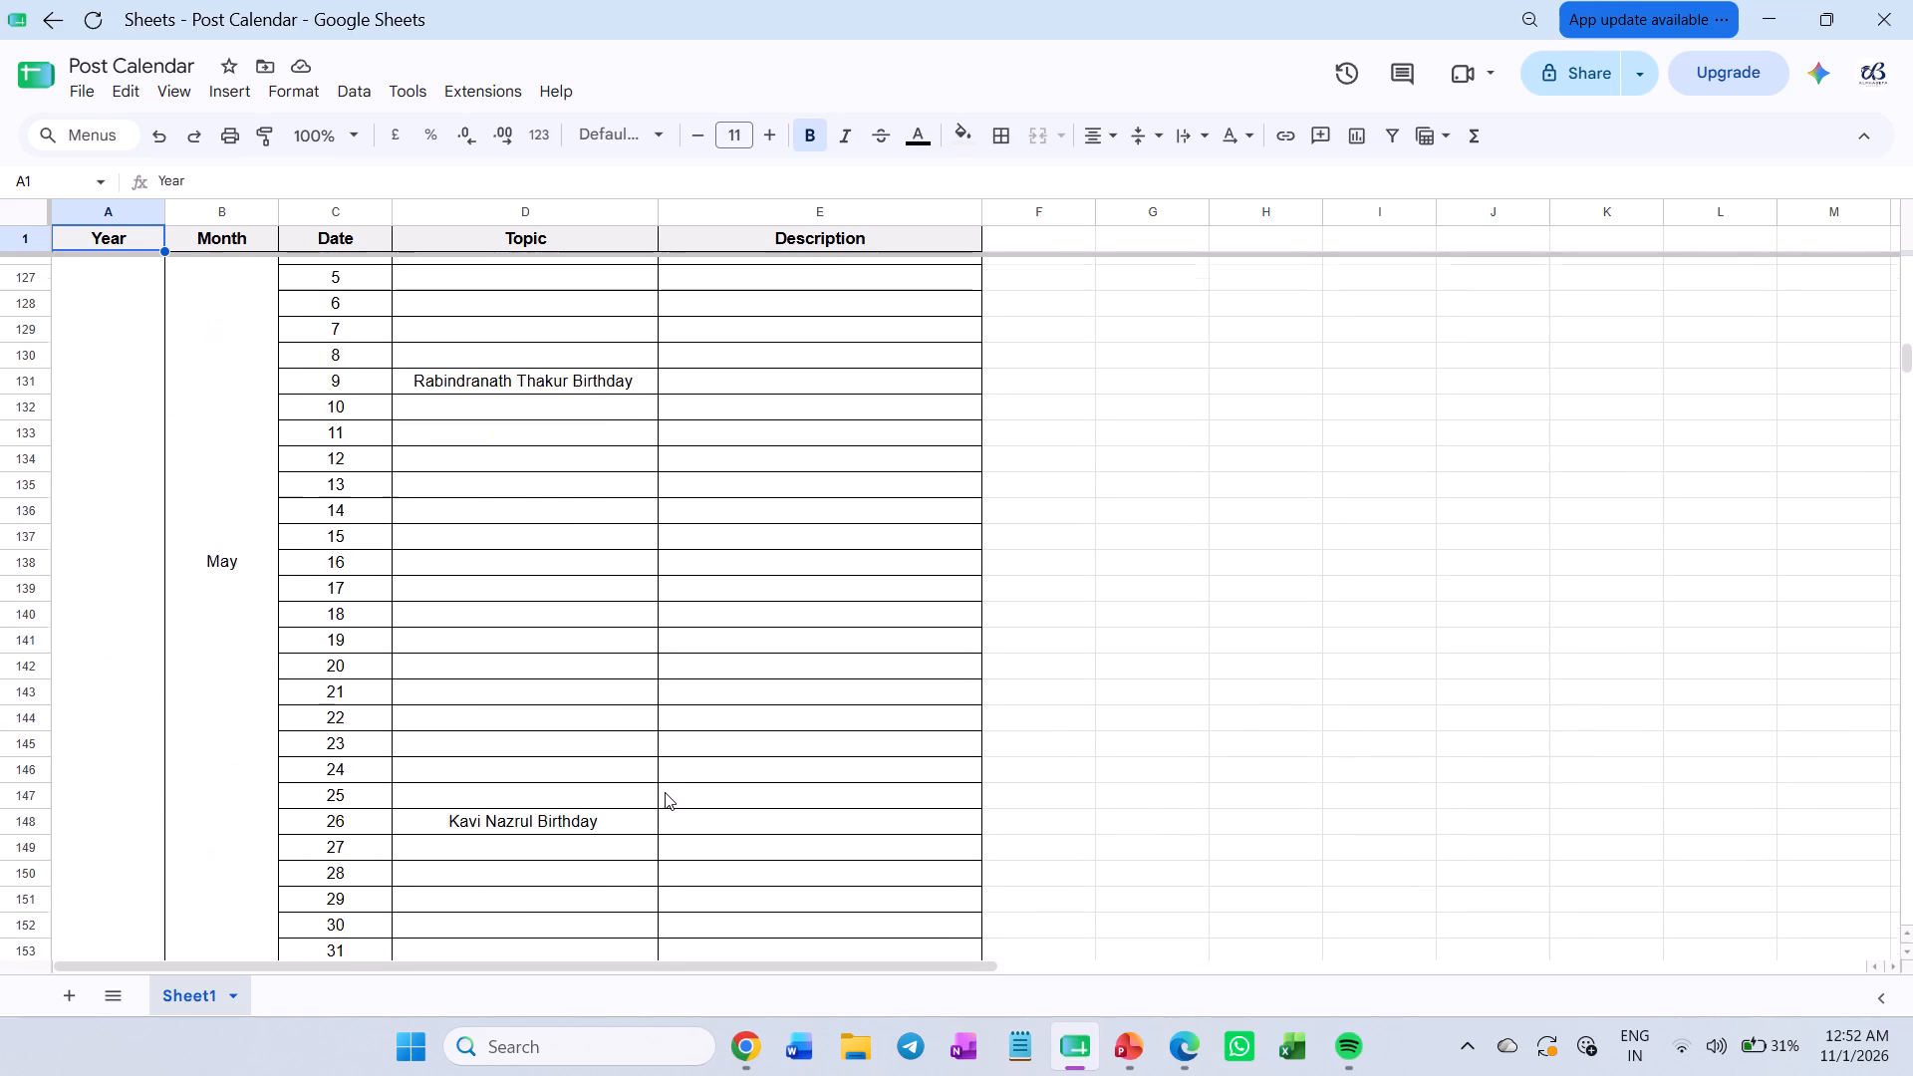
pyautogui.scroll(-20, 665, 792)
pyautogui.scroll(-5, 665, 792)
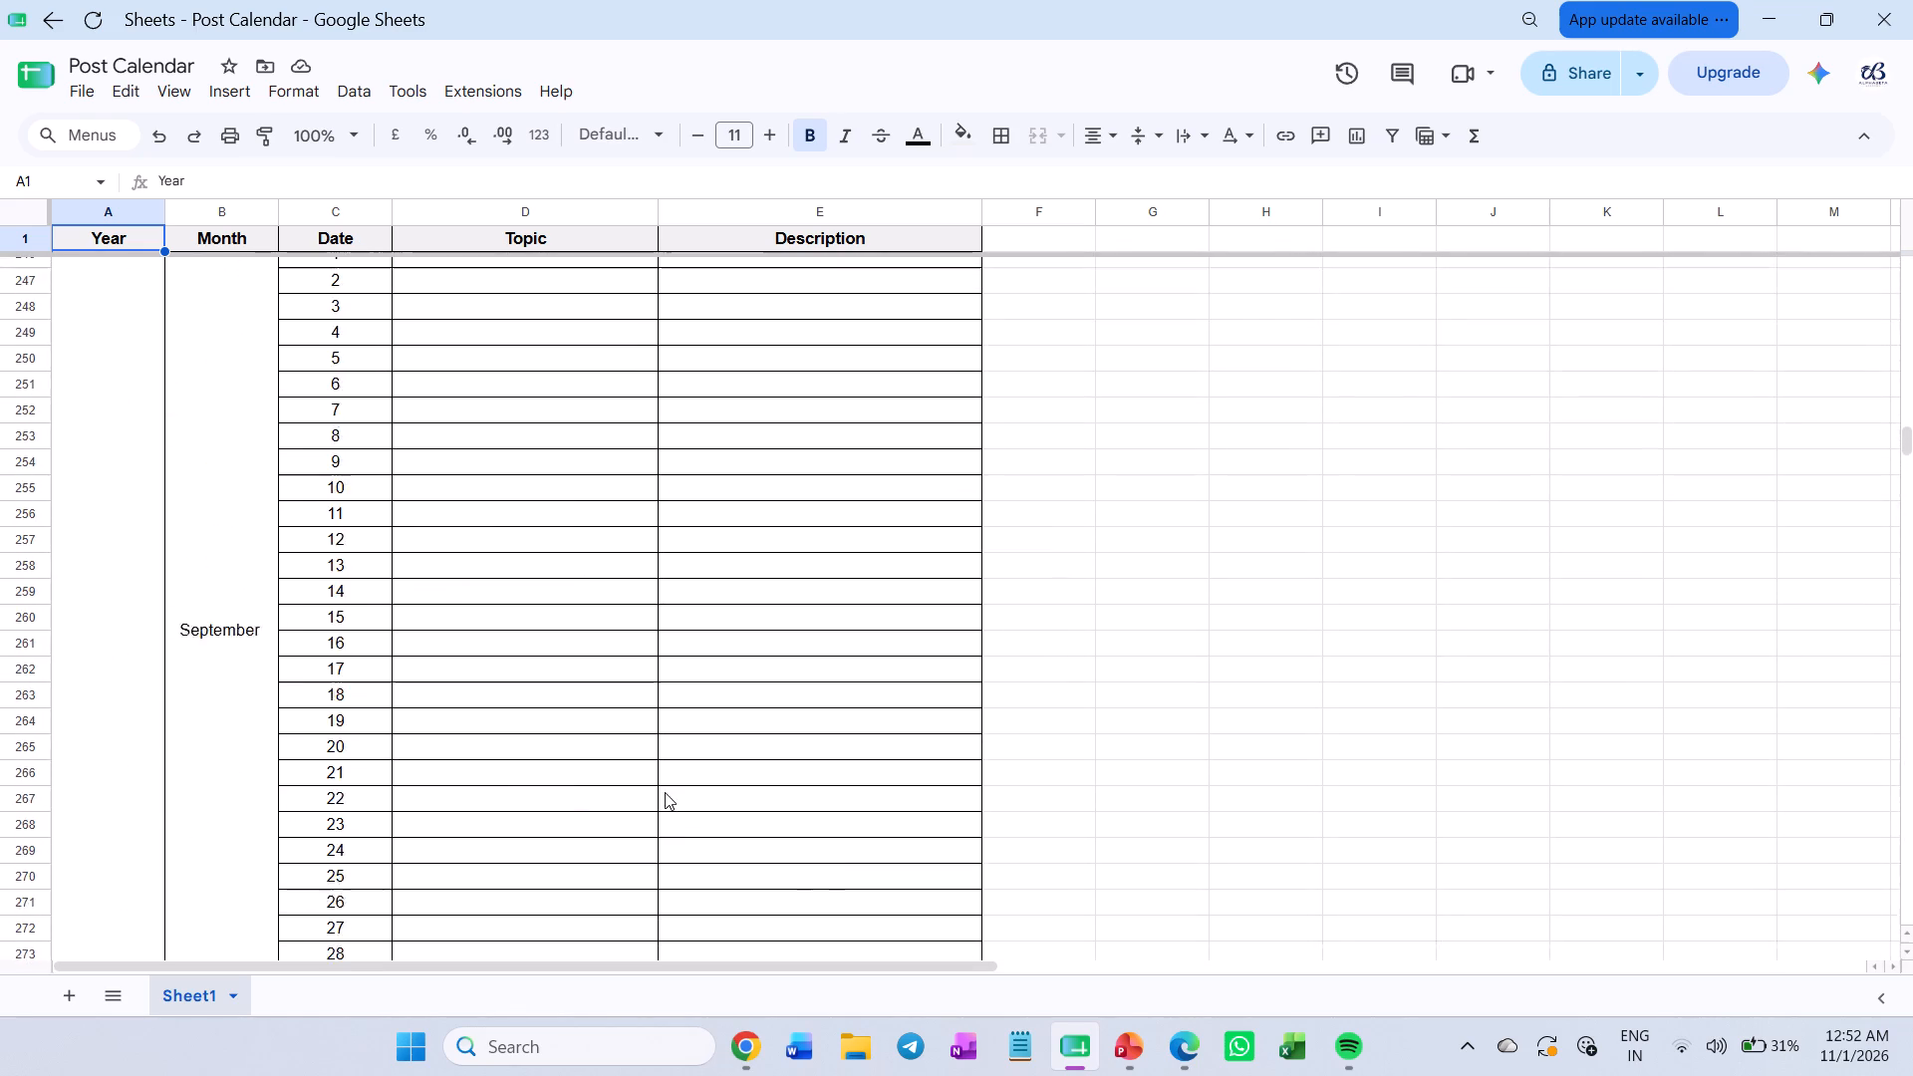
pyautogui.scroll(-12, 665, 792)
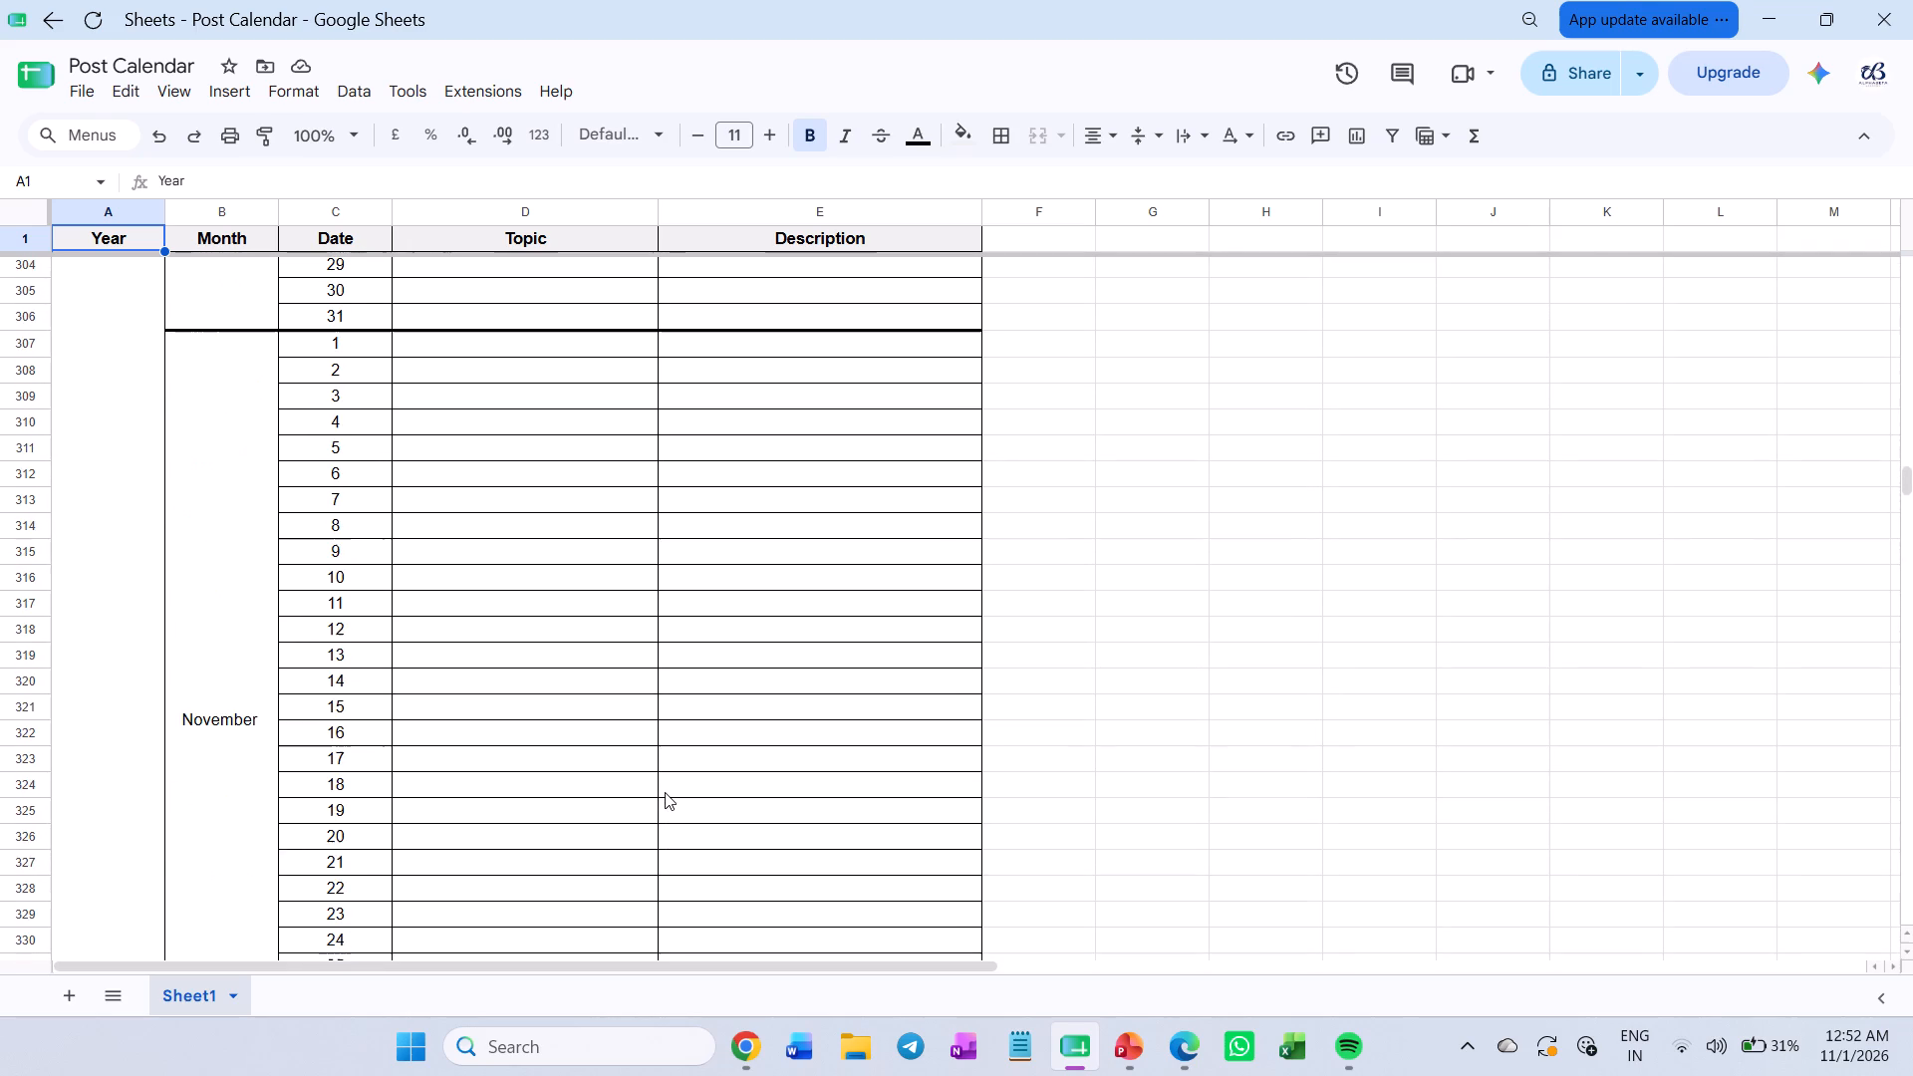
pyautogui.scroll(-3, 665, 792)
pyautogui.scroll(4, 665, 792)
pyautogui.scroll(-2, 665, 792)
pyautogui.scroll(12, 665, 792)
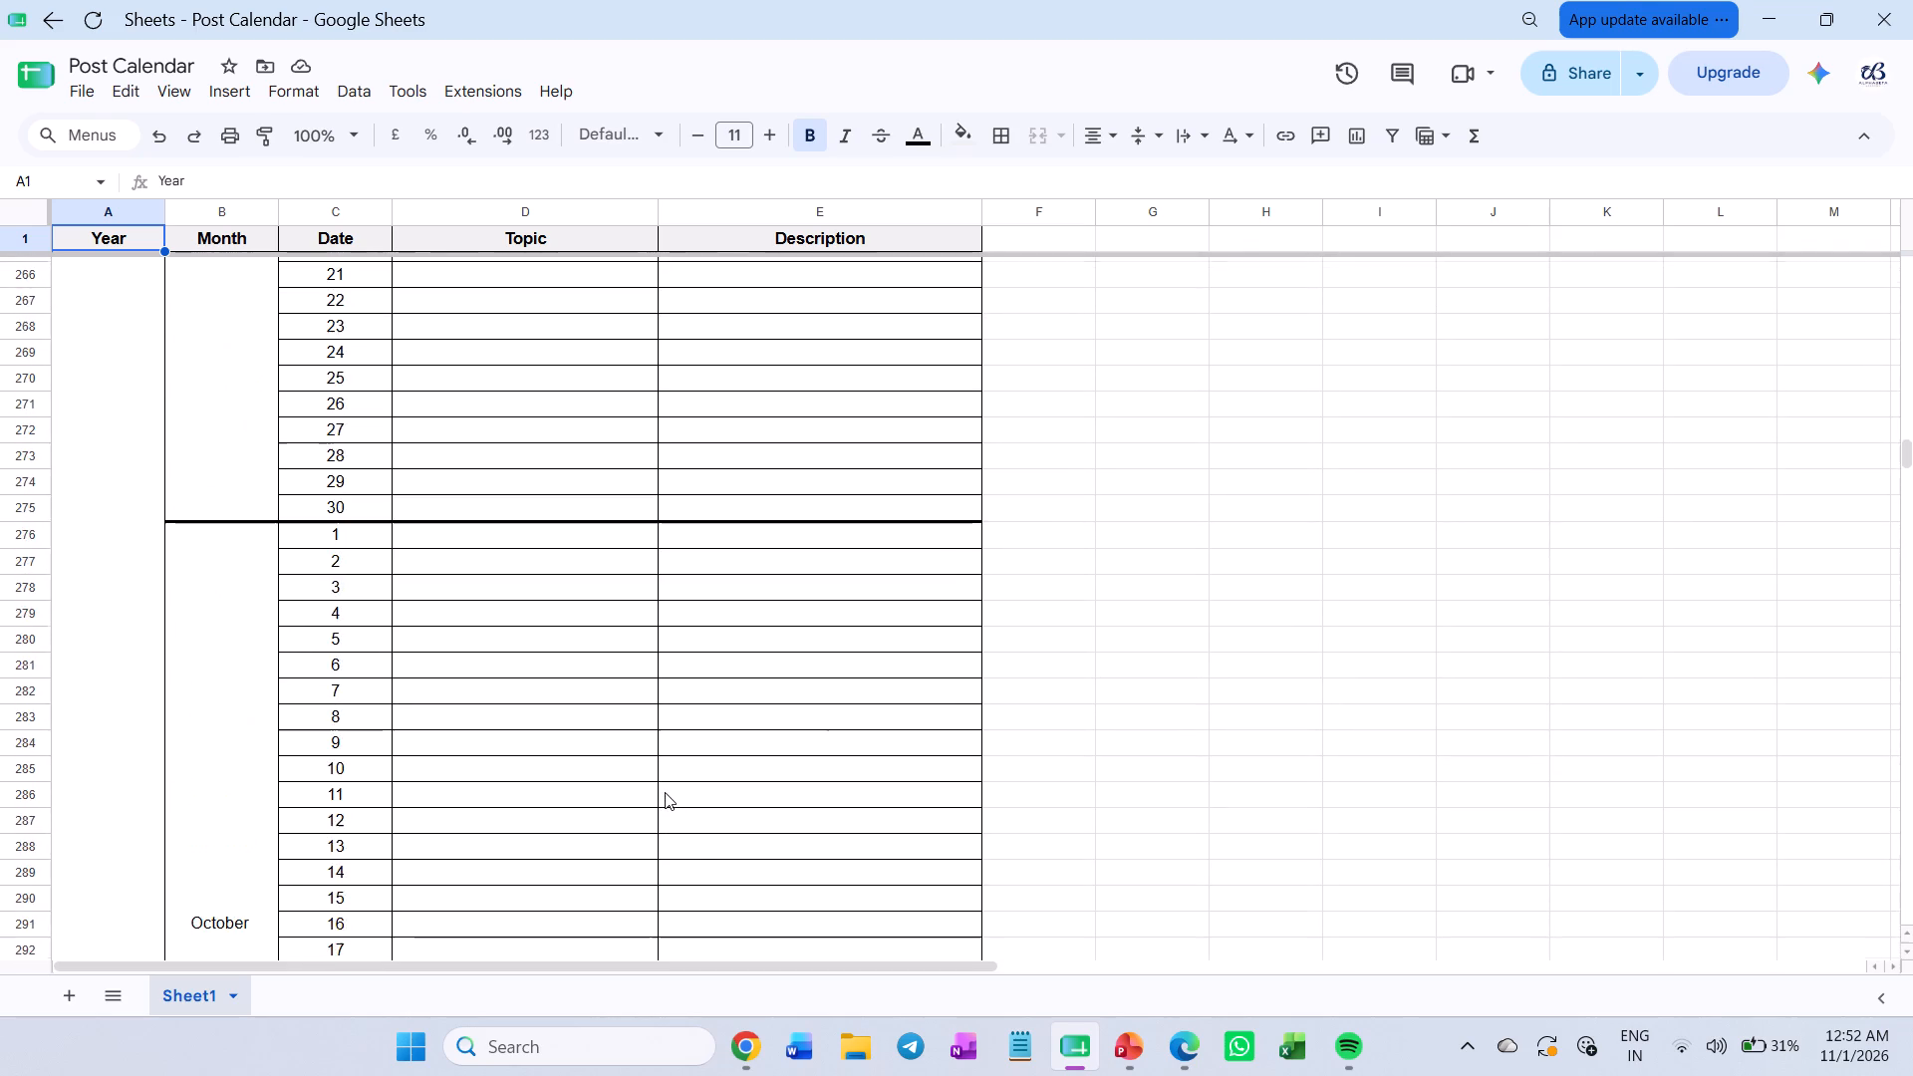
pyautogui.scroll(12, 665, 792)
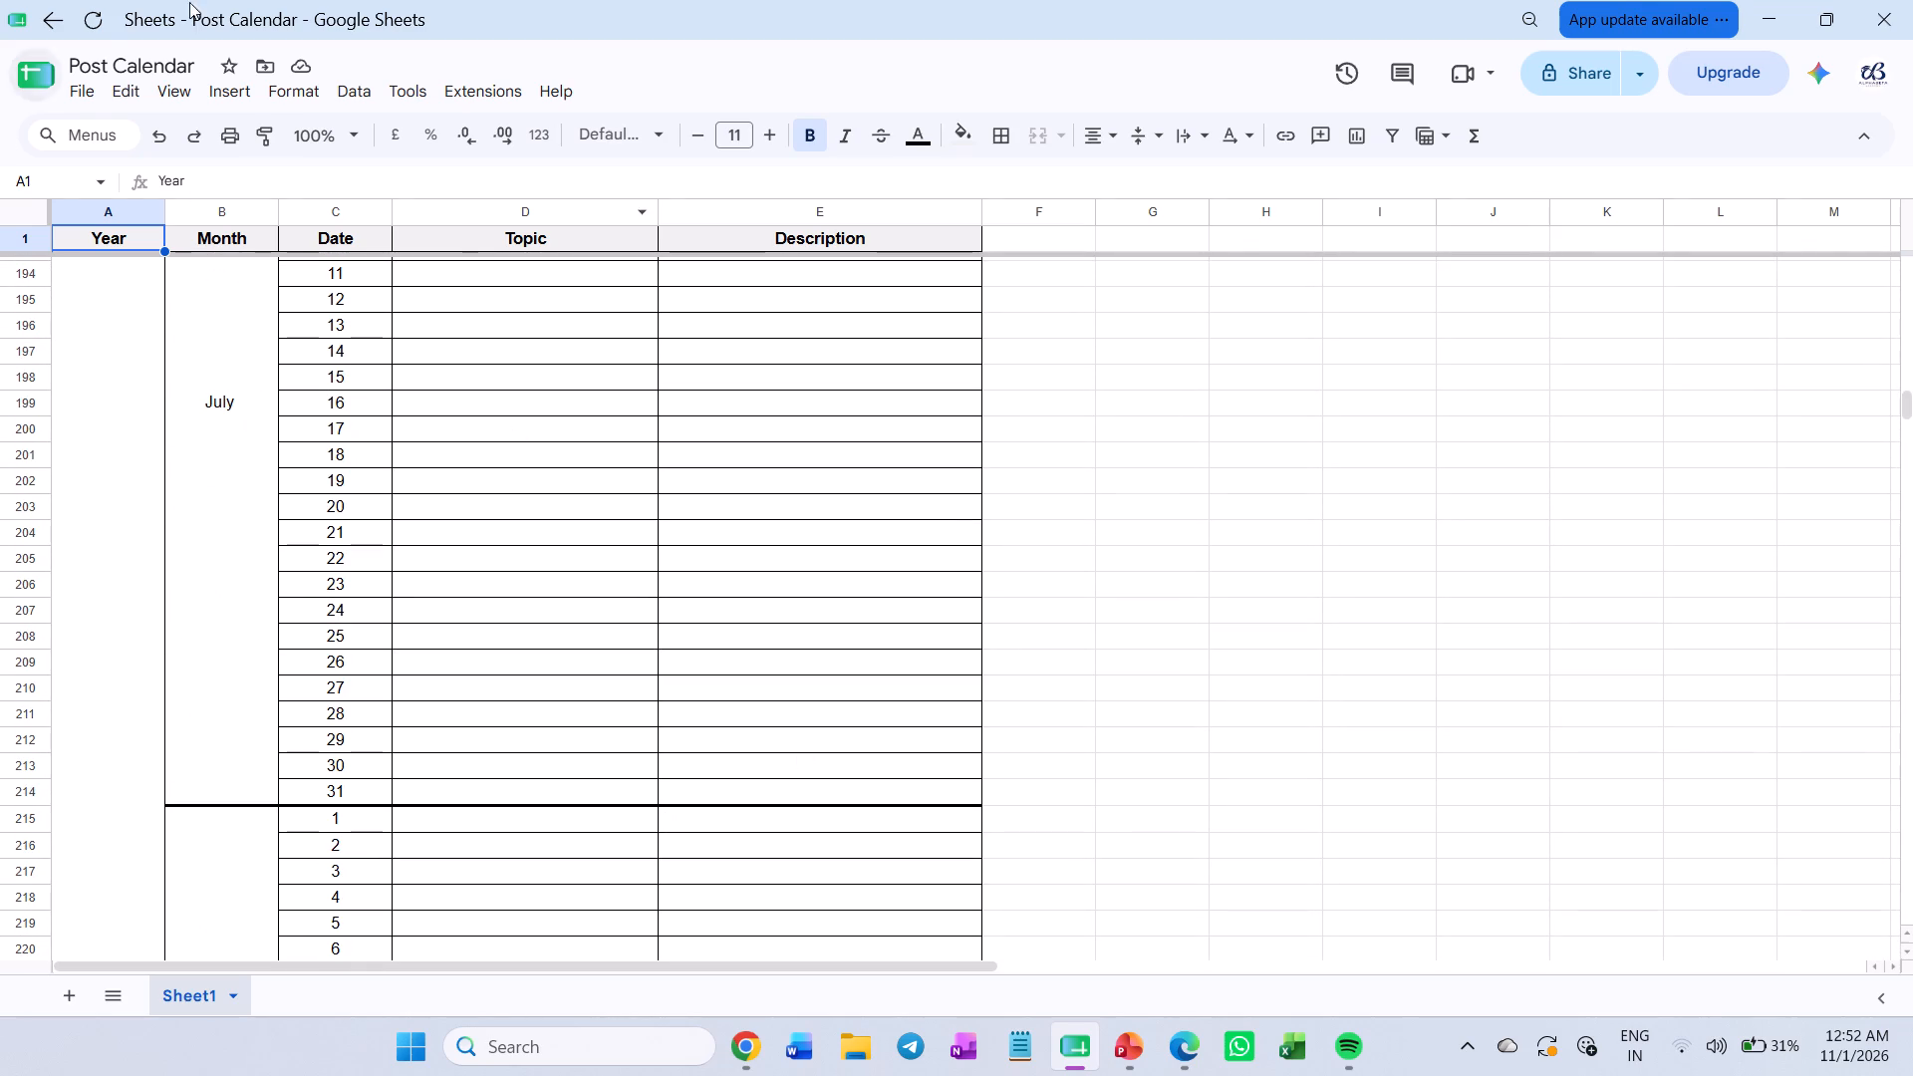
# Return to the recent spreadsheets, browse them and open the 6th Nov Exam spreadsheet.
pyautogui.click(53, 26)
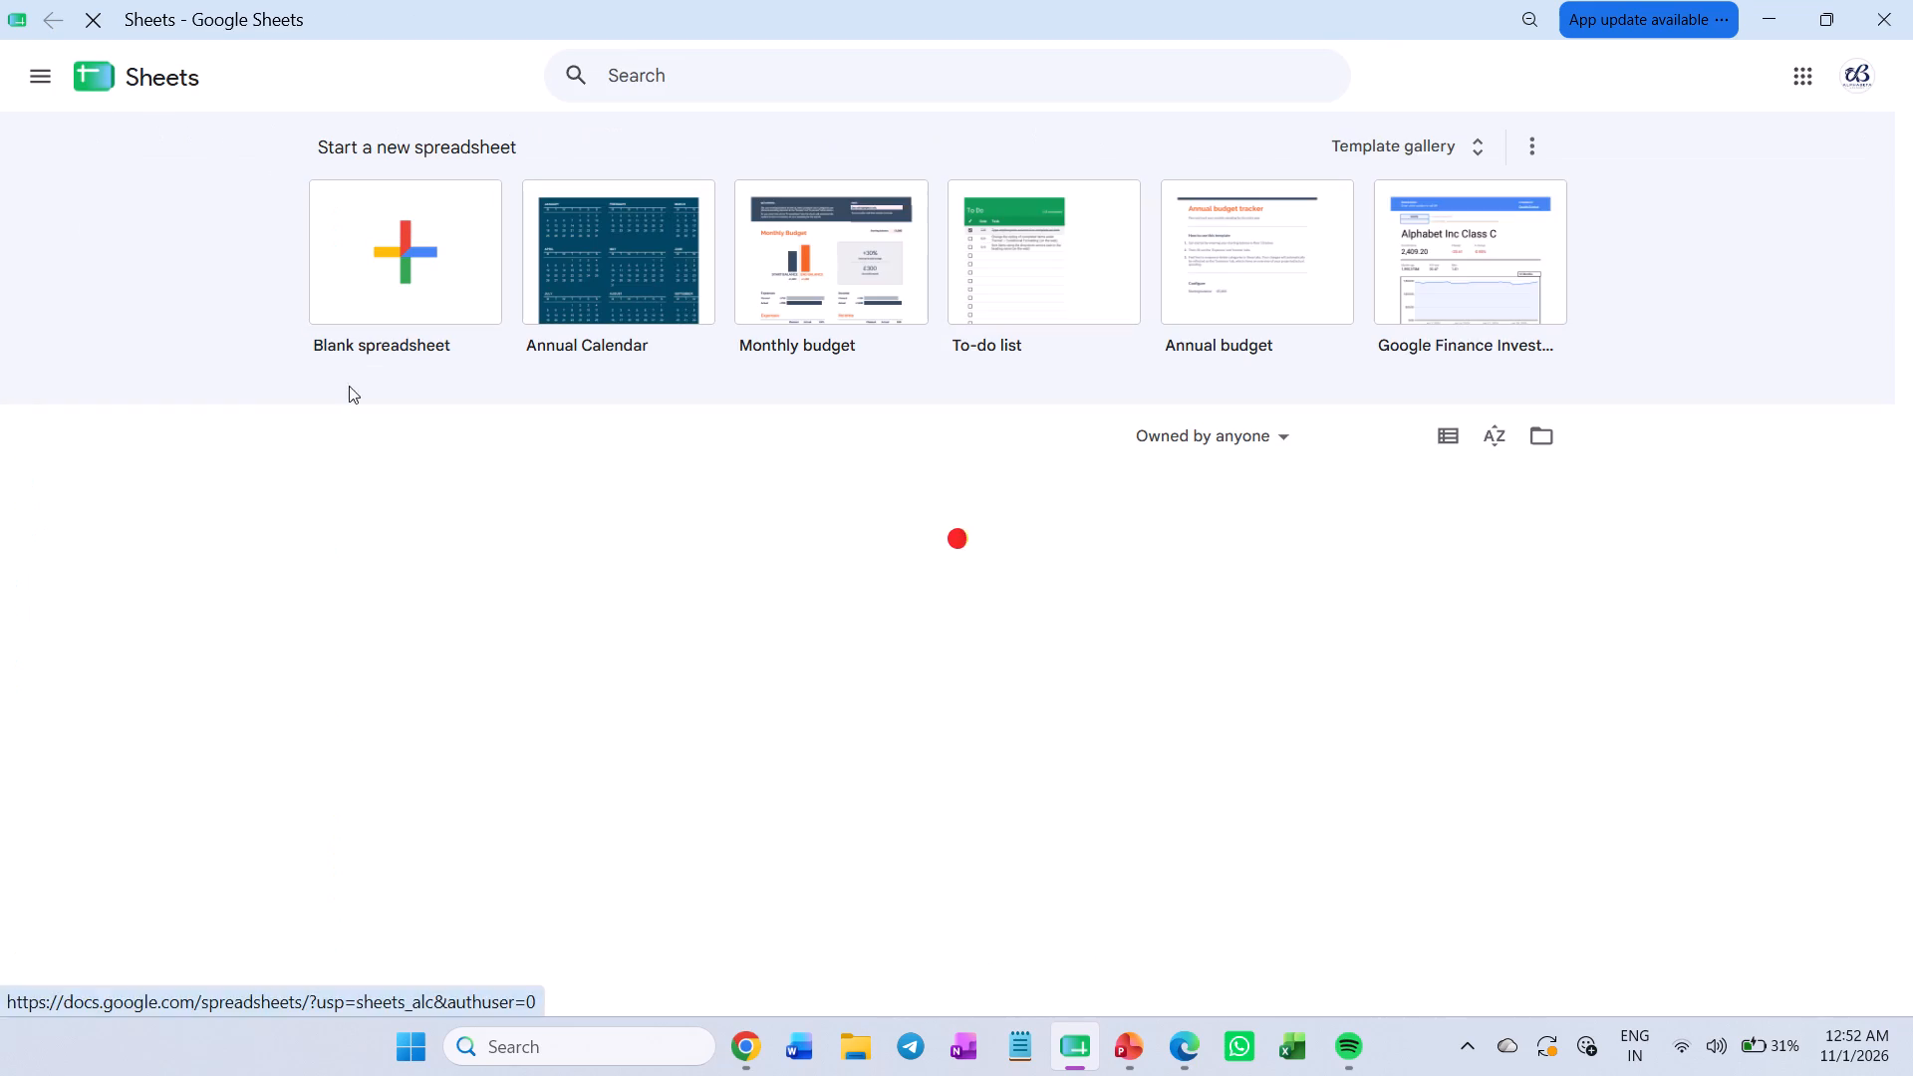
pyautogui.scroll(-2, 836, 561)
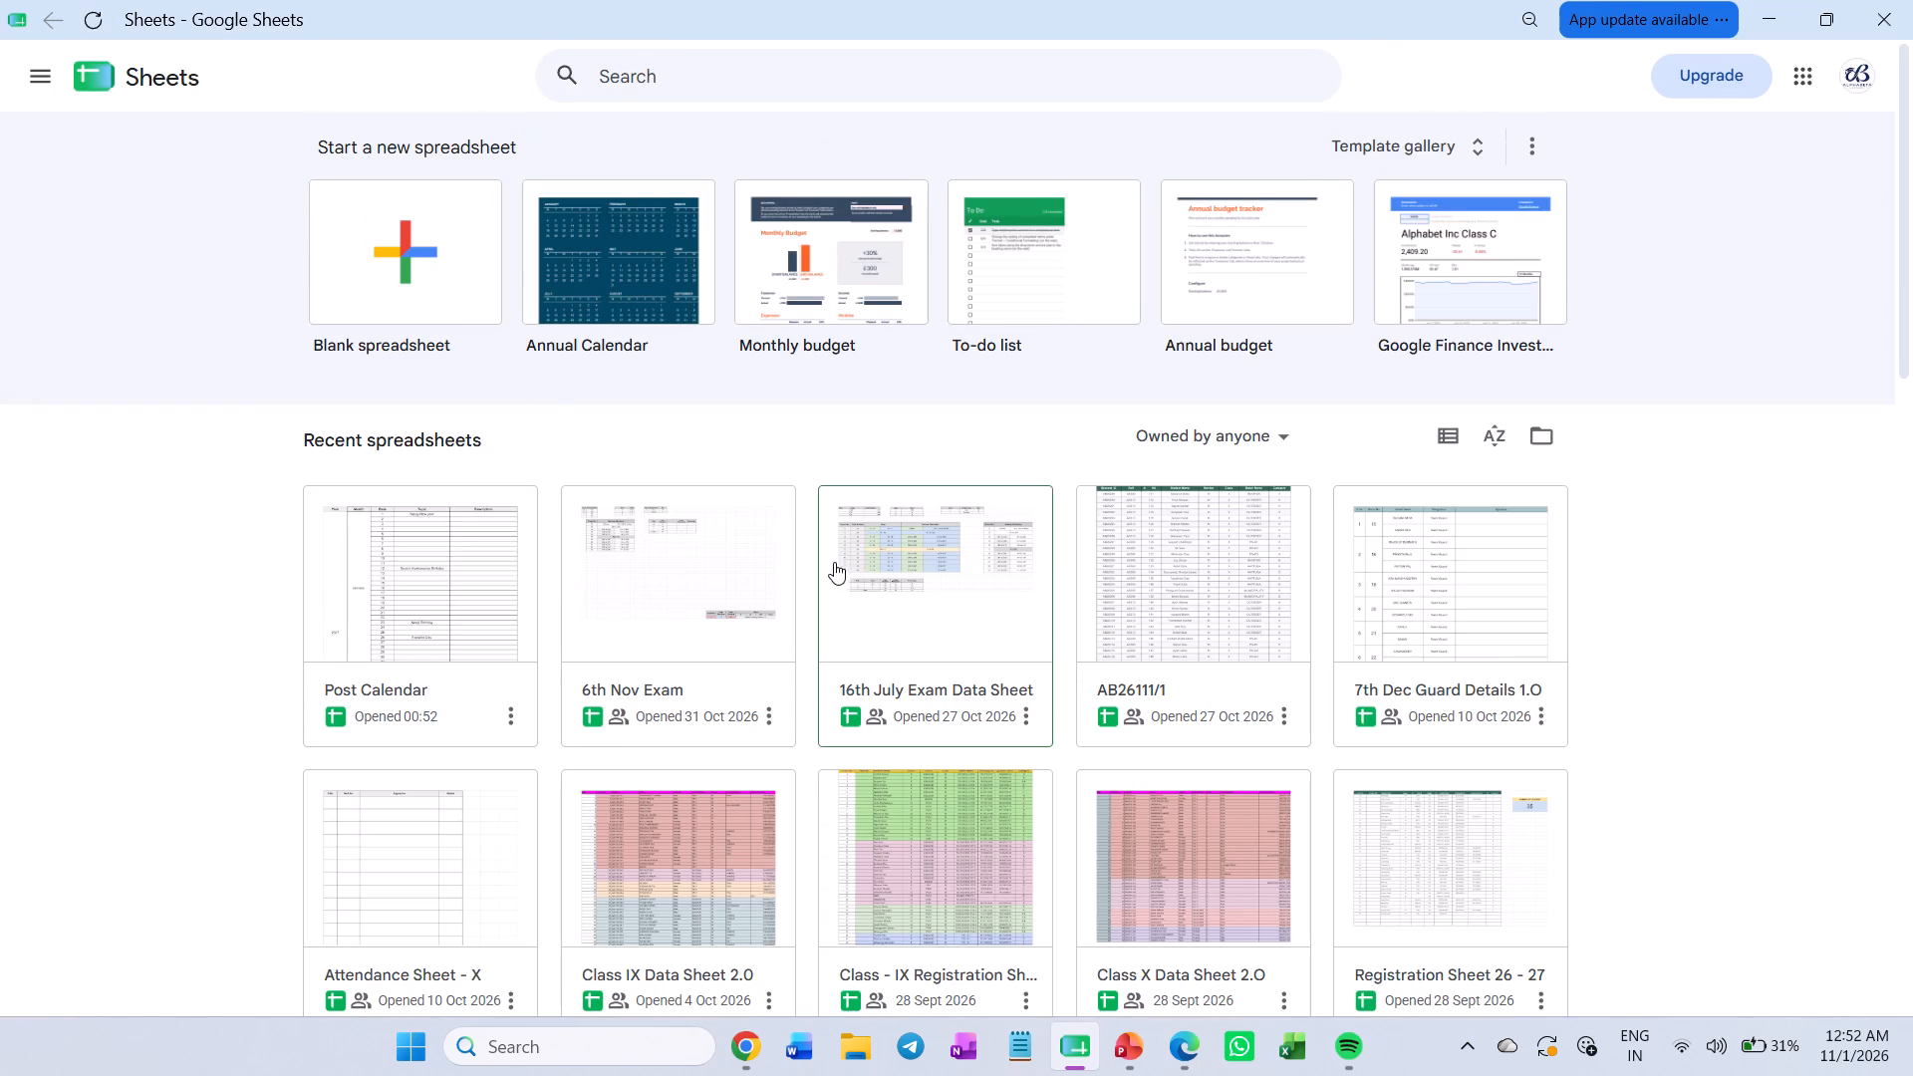
pyautogui.scroll(-2, 834, 562)
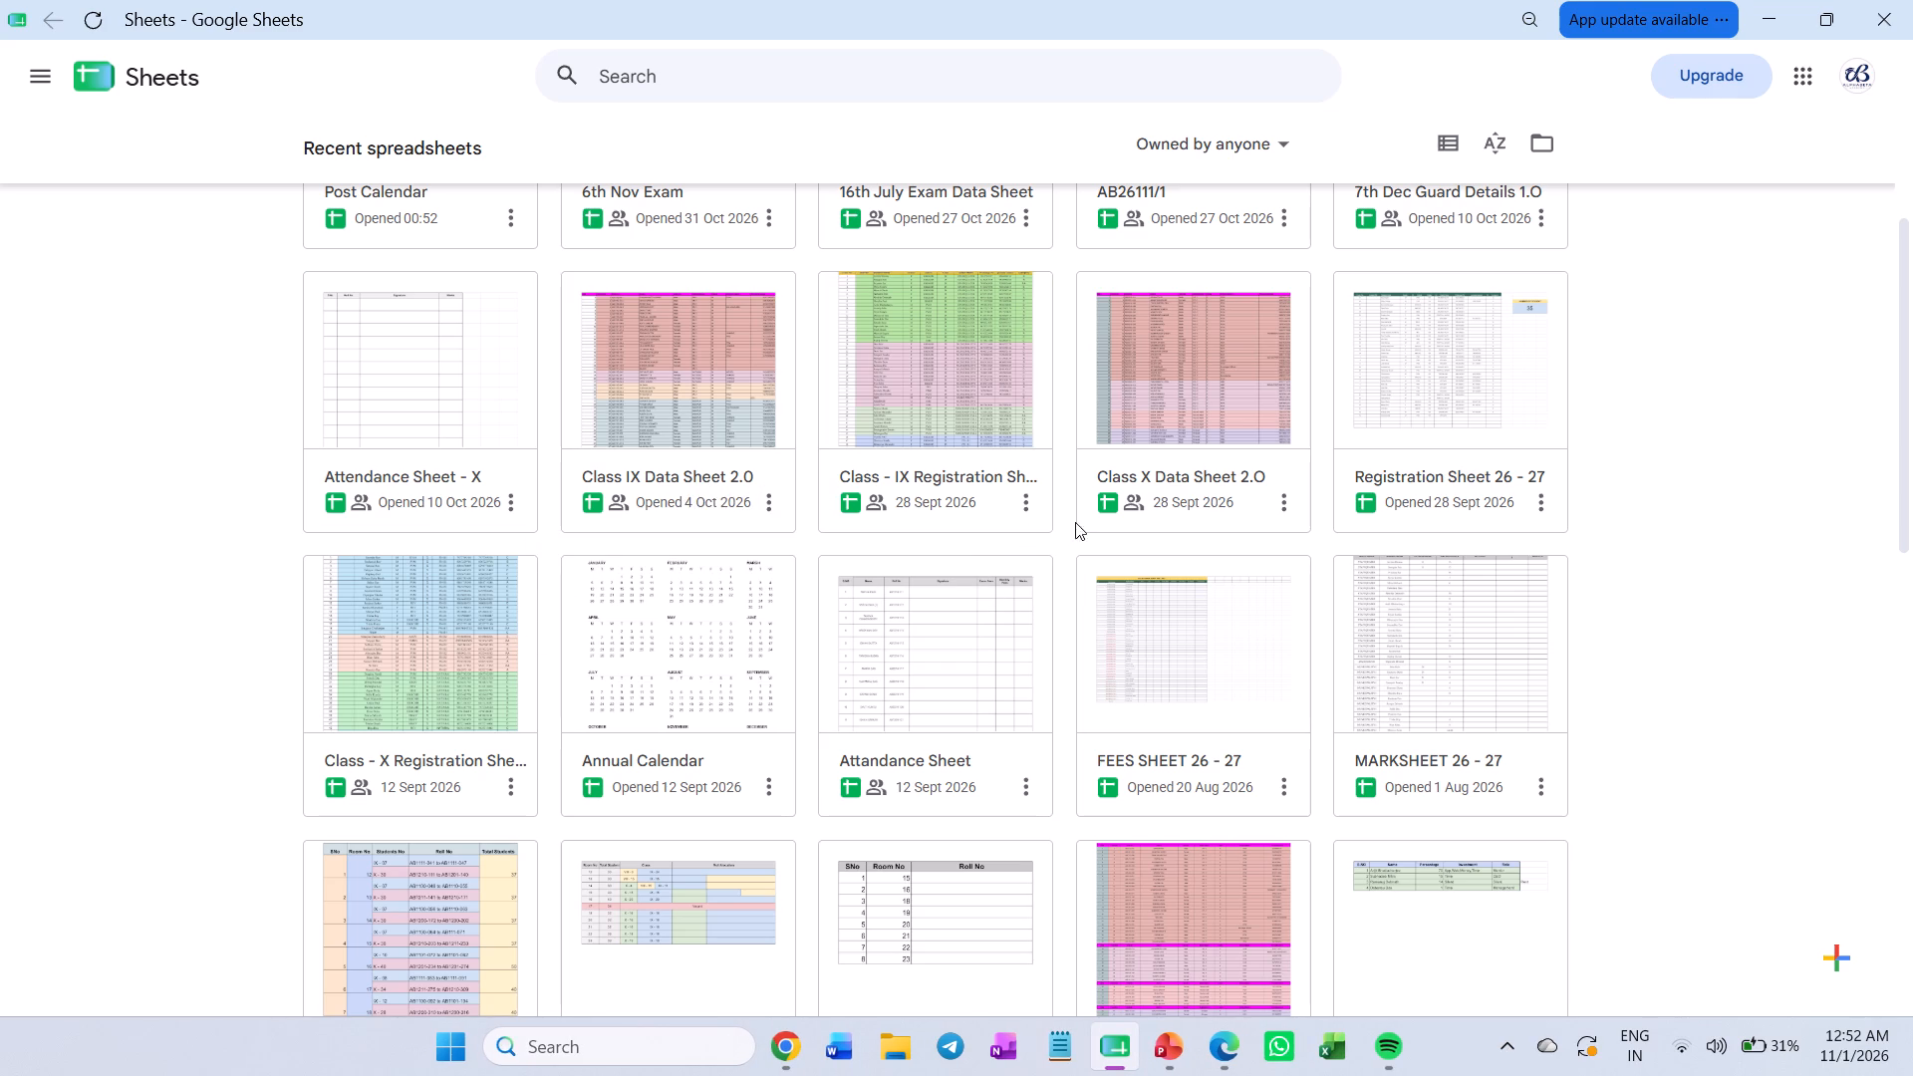
pyautogui.scroll(-1, 1330, 514)
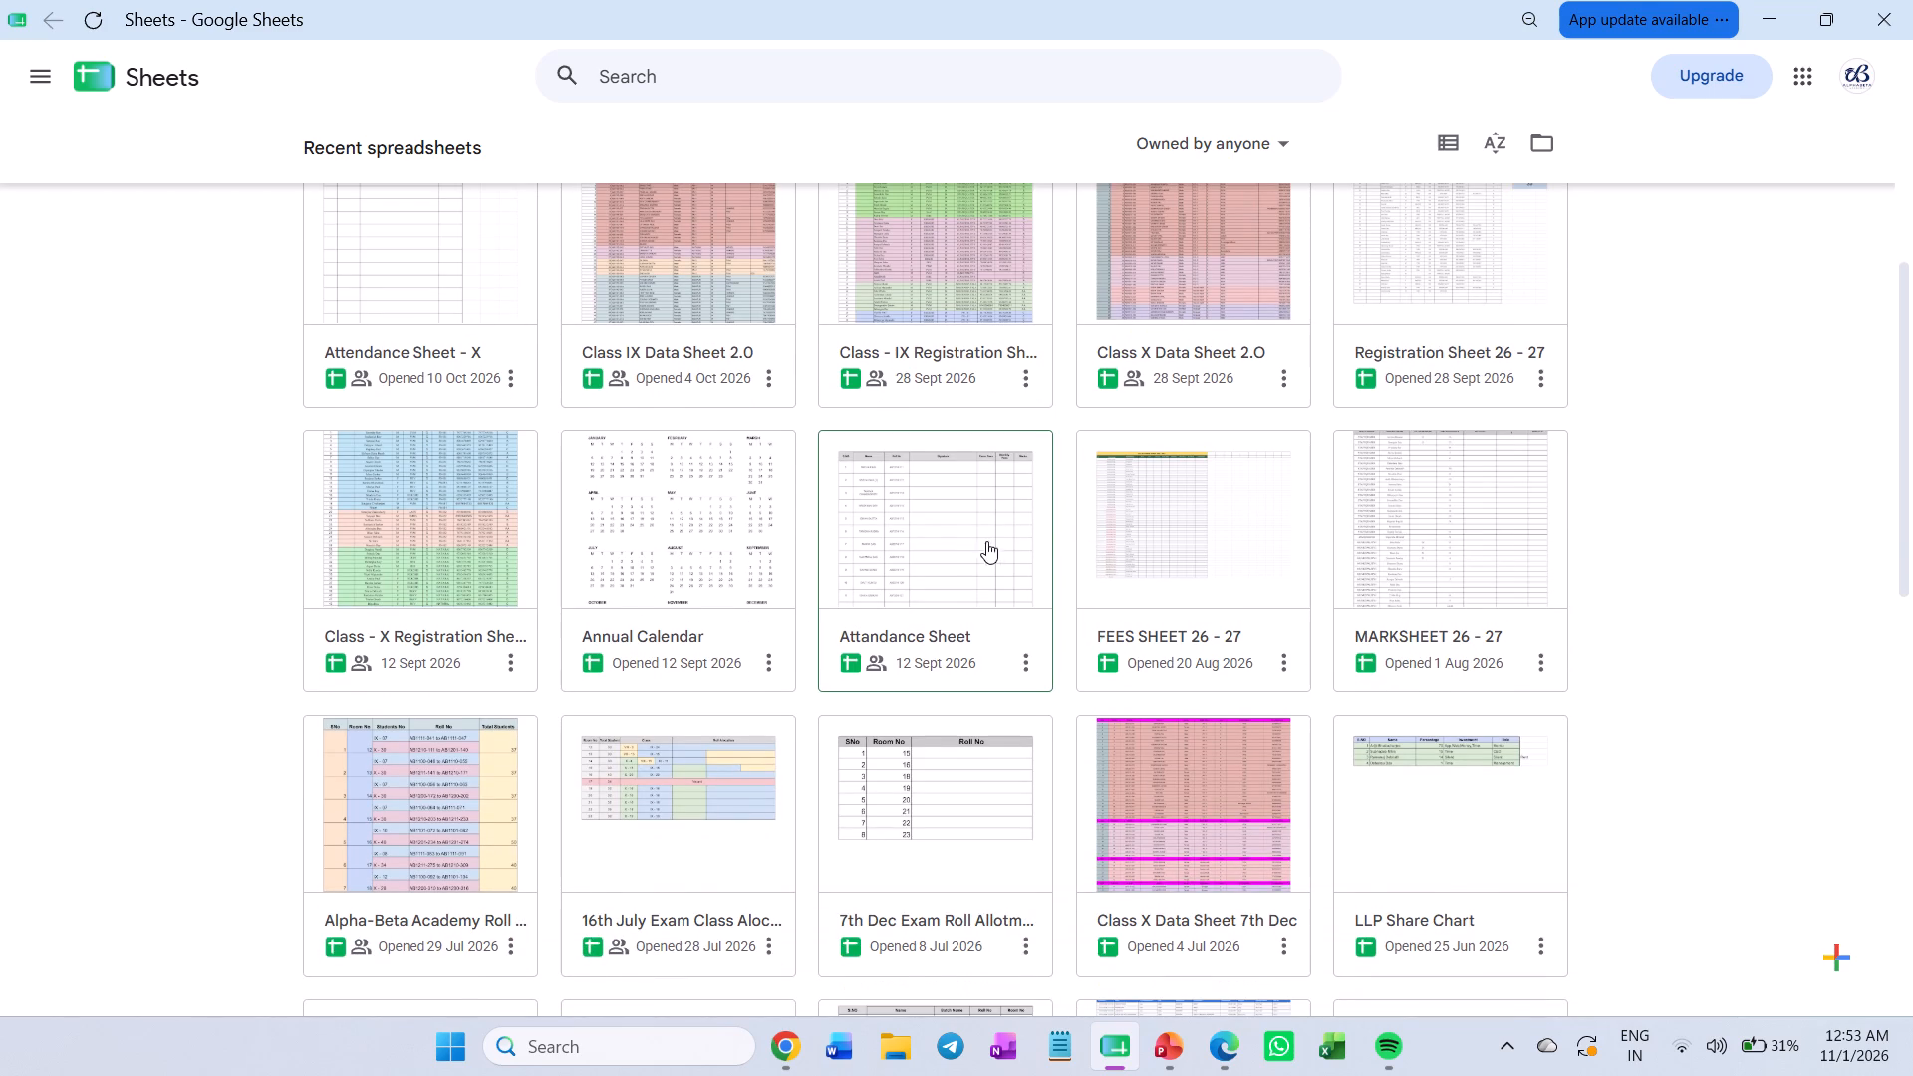
pyautogui.scroll(-1, 944, 558)
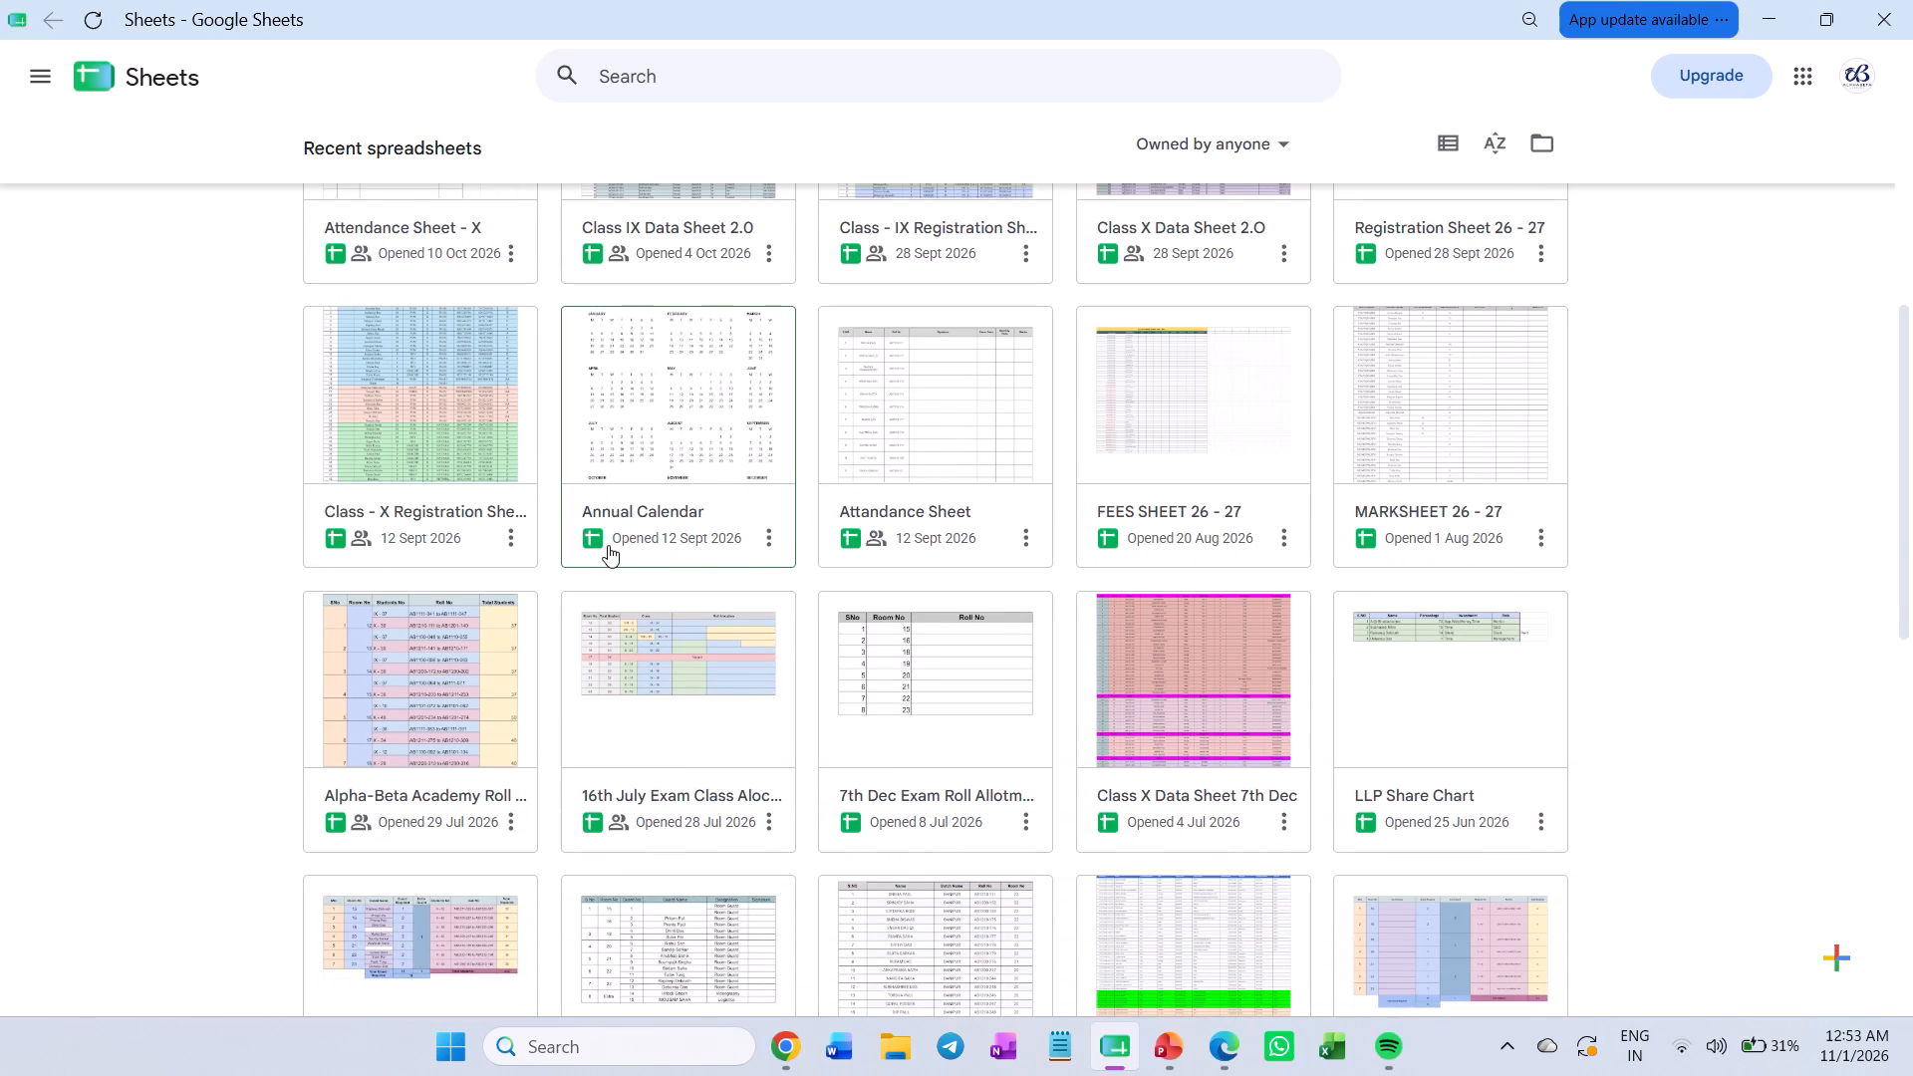
pyautogui.scroll(1, 909, 546)
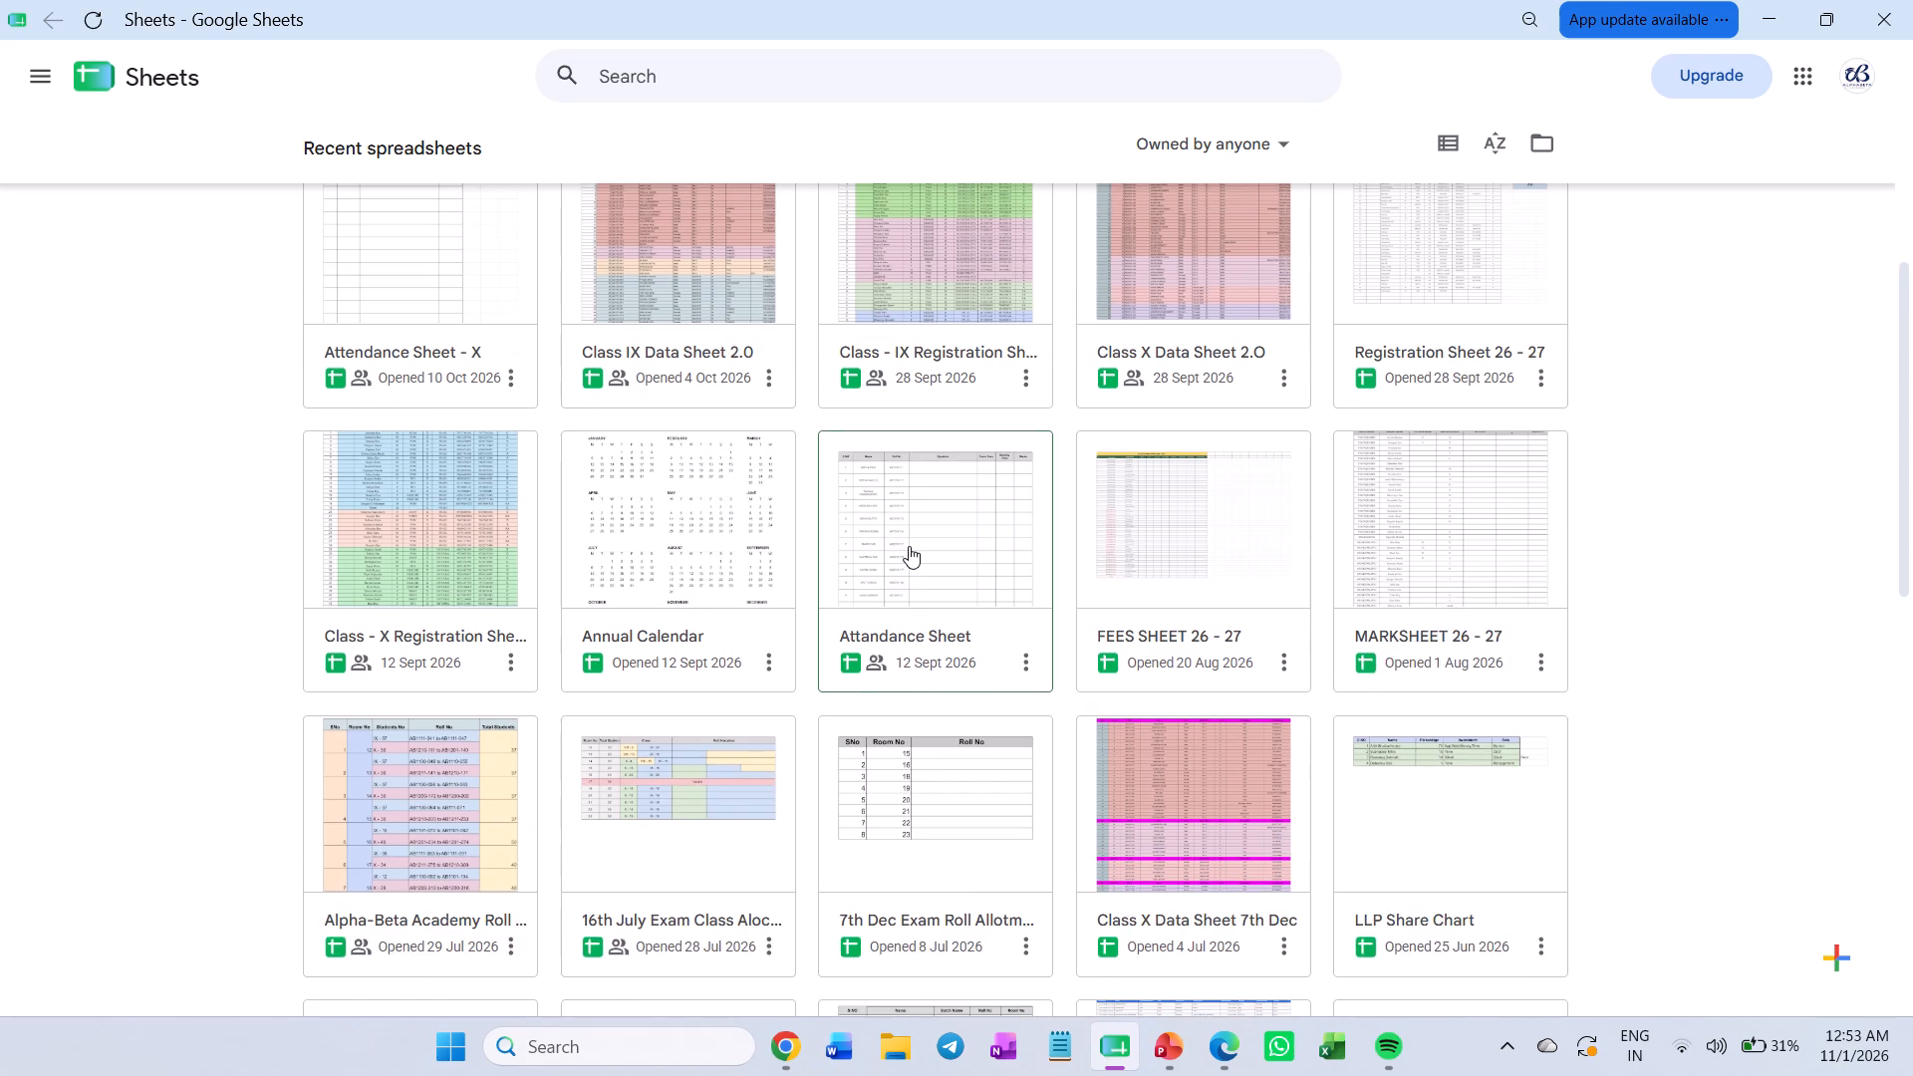
pyautogui.scroll(4, 909, 546)
pyautogui.scroll(5, 1191, 552)
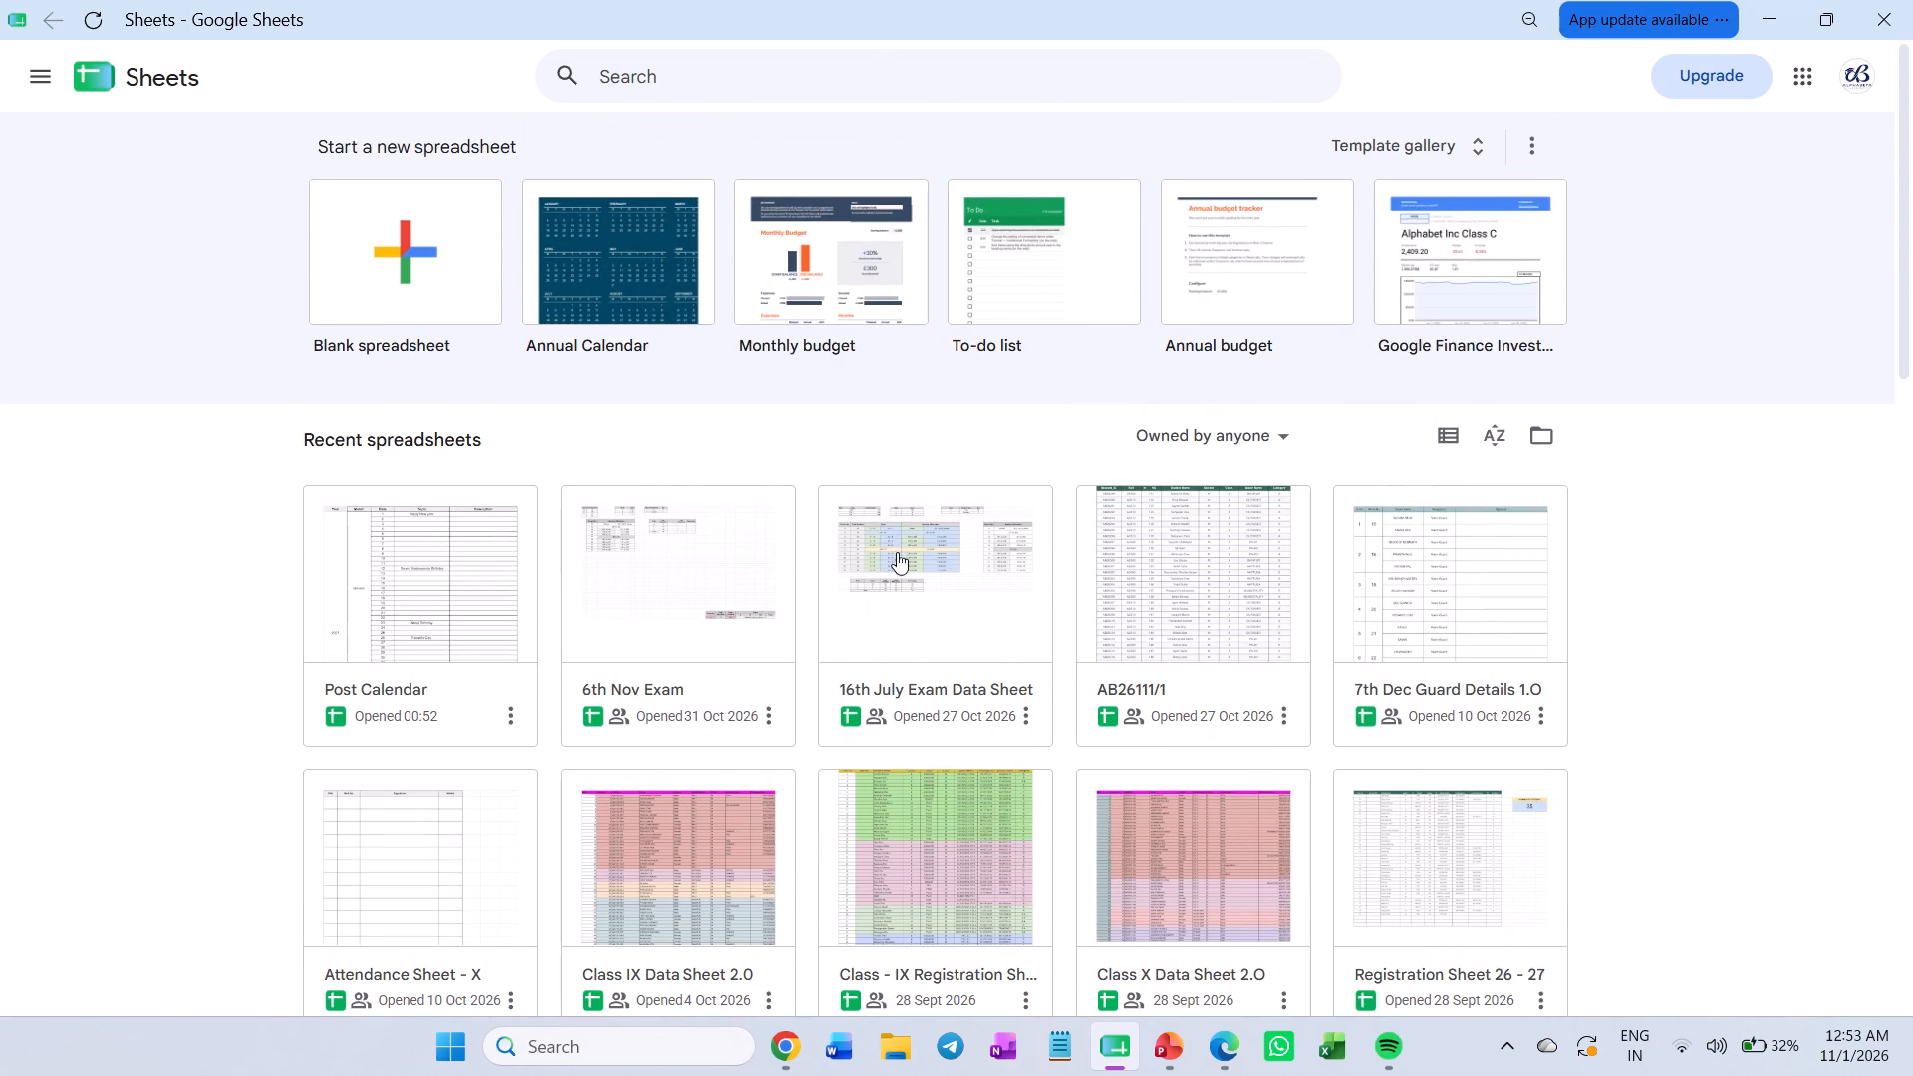
pyautogui.scroll(1, 735, 587)
pyautogui.click(728, 581)
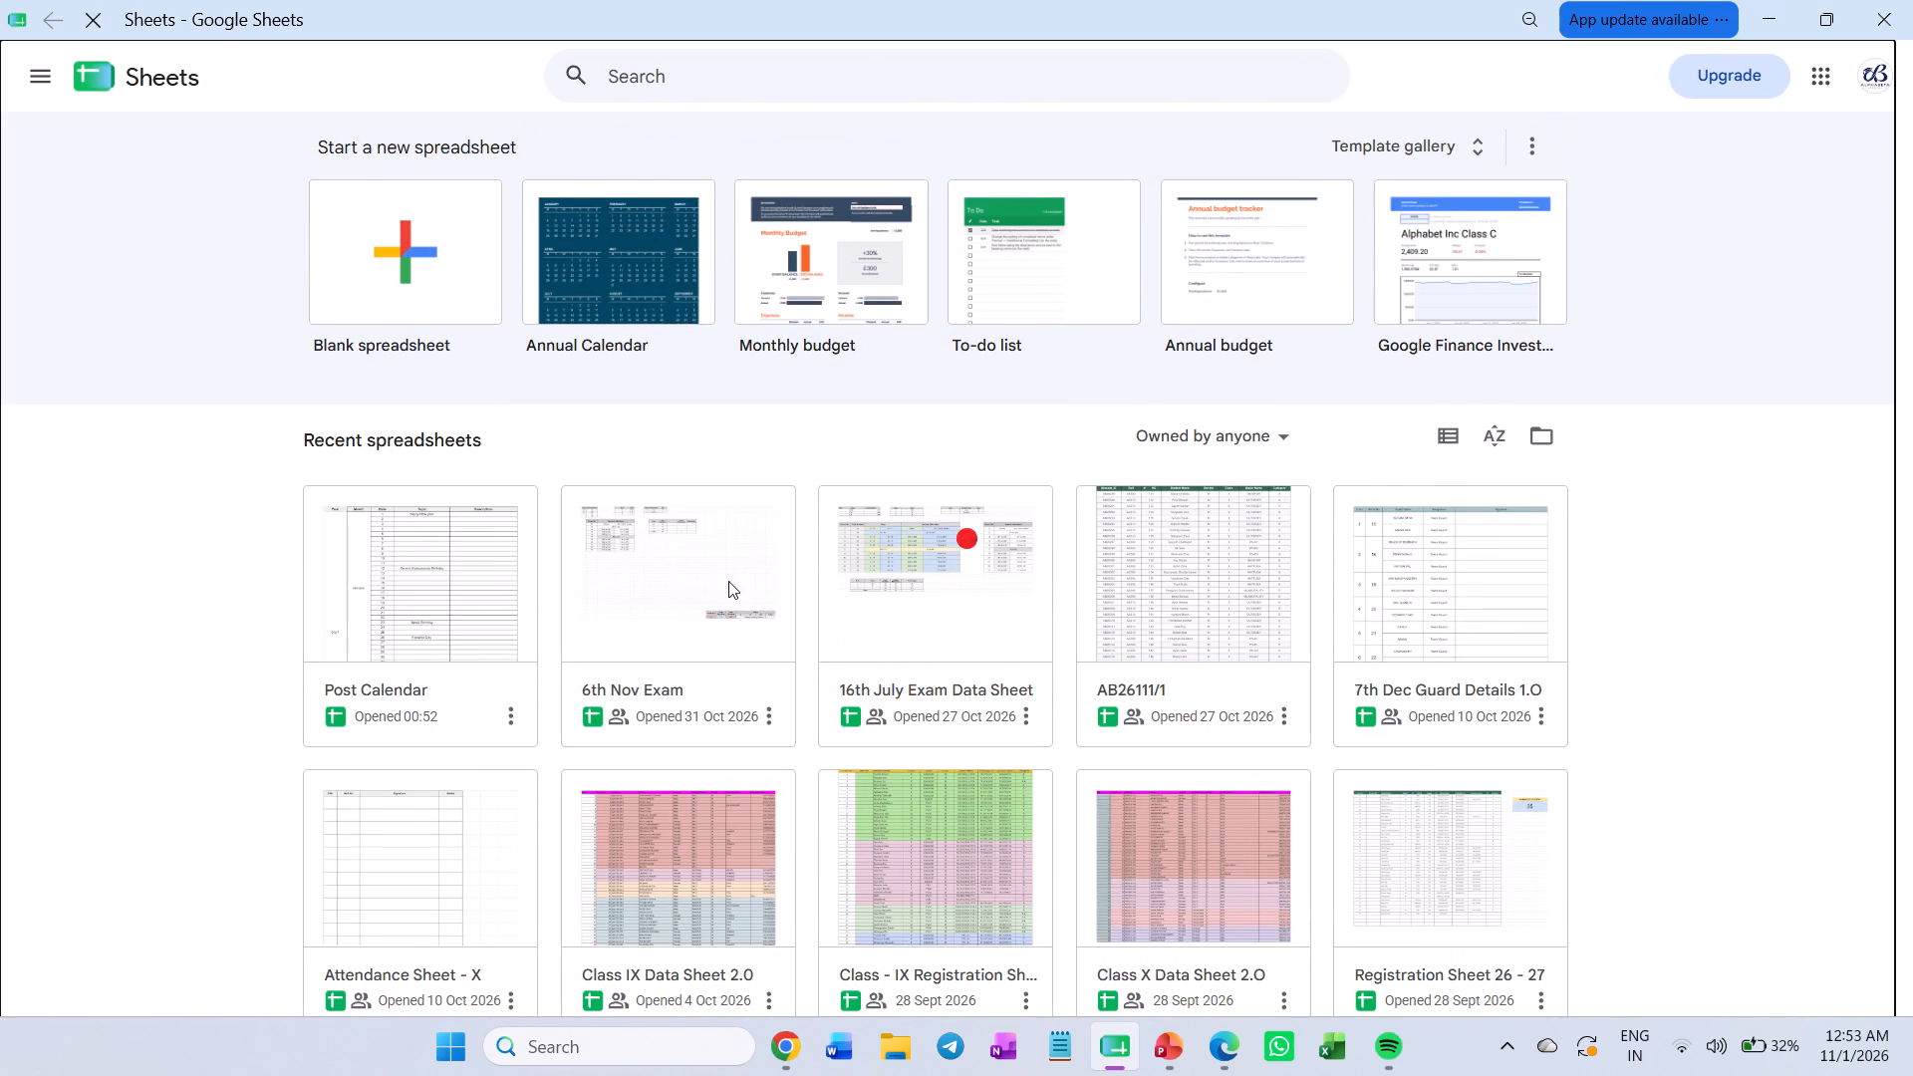
# Examine the class totals, room number allocation and attendance tables on the Main Data Sheet.
pyautogui.scroll(3, 955, 588)
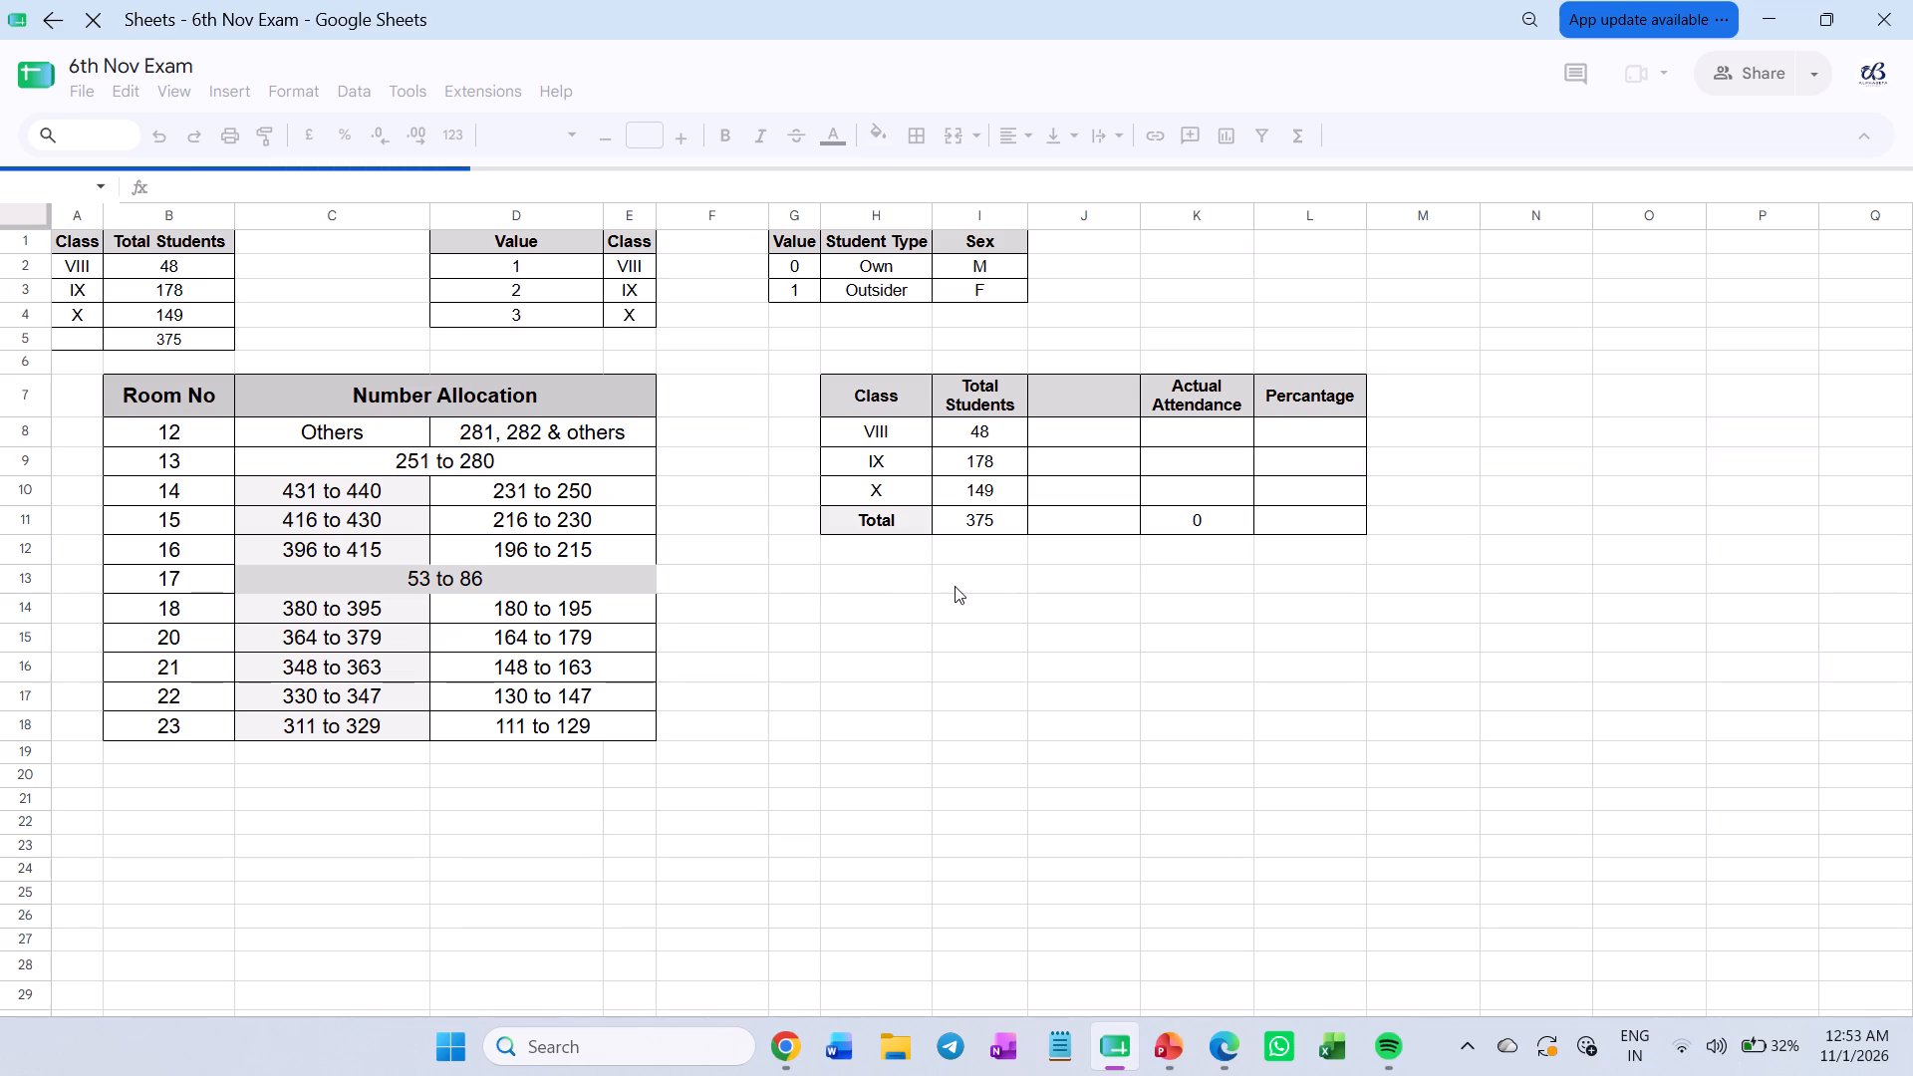
pyautogui.scroll(1, 955, 586)
pyautogui.scroll(5, 1109, 584)
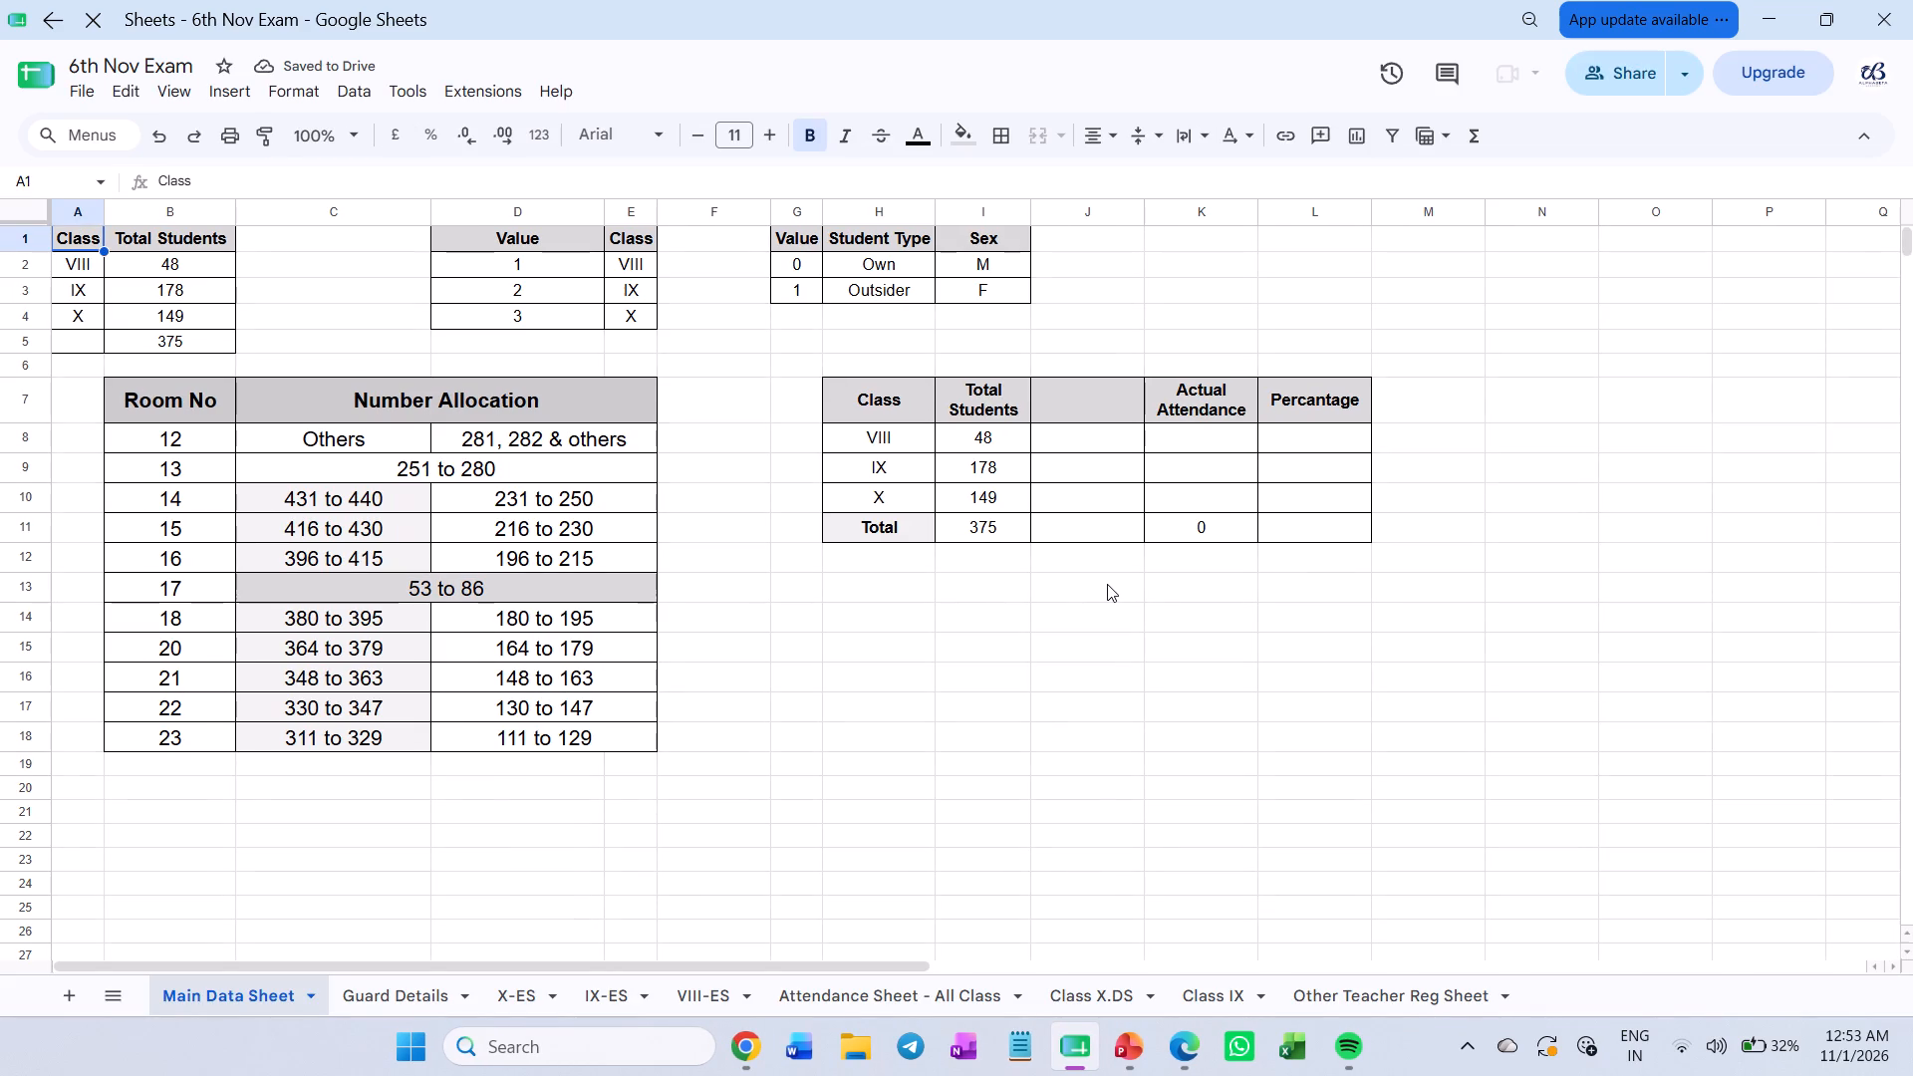
pyautogui.scroll(3, 1107, 584)
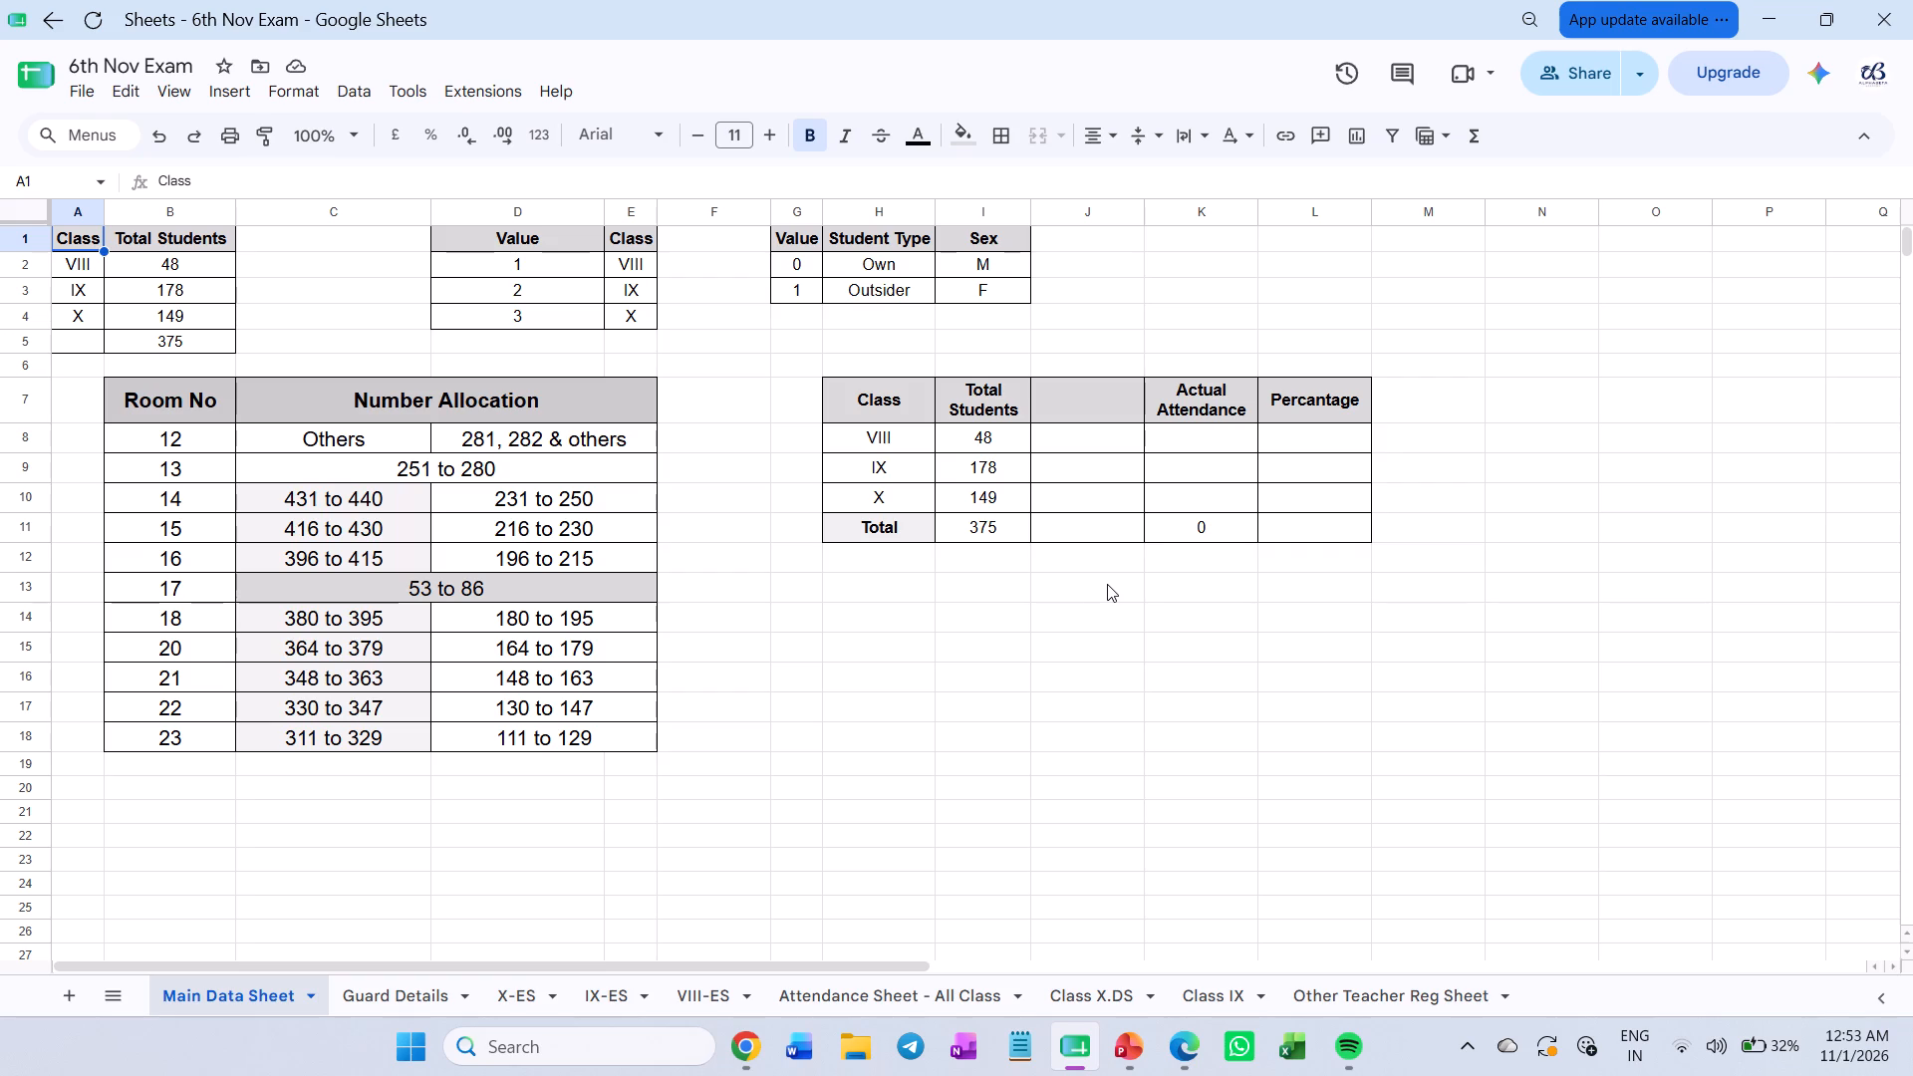
pyautogui.scroll(6, 960, 590)
pyautogui.scroll(-1, 956, 598)
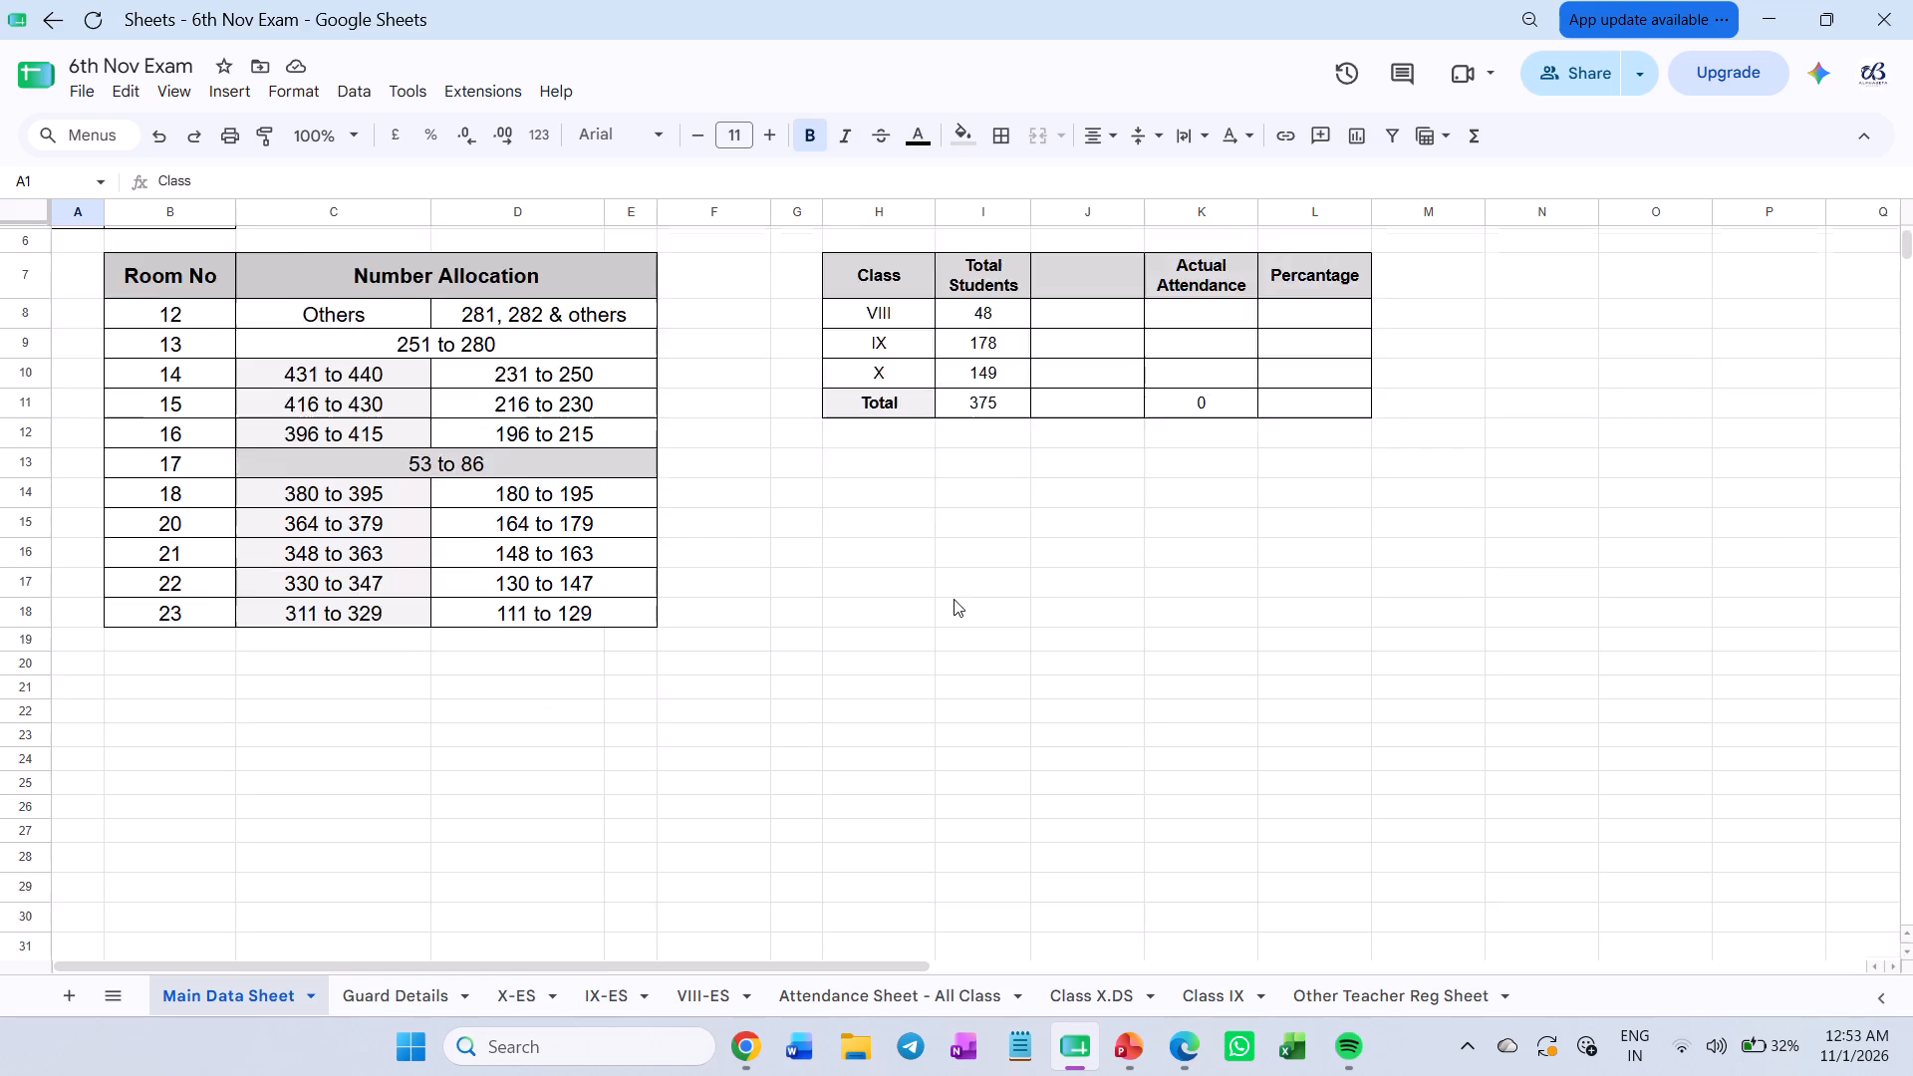
pyautogui.scroll(-1, 954, 599)
pyautogui.scroll(5, 954, 599)
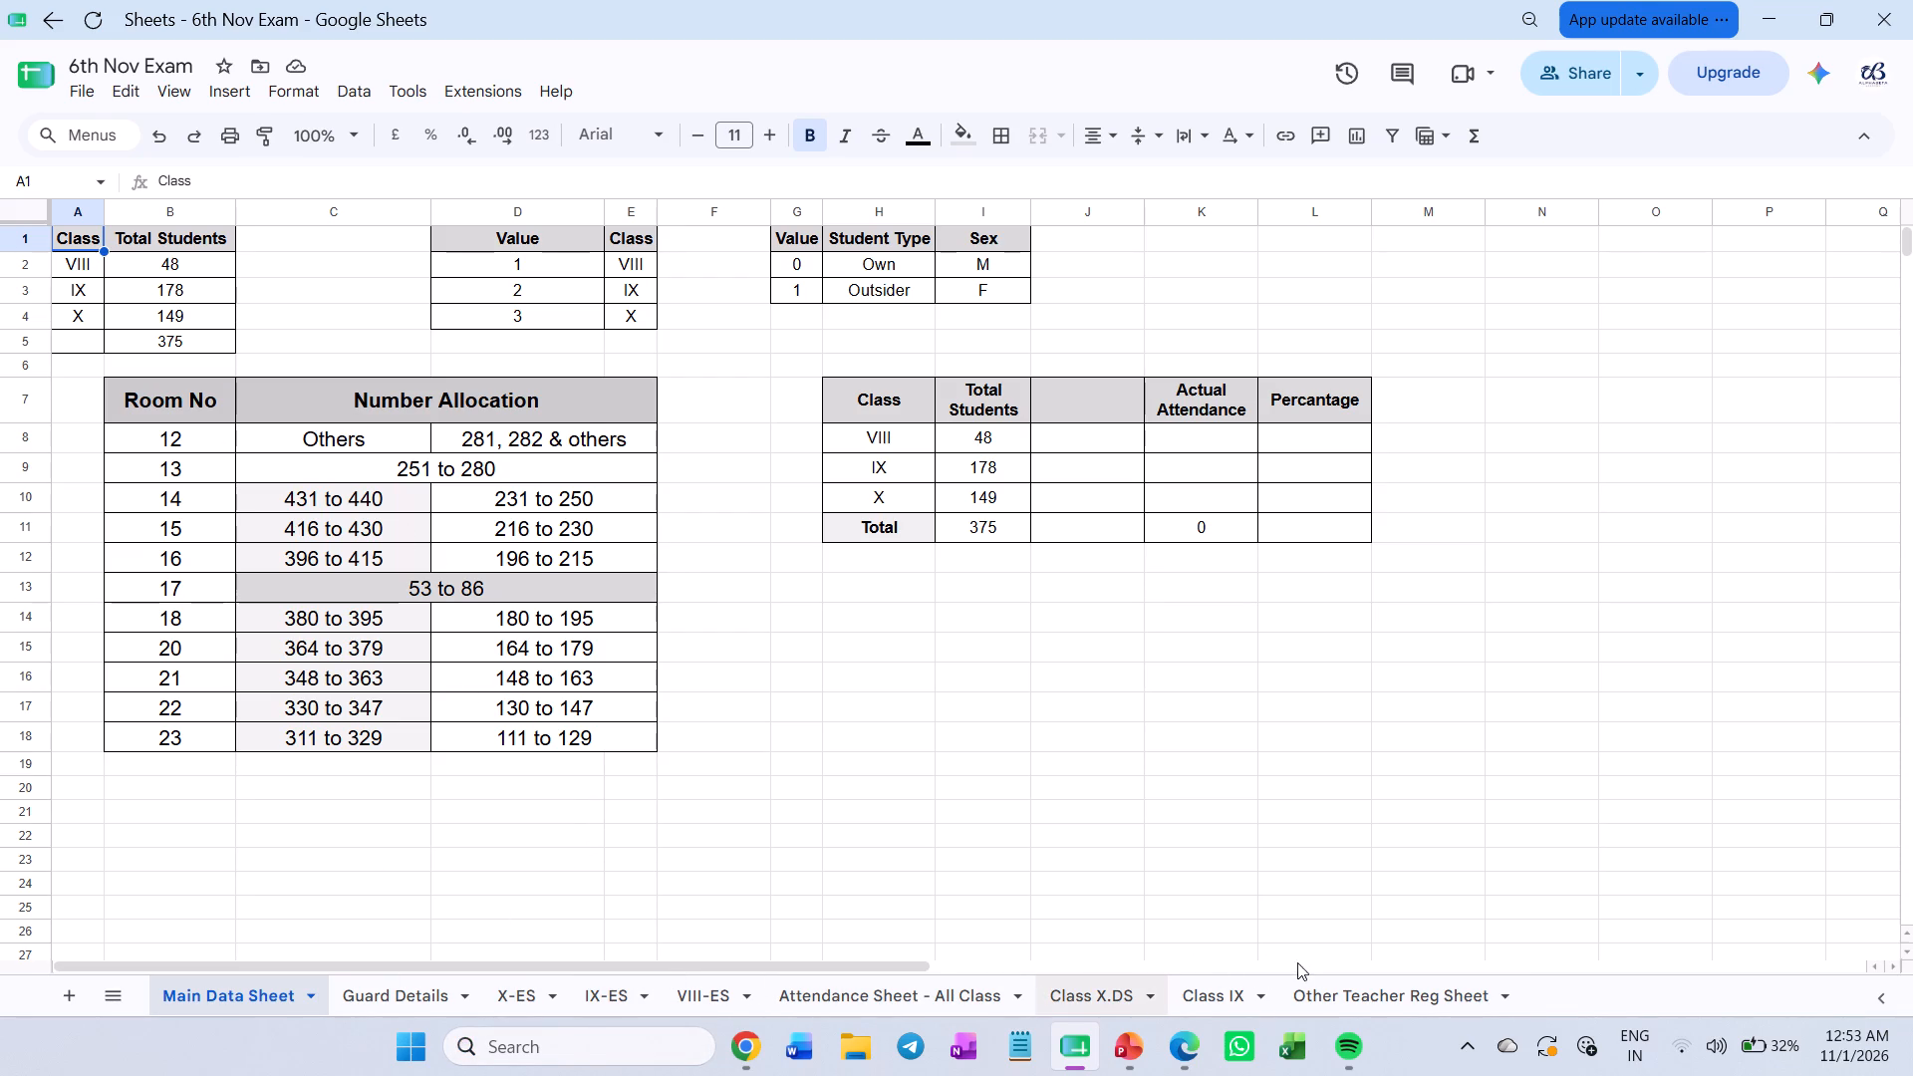
# Open the Other Teacher Reg Sheet and view its student registration table and school short names.
pyautogui.click(1342, 1006)
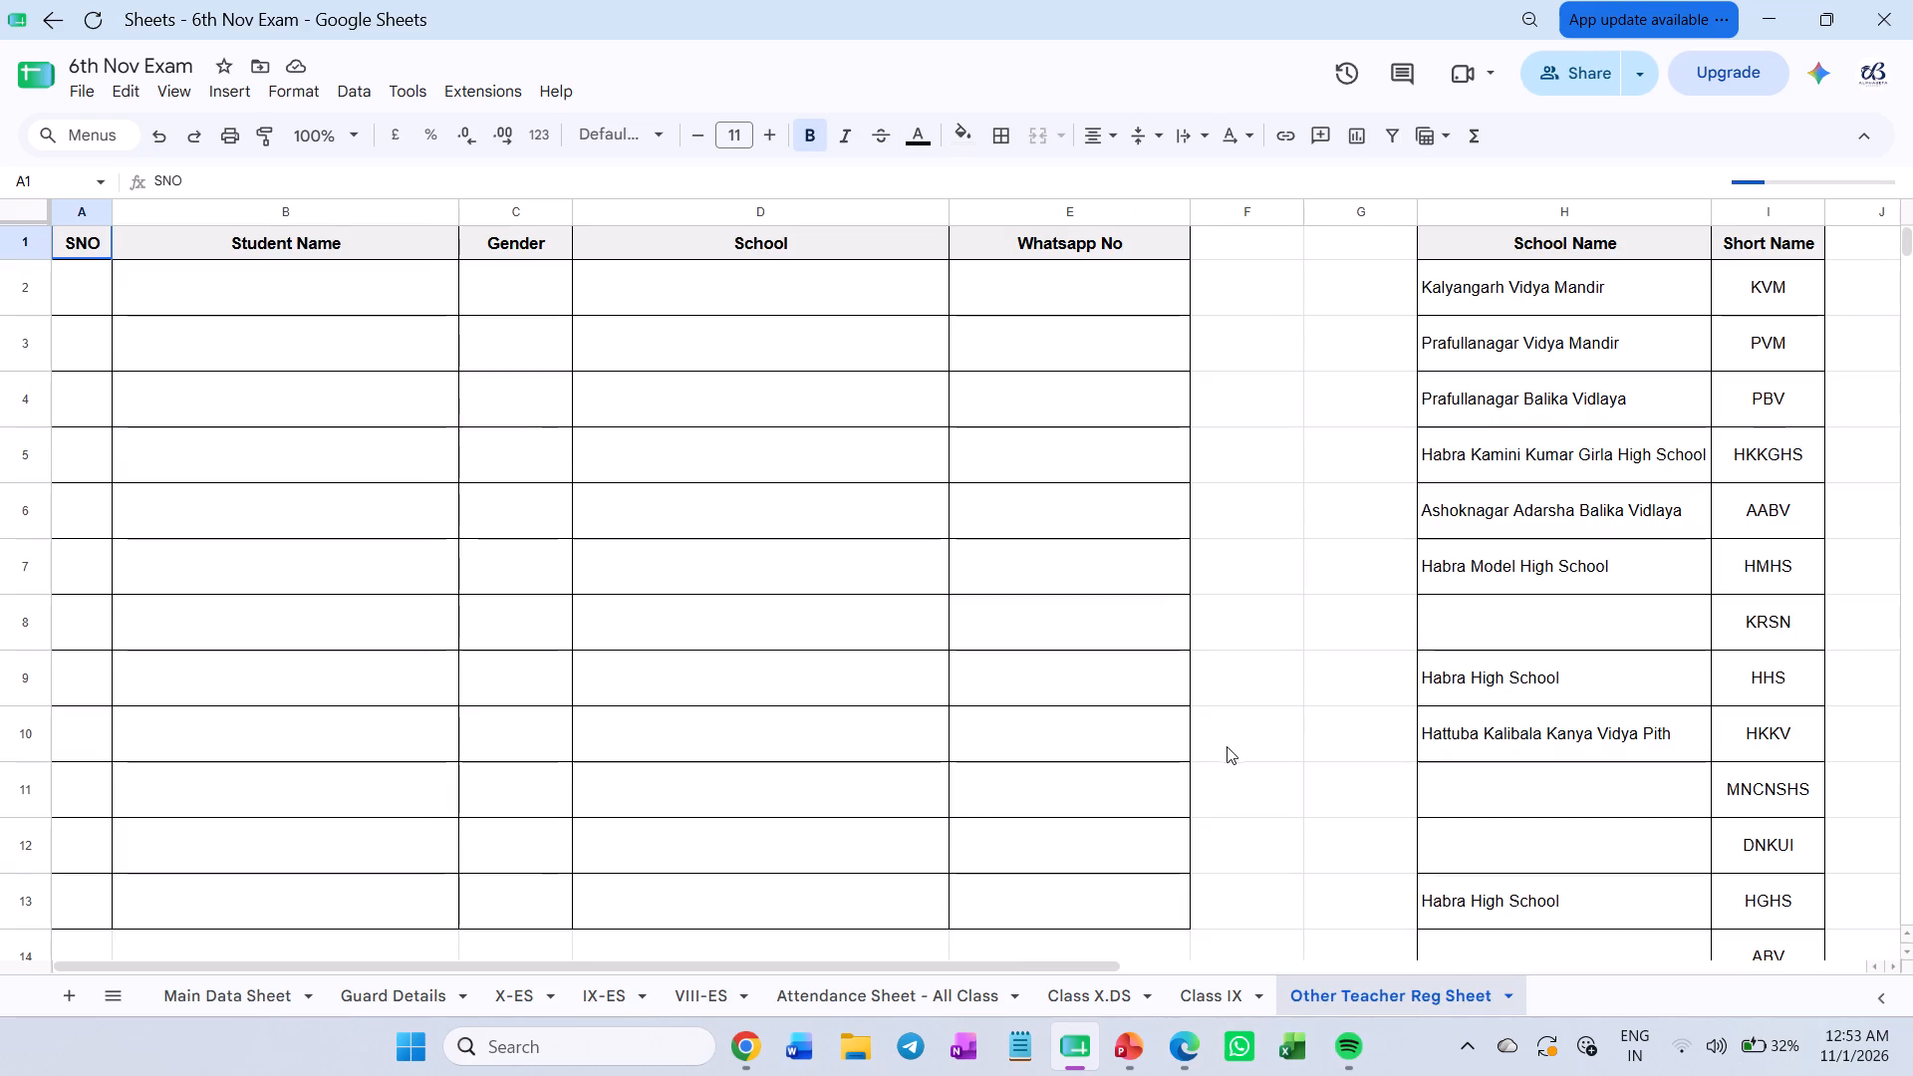
pyautogui.scroll(5, 1238, 717)
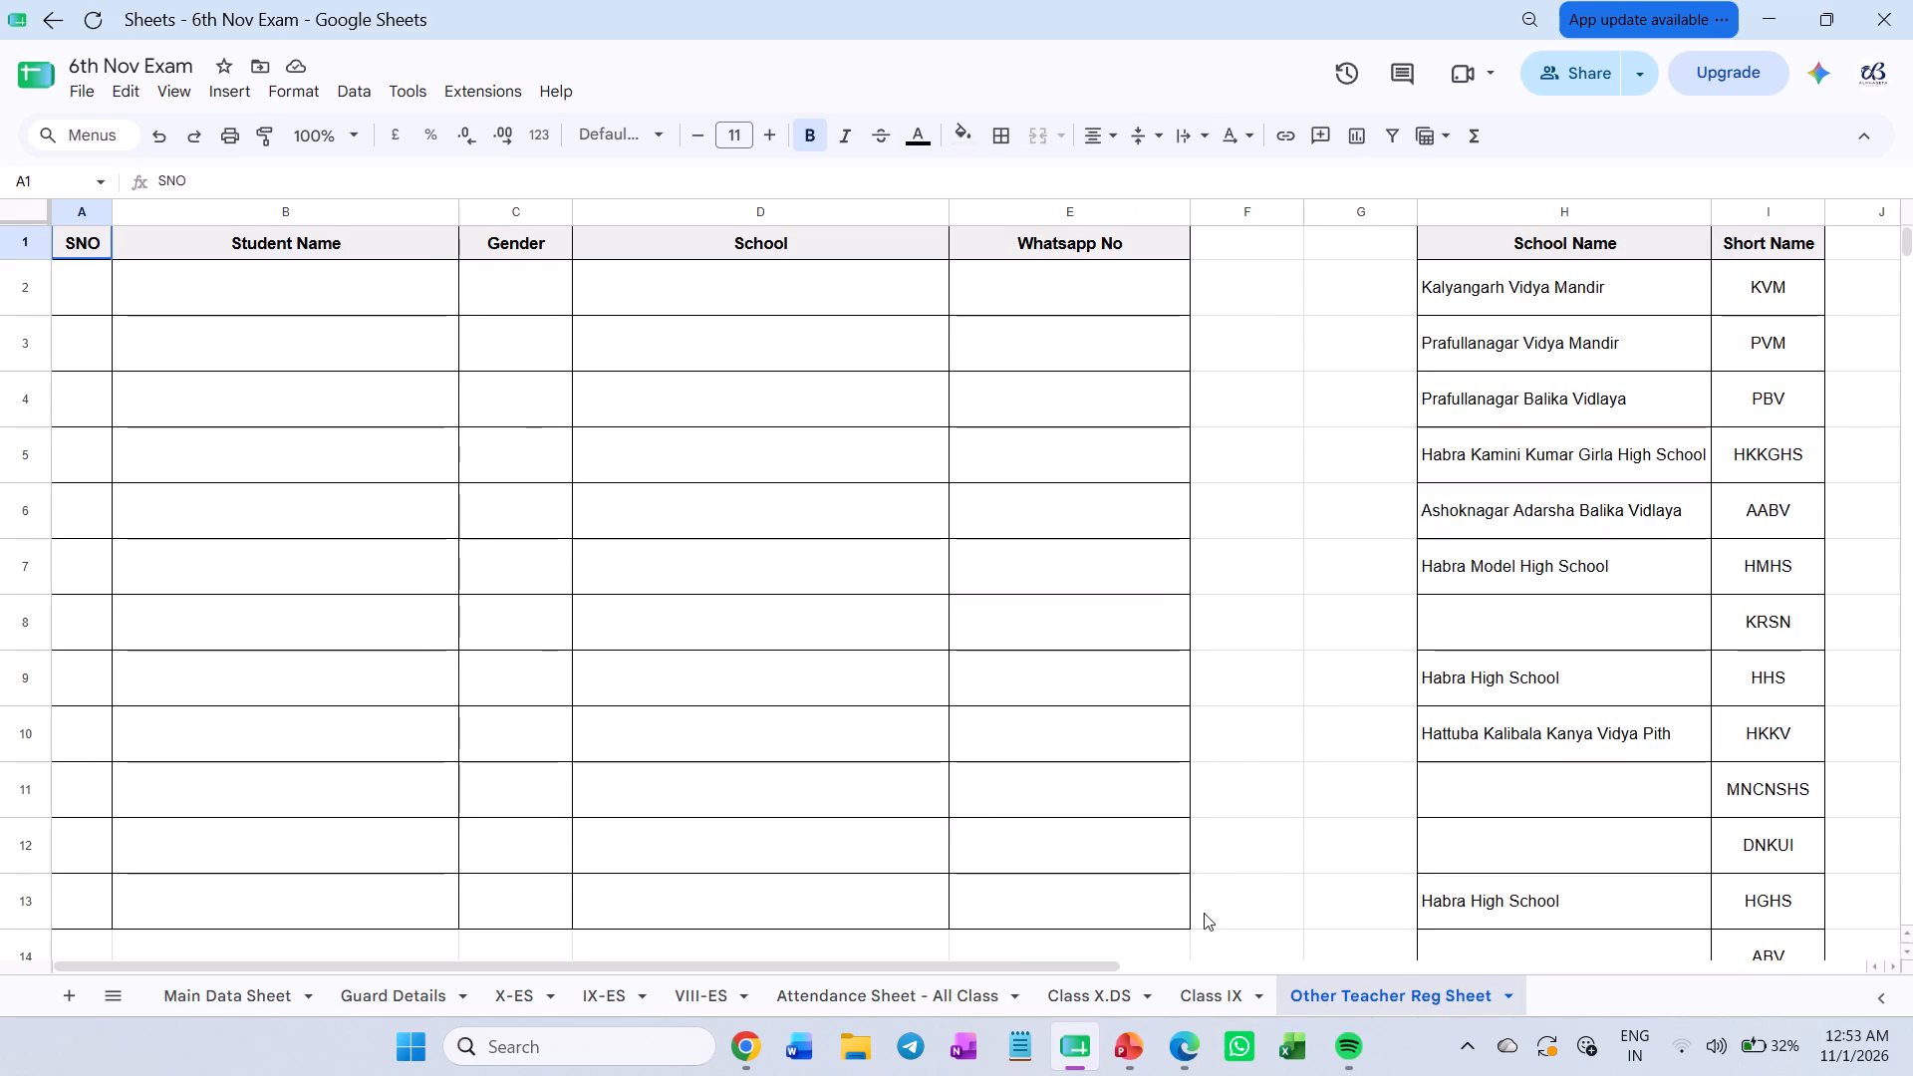
pyautogui.scroll(1, 1204, 913)
# Open the Class IX sheet and examine its student table of schools, batches and categories.
pyautogui.click(1227, 981)
pyautogui.scroll(5, 1042, 920)
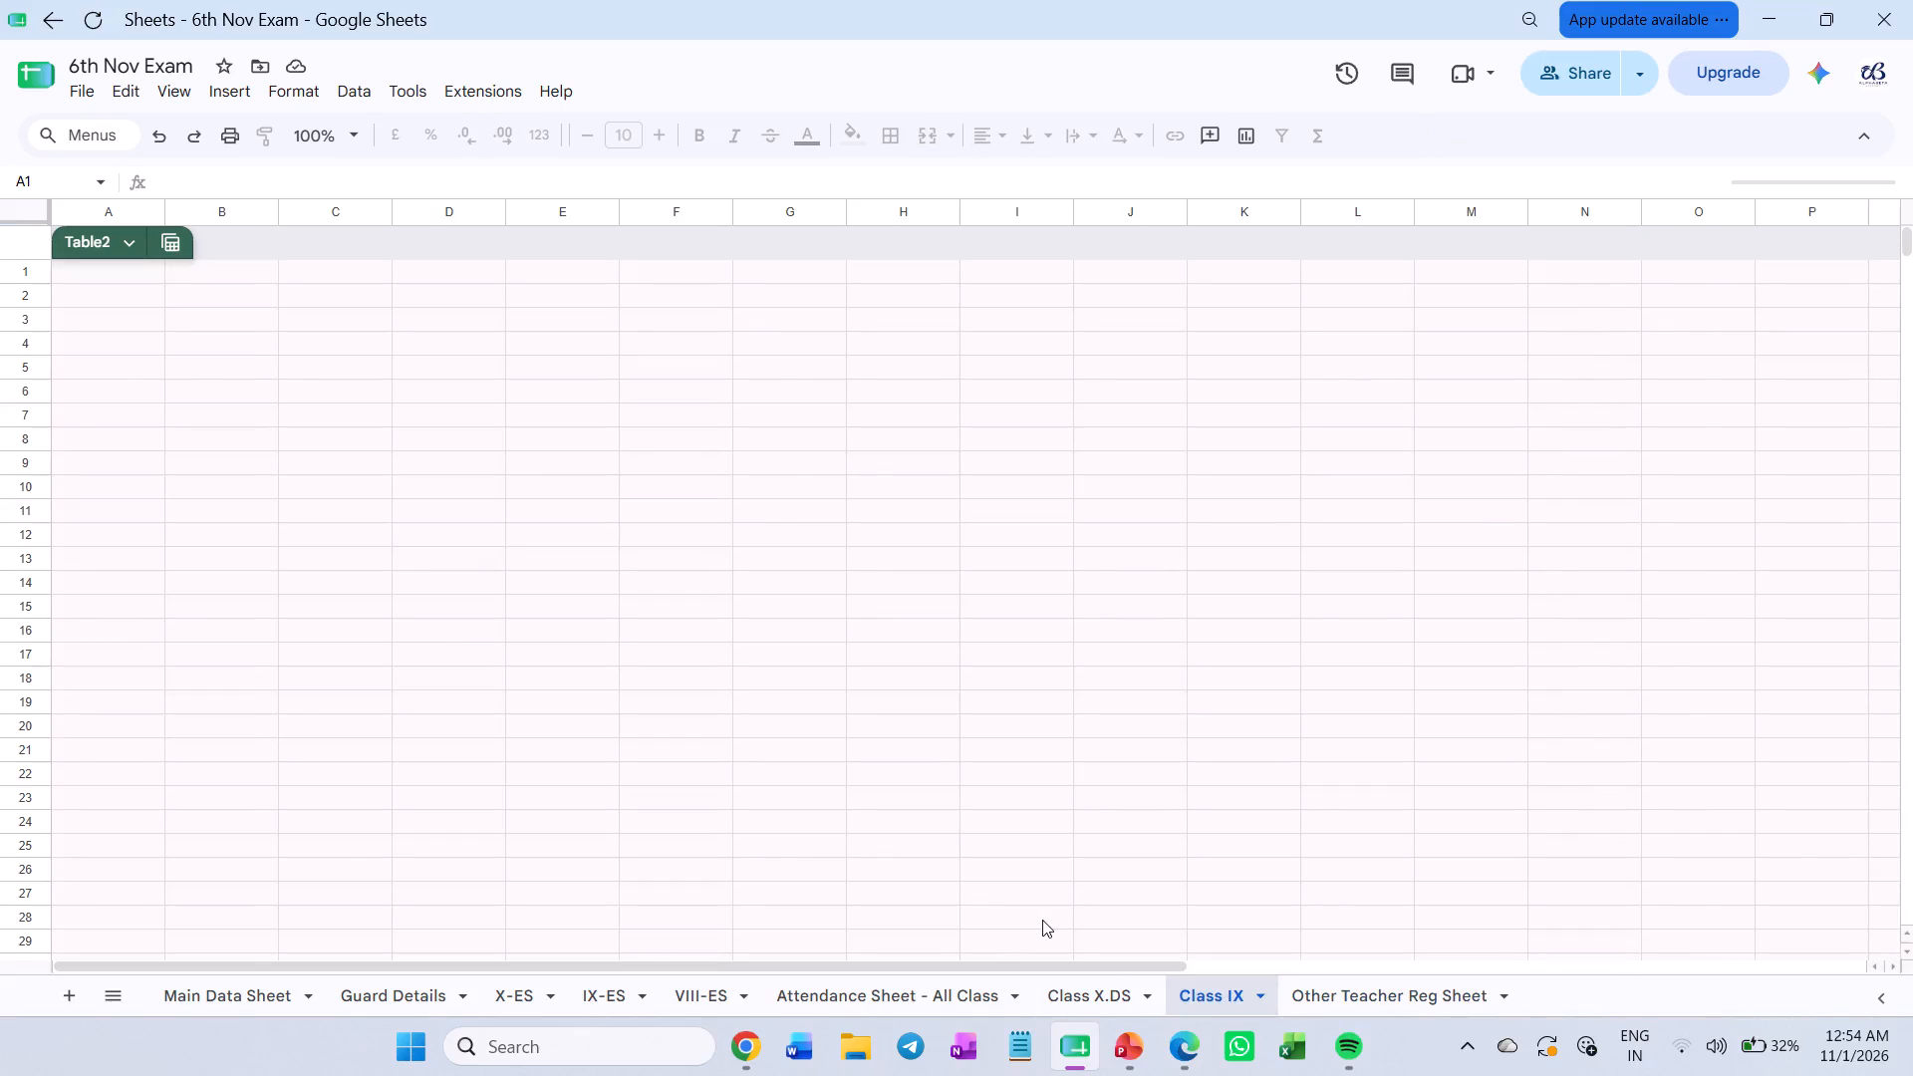
pyautogui.scroll(-4, 1055, 920)
pyautogui.scroll(10, 1055, 920)
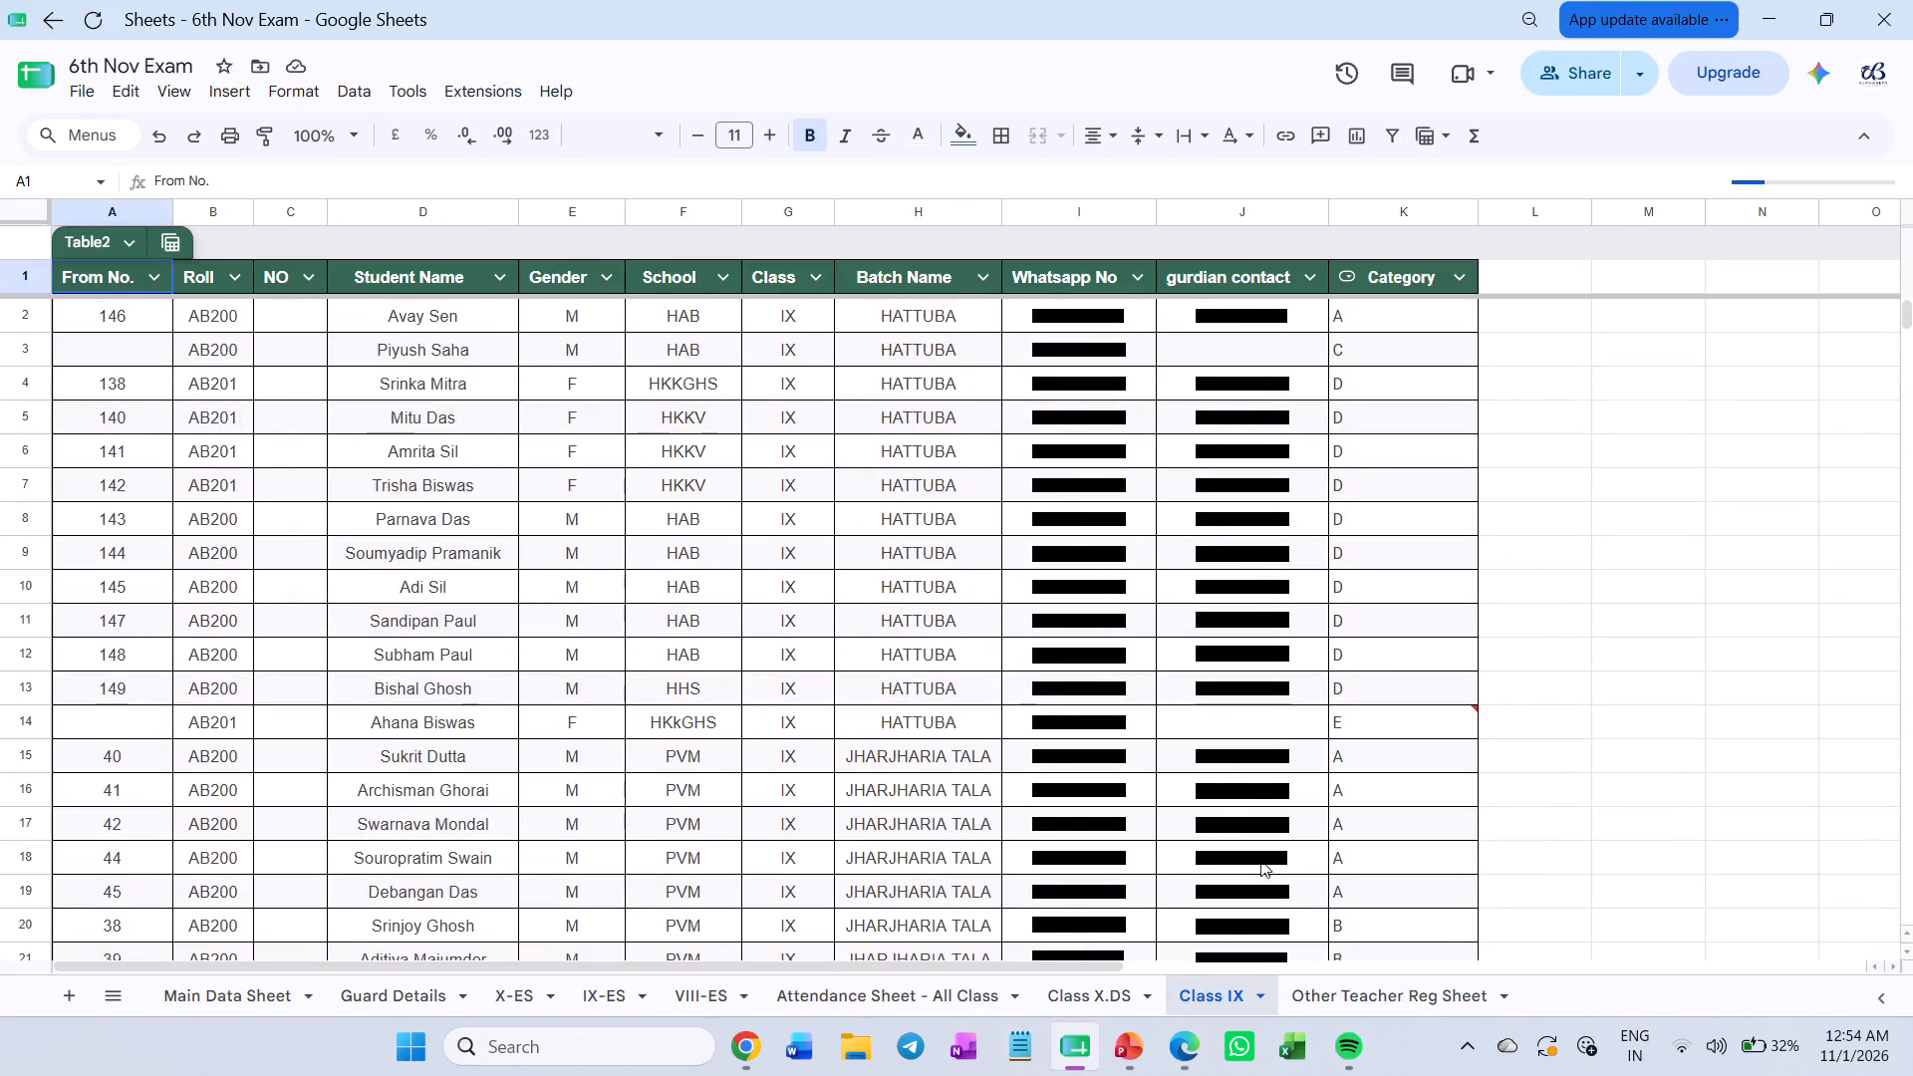
pyautogui.scroll(-1, 1276, 860)
pyautogui.scroll(5, 1291, 880)
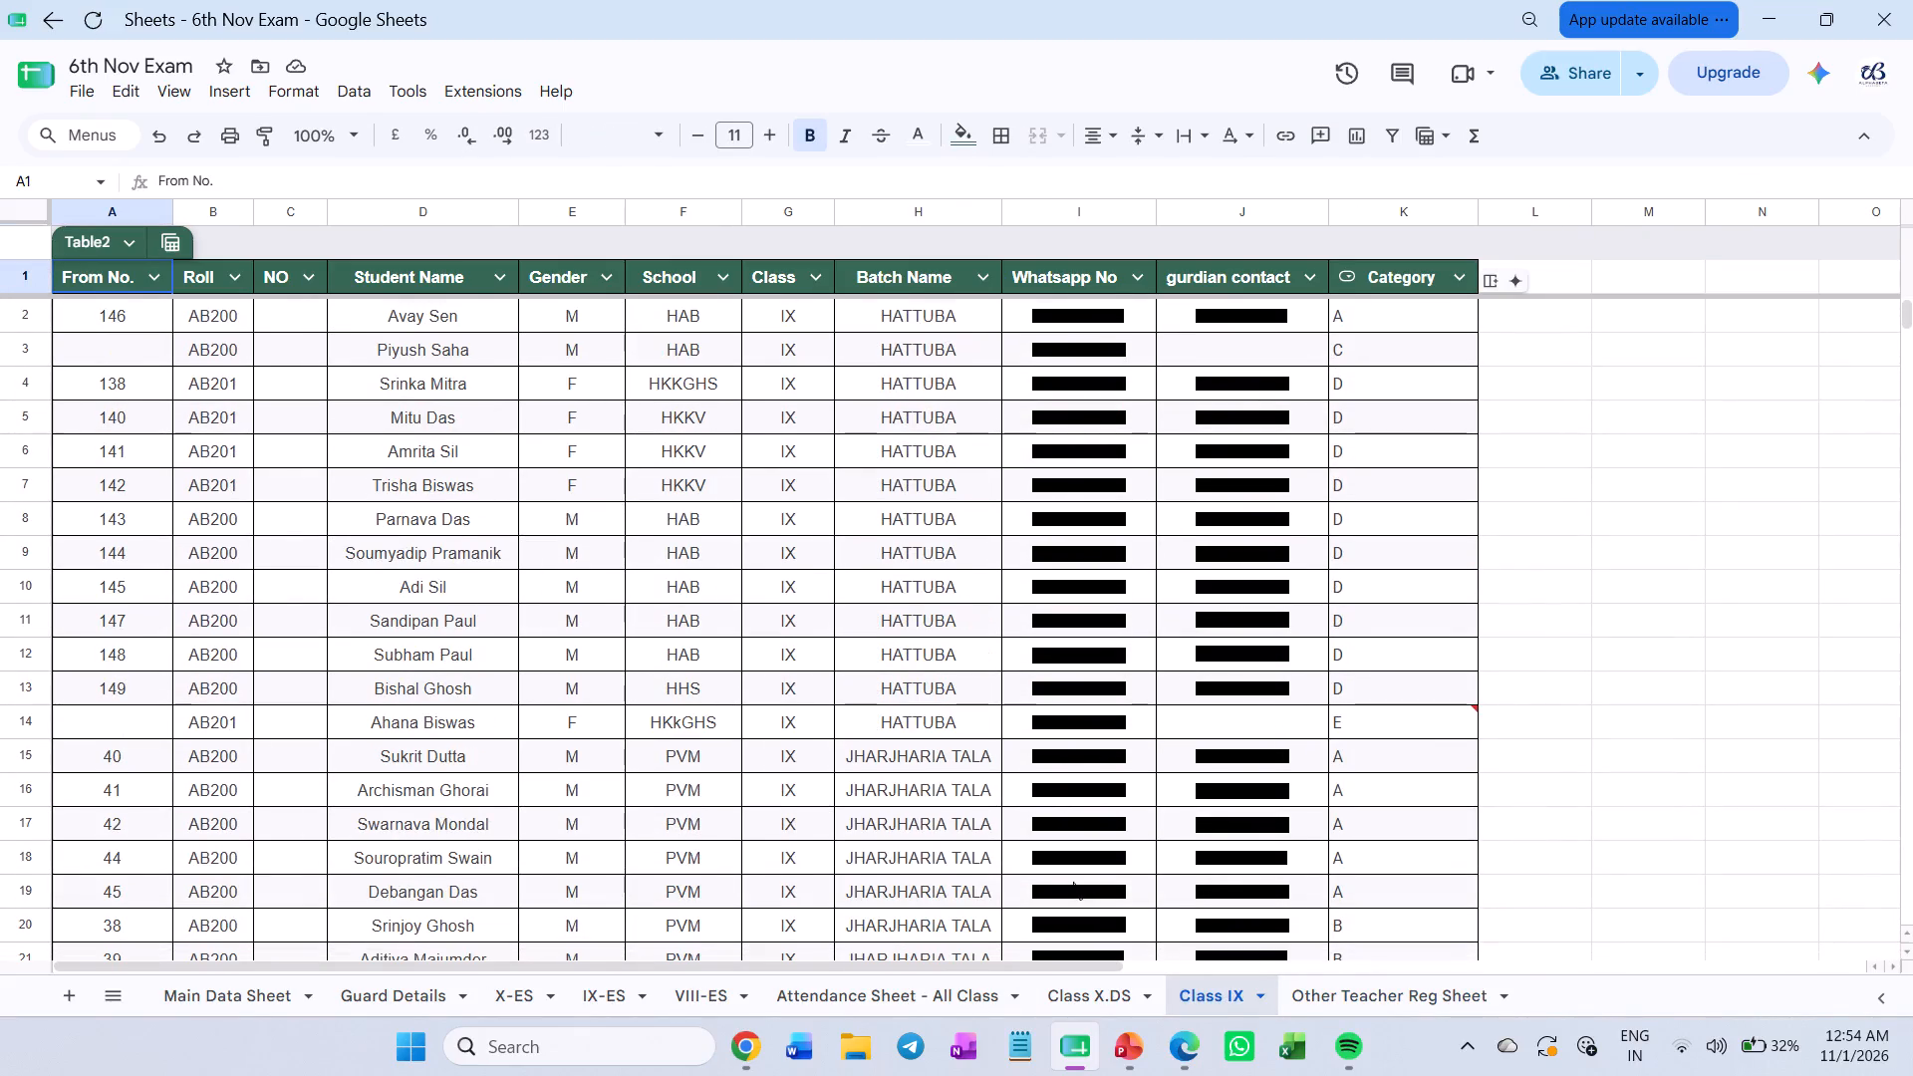
pyautogui.scroll(3, 988, 789)
pyautogui.scroll(-2, 988, 789)
pyautogui.scroll(3, 988, 789)
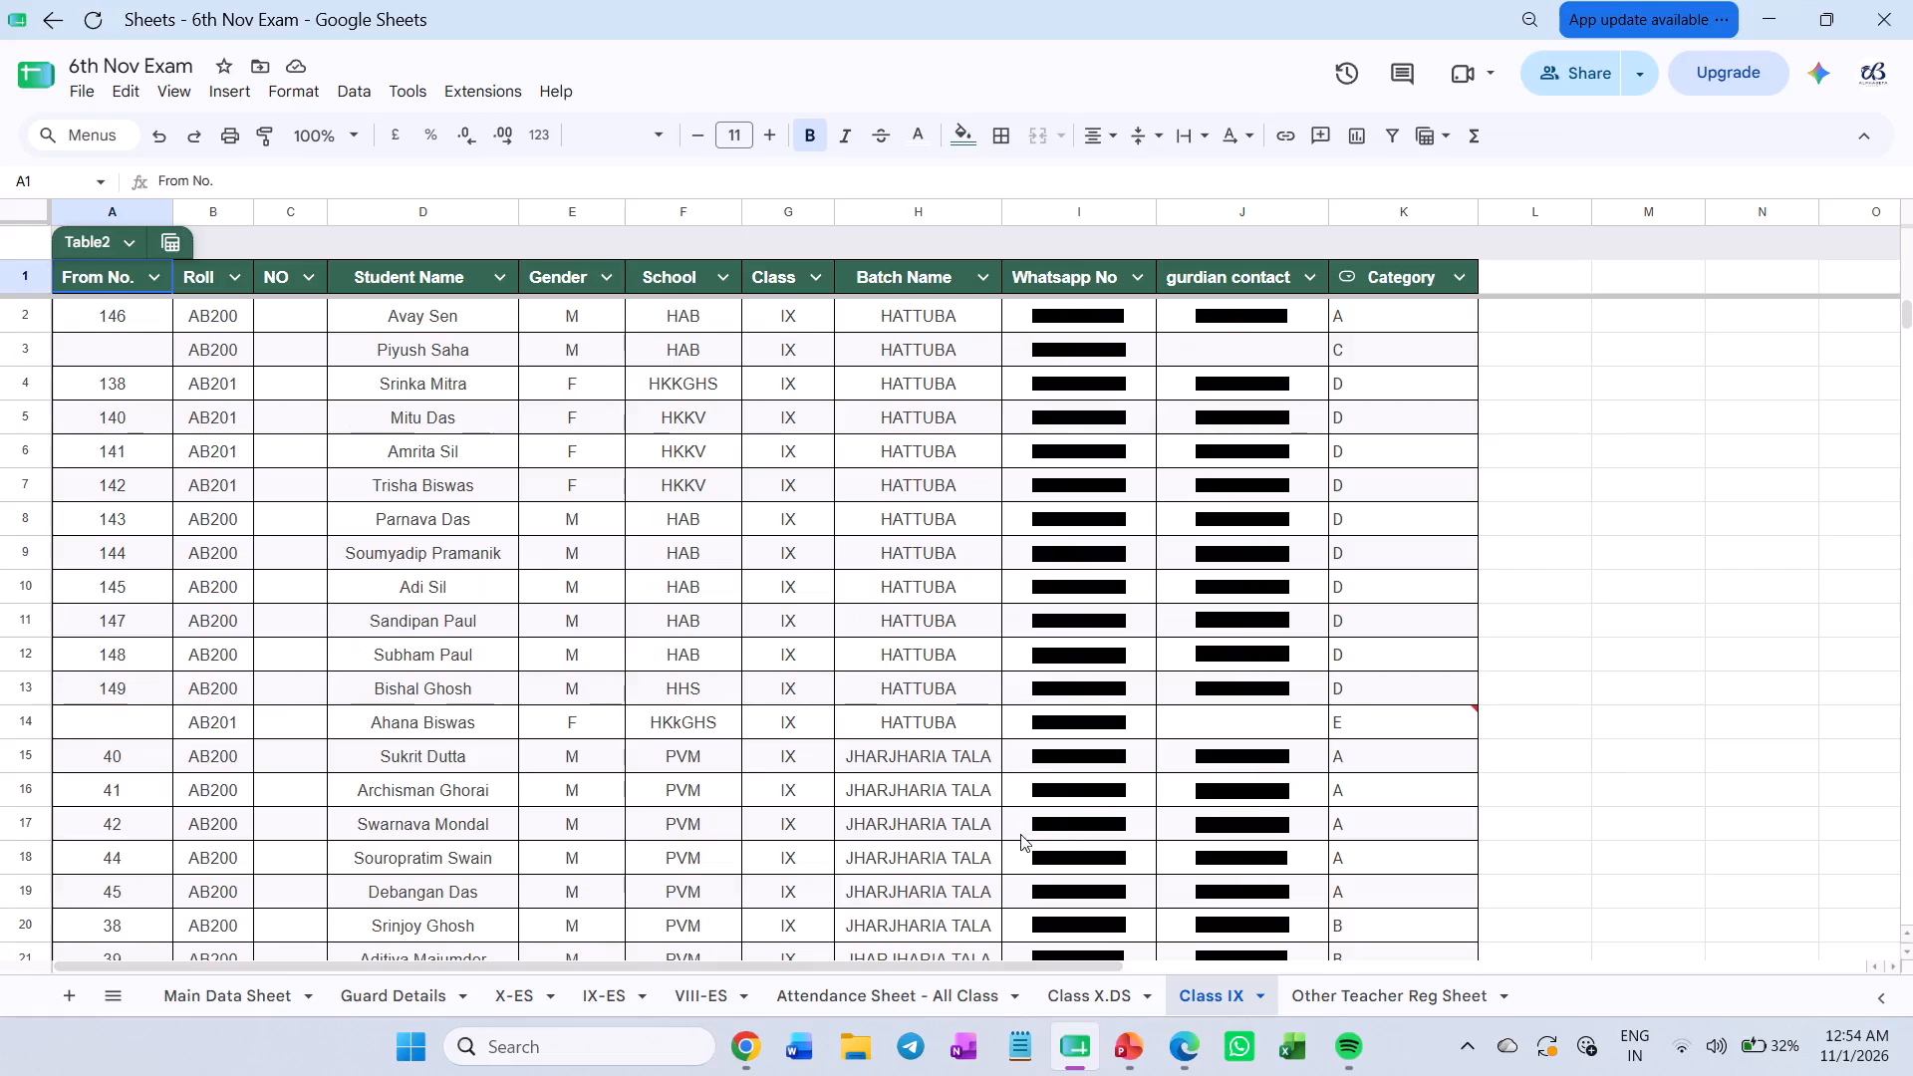
# Open the Class X.DS sheet and examine its student rows by school, batch and category.
pyautogui.click(1066, 988)
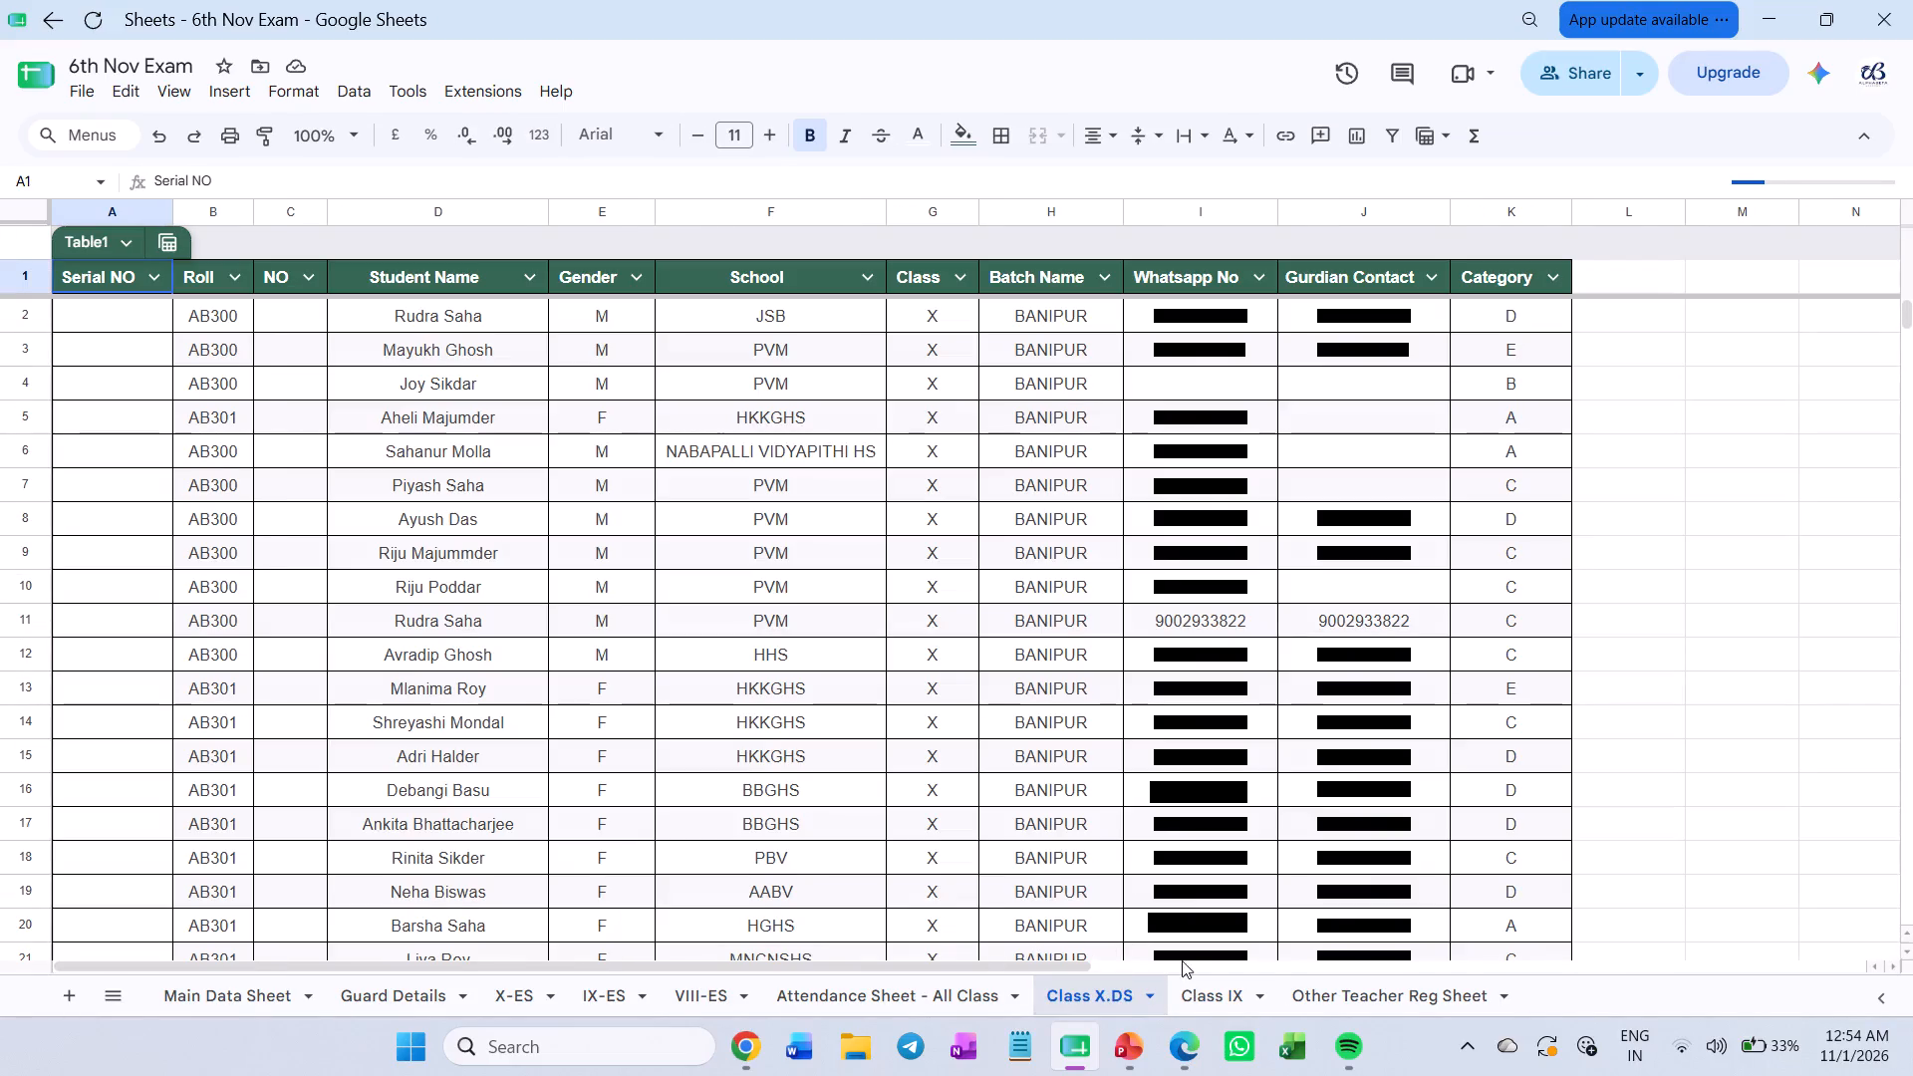
pyautogui.scroll(-1, 1150, 779)
pyautogui.scroll(2, 1150, 779)
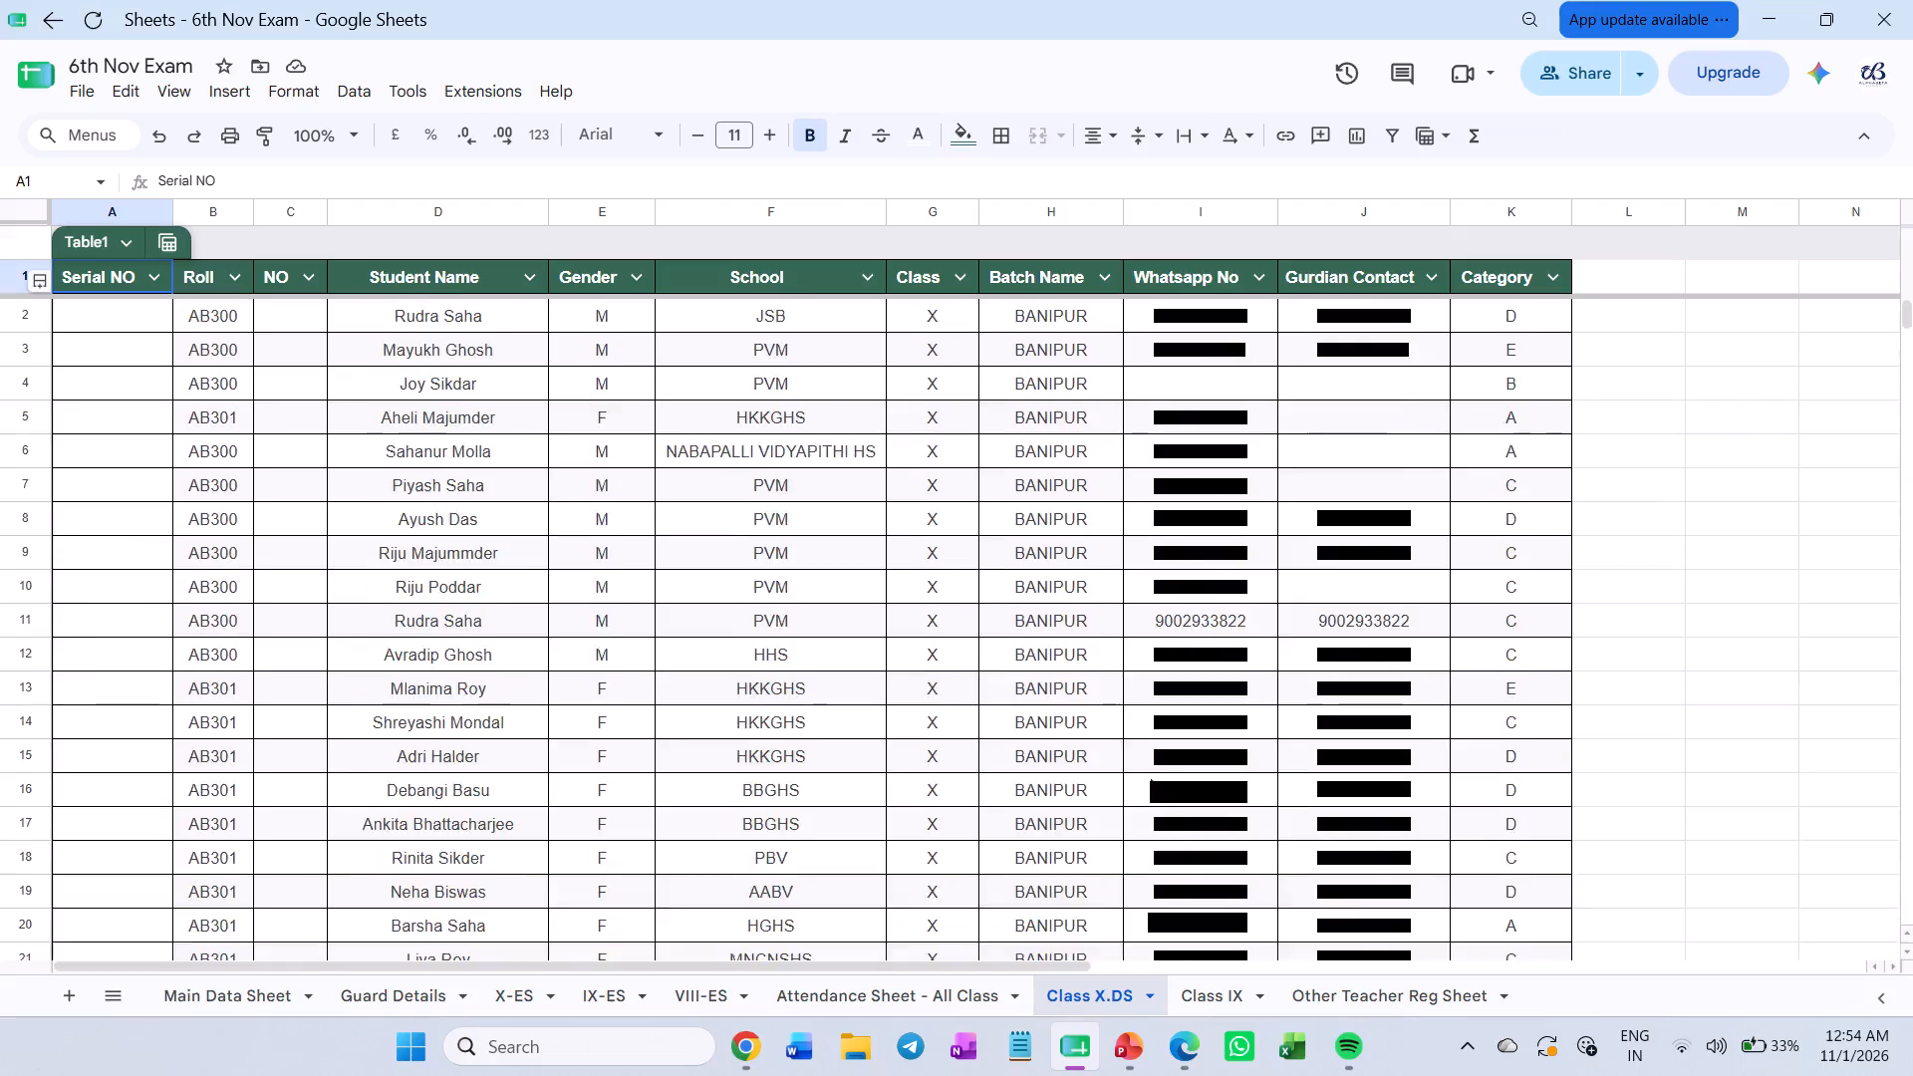
pyautogui.scroll(-4, 1151, 779)
pyautogui.scroll(2, 1151, 779)
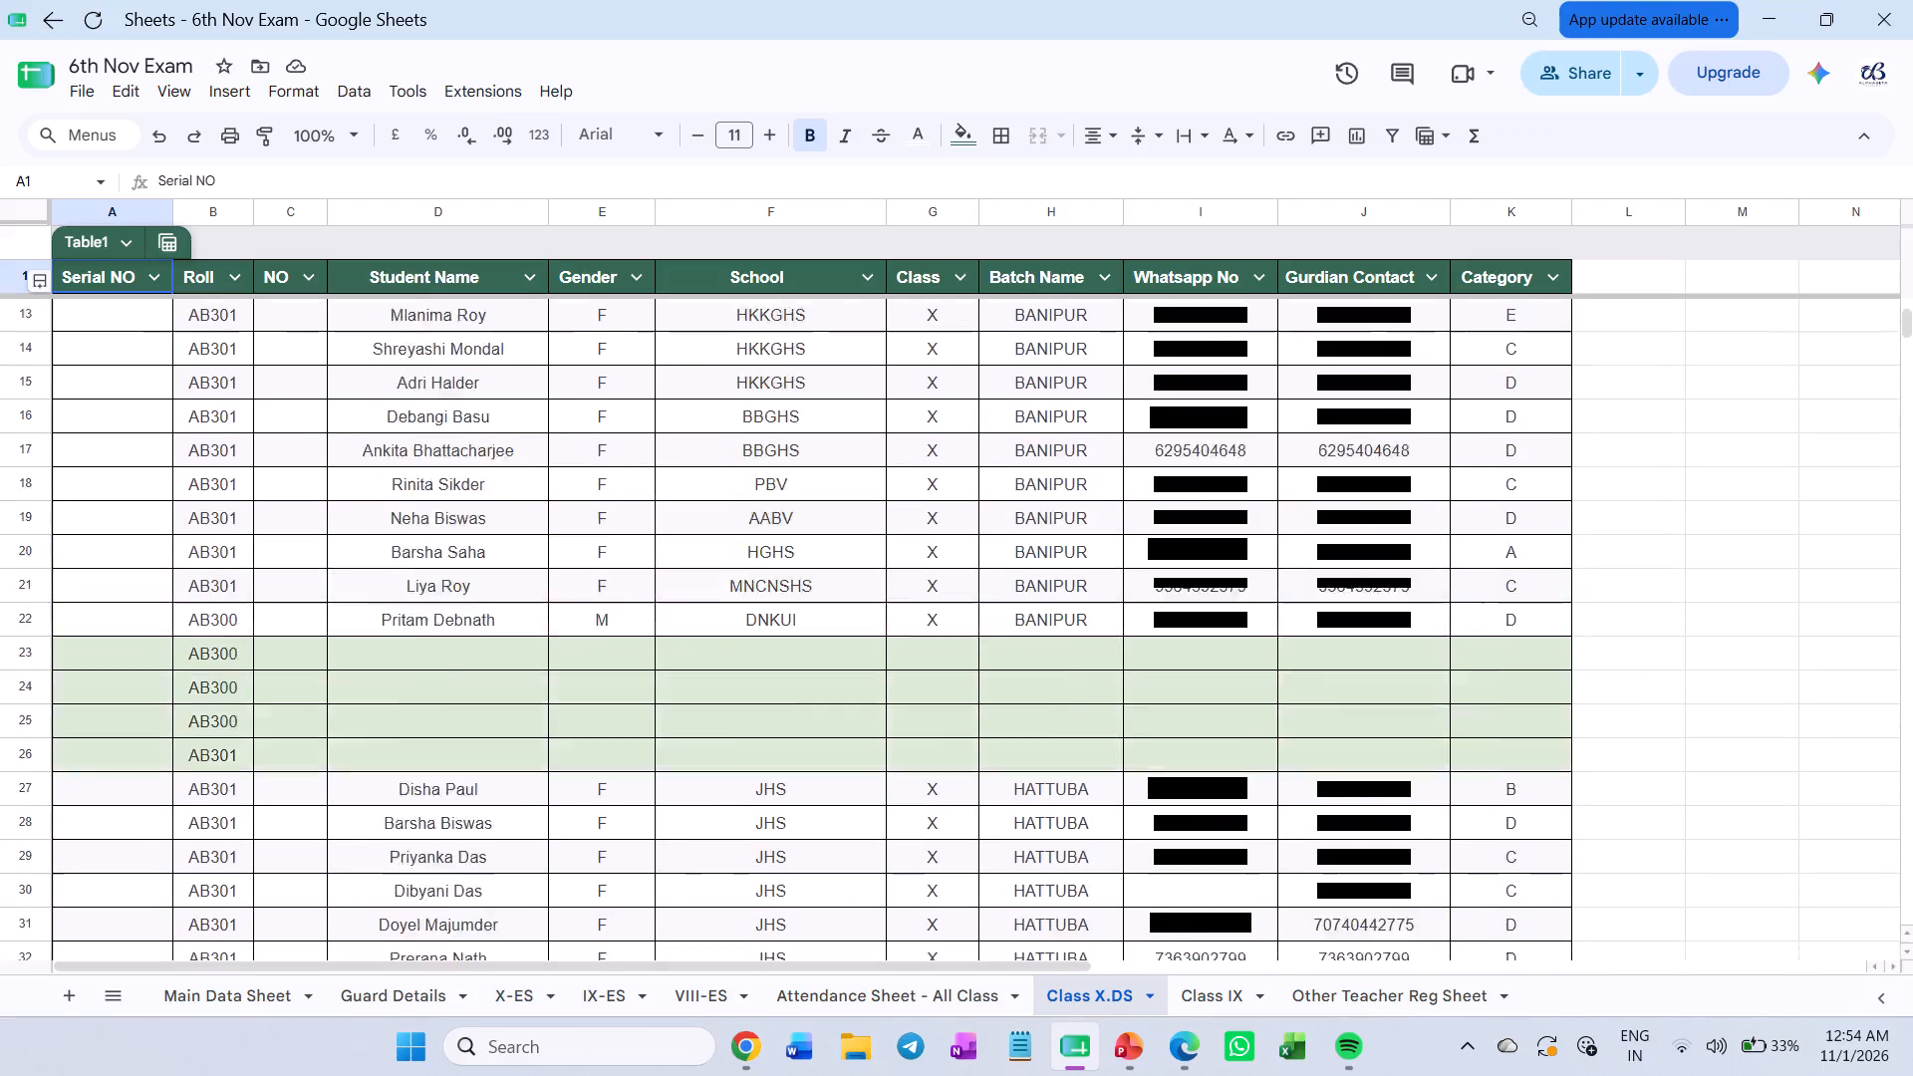
pyautogui.scroll(6, 1151, 779)
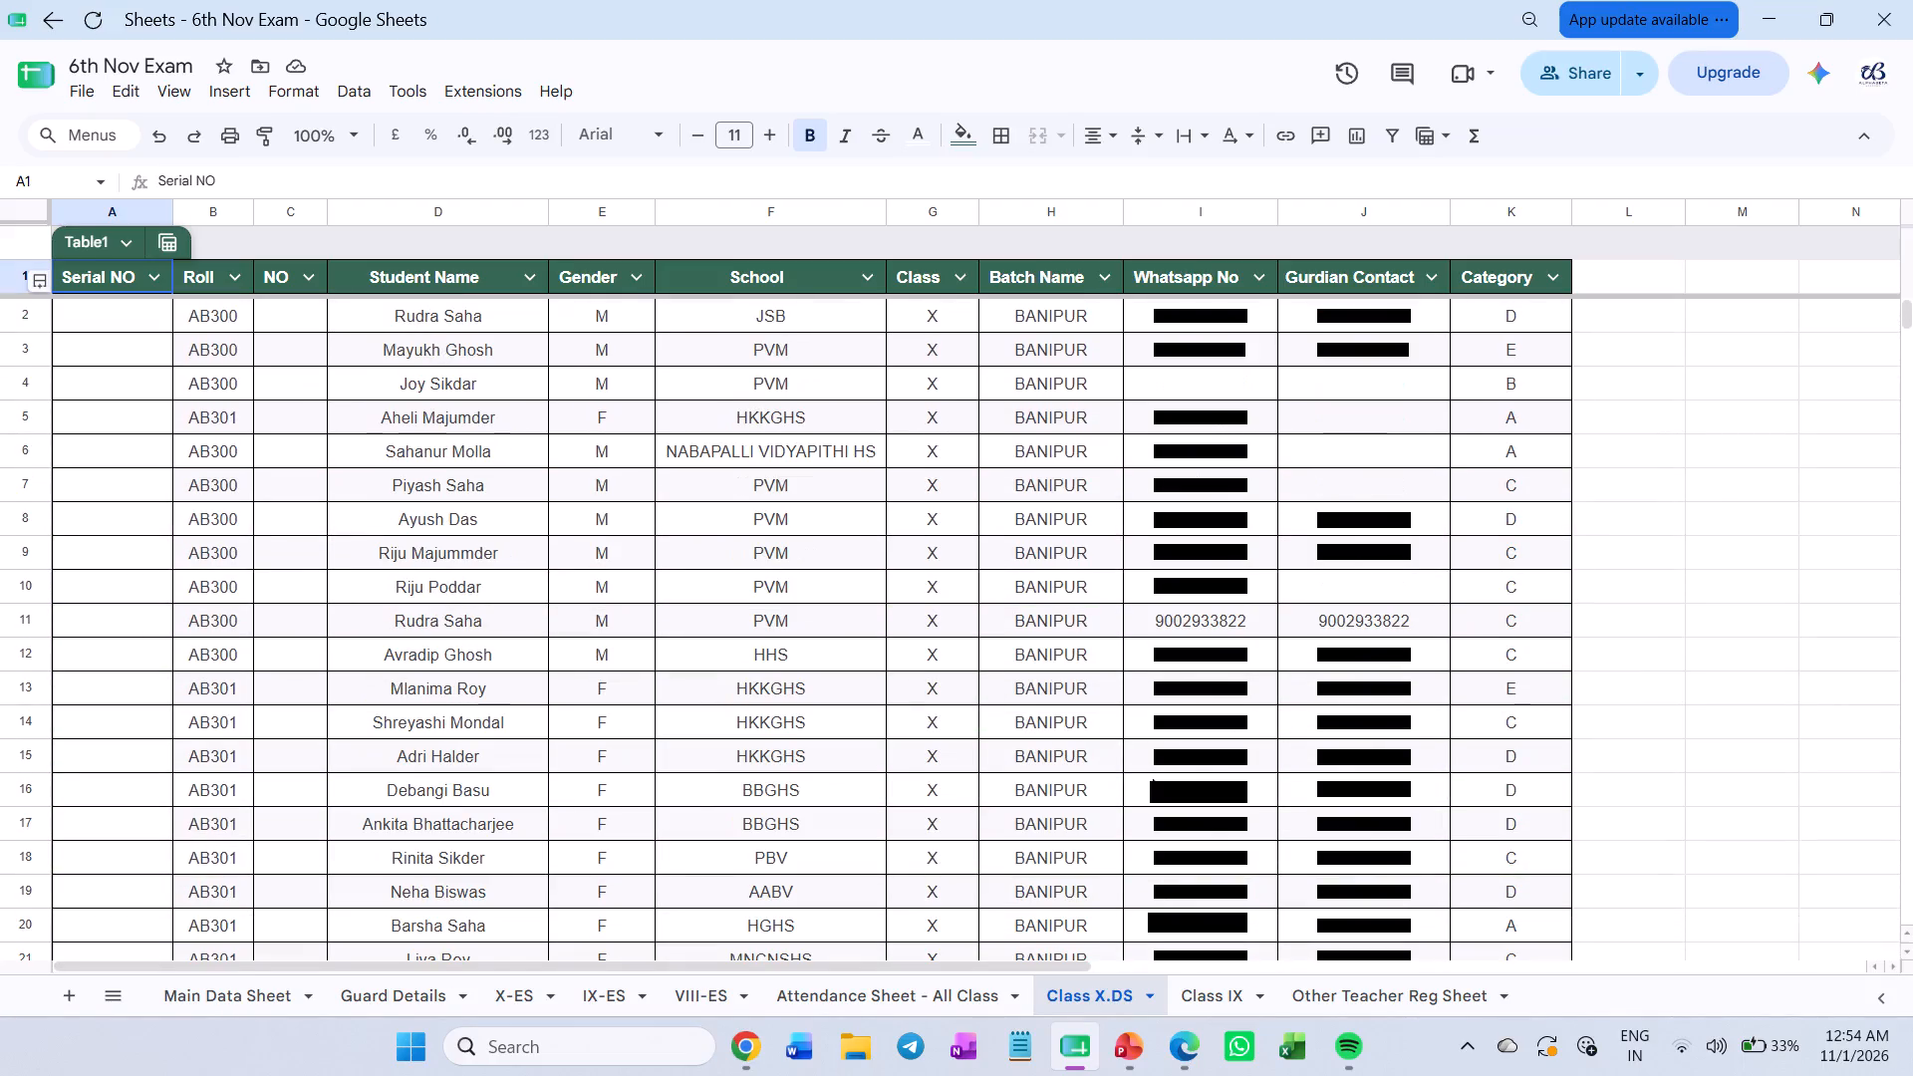
# Open the Attendance Sheet - All Class and view its student attendance table.
pyautogui.click(877, 992)
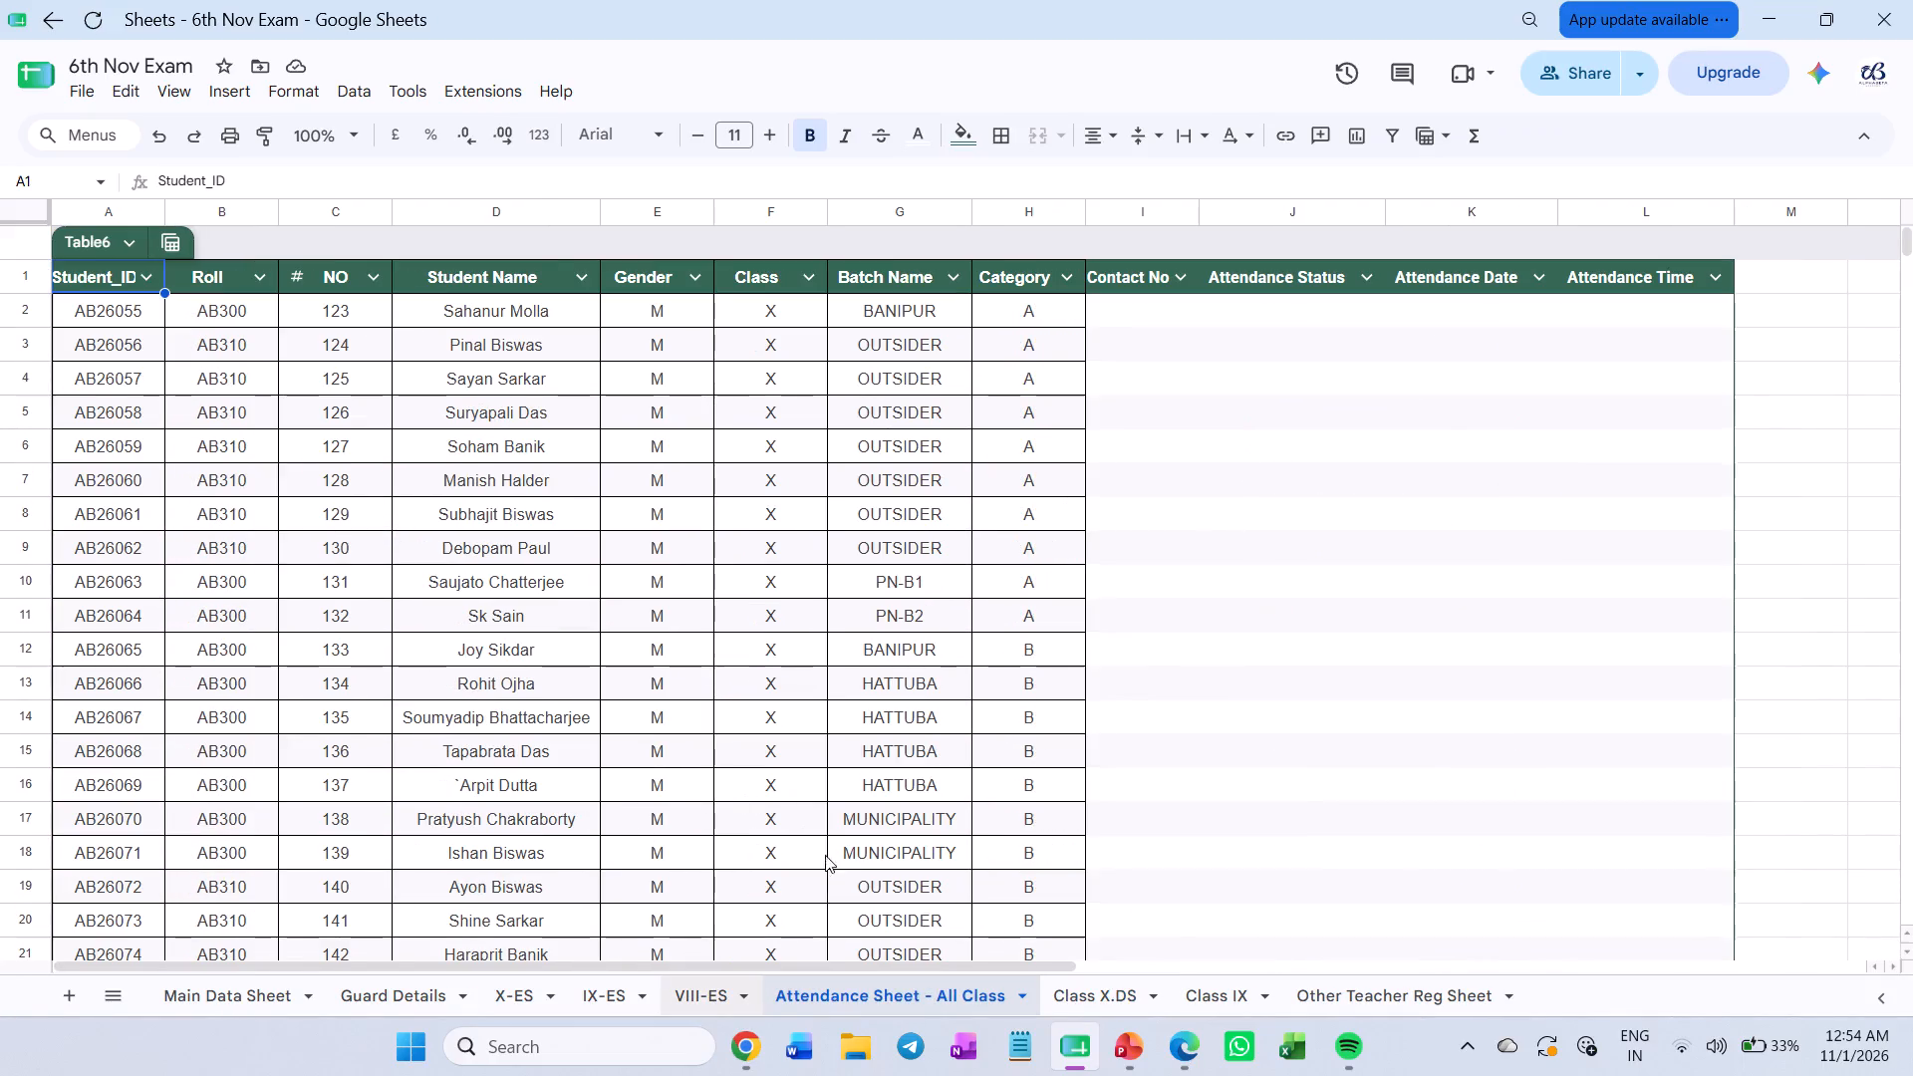
pyautogui.scroll(2, 1002, 918)
pyautogui.scroll(2, 1140, 833)
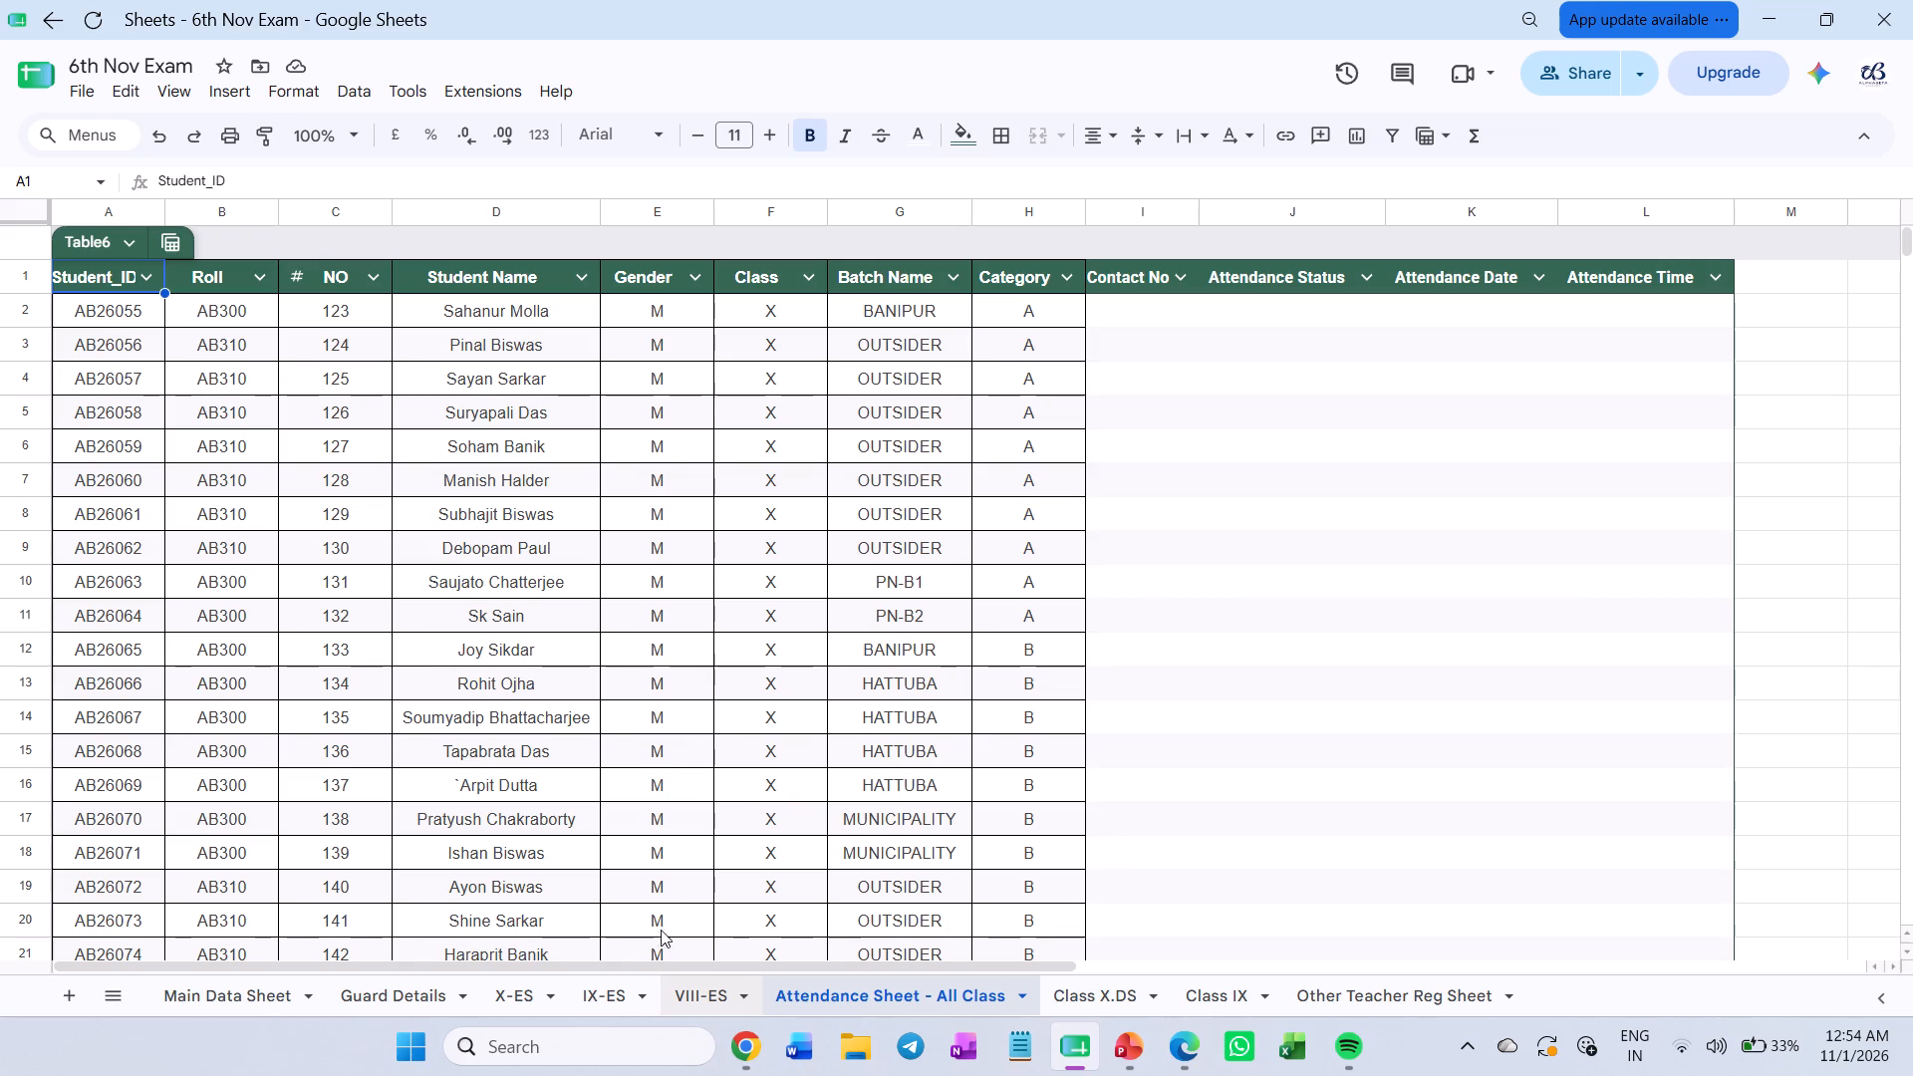
# On the VIII-ES sheet, filter the Batch Name column to hide the PN, Outsider and Municipality batches.
pyautogui.click(686, 1005)
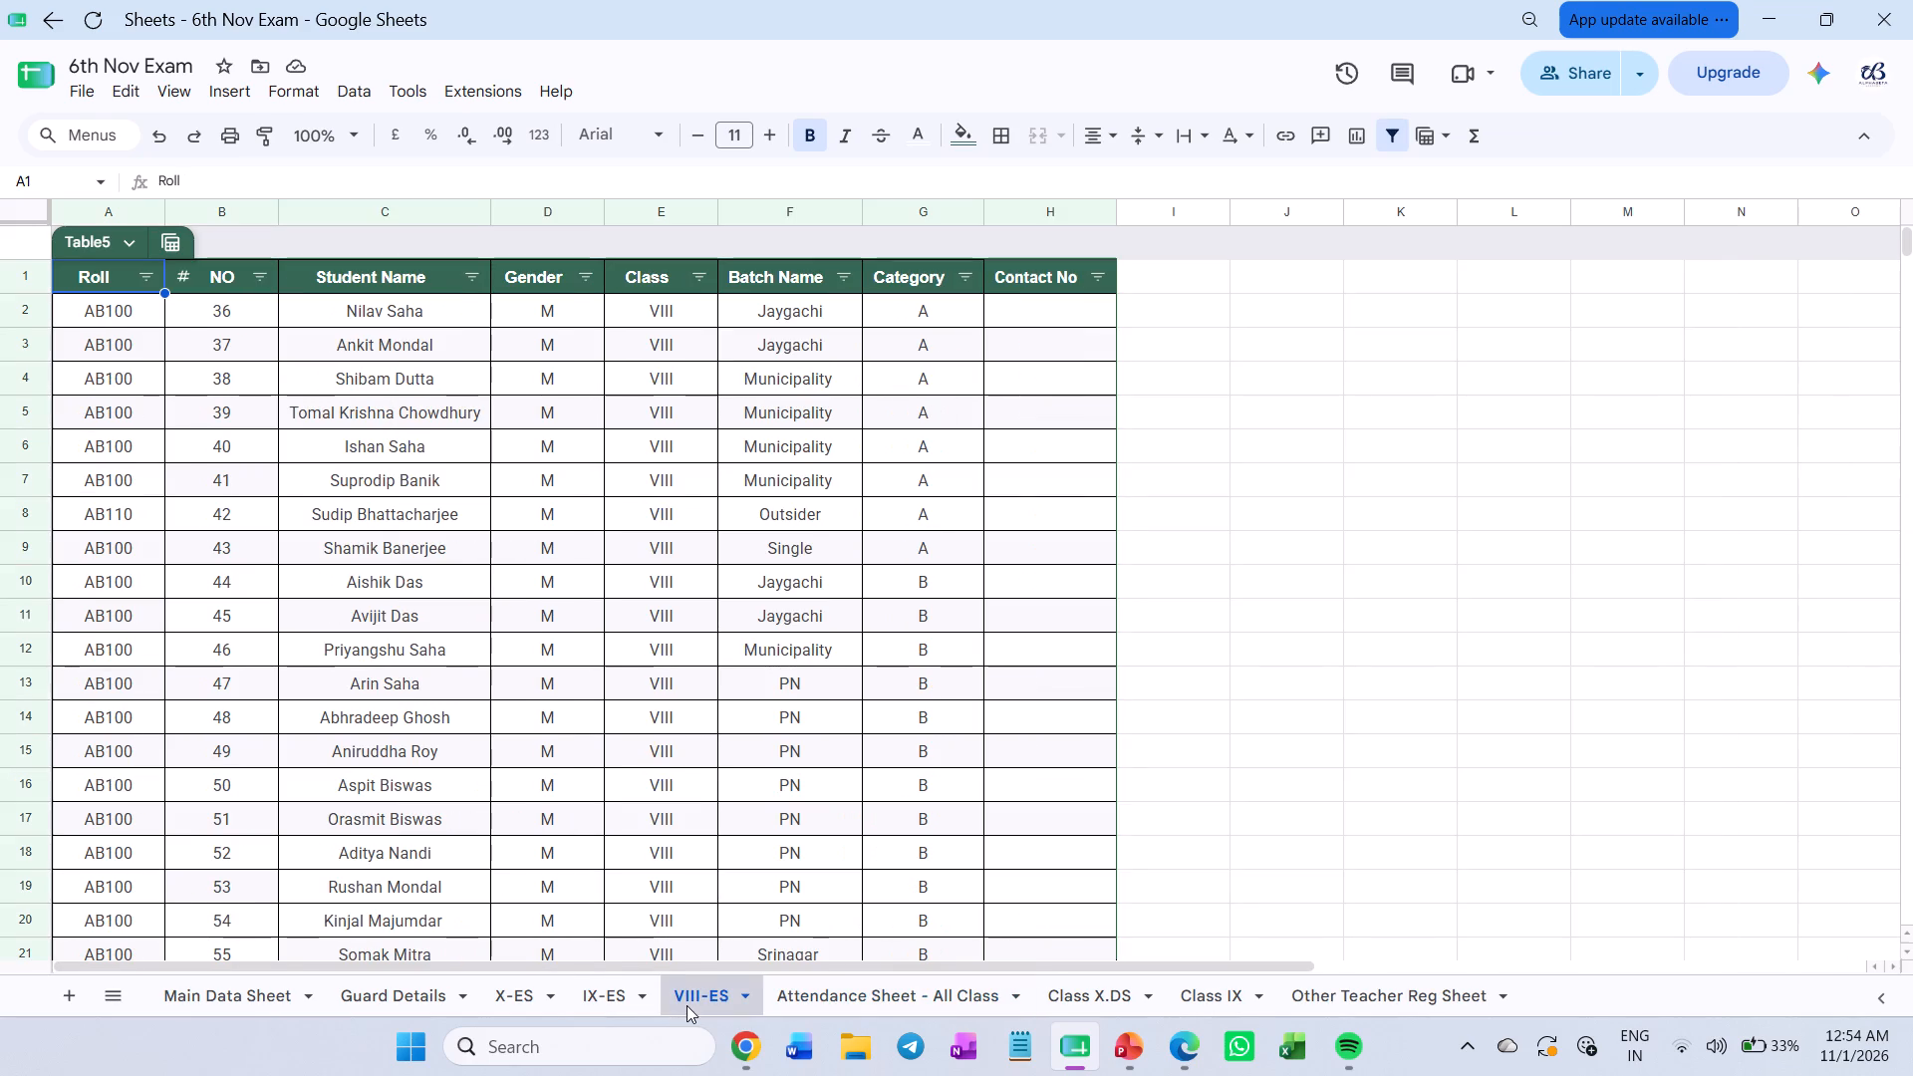
pyautogui.scroll(2, 922, 738)
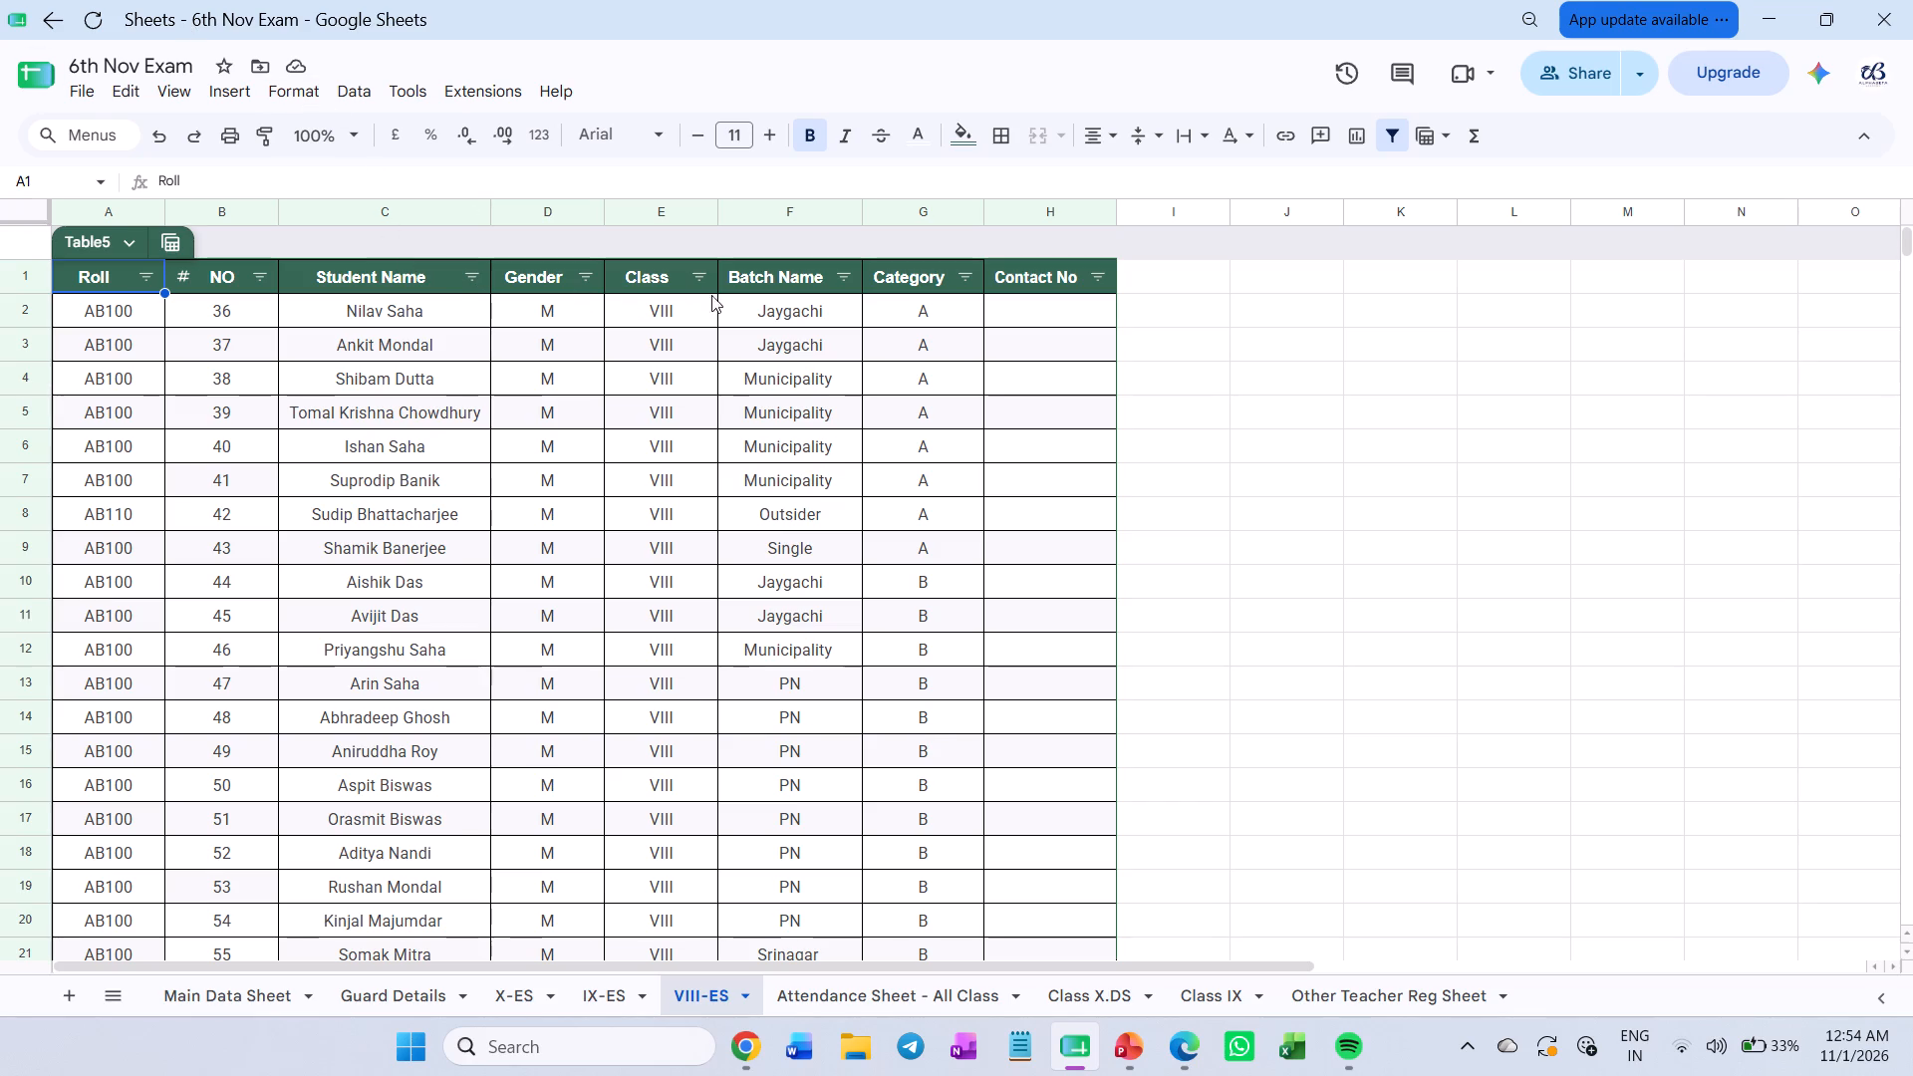
pyautogui.click(845, 275)
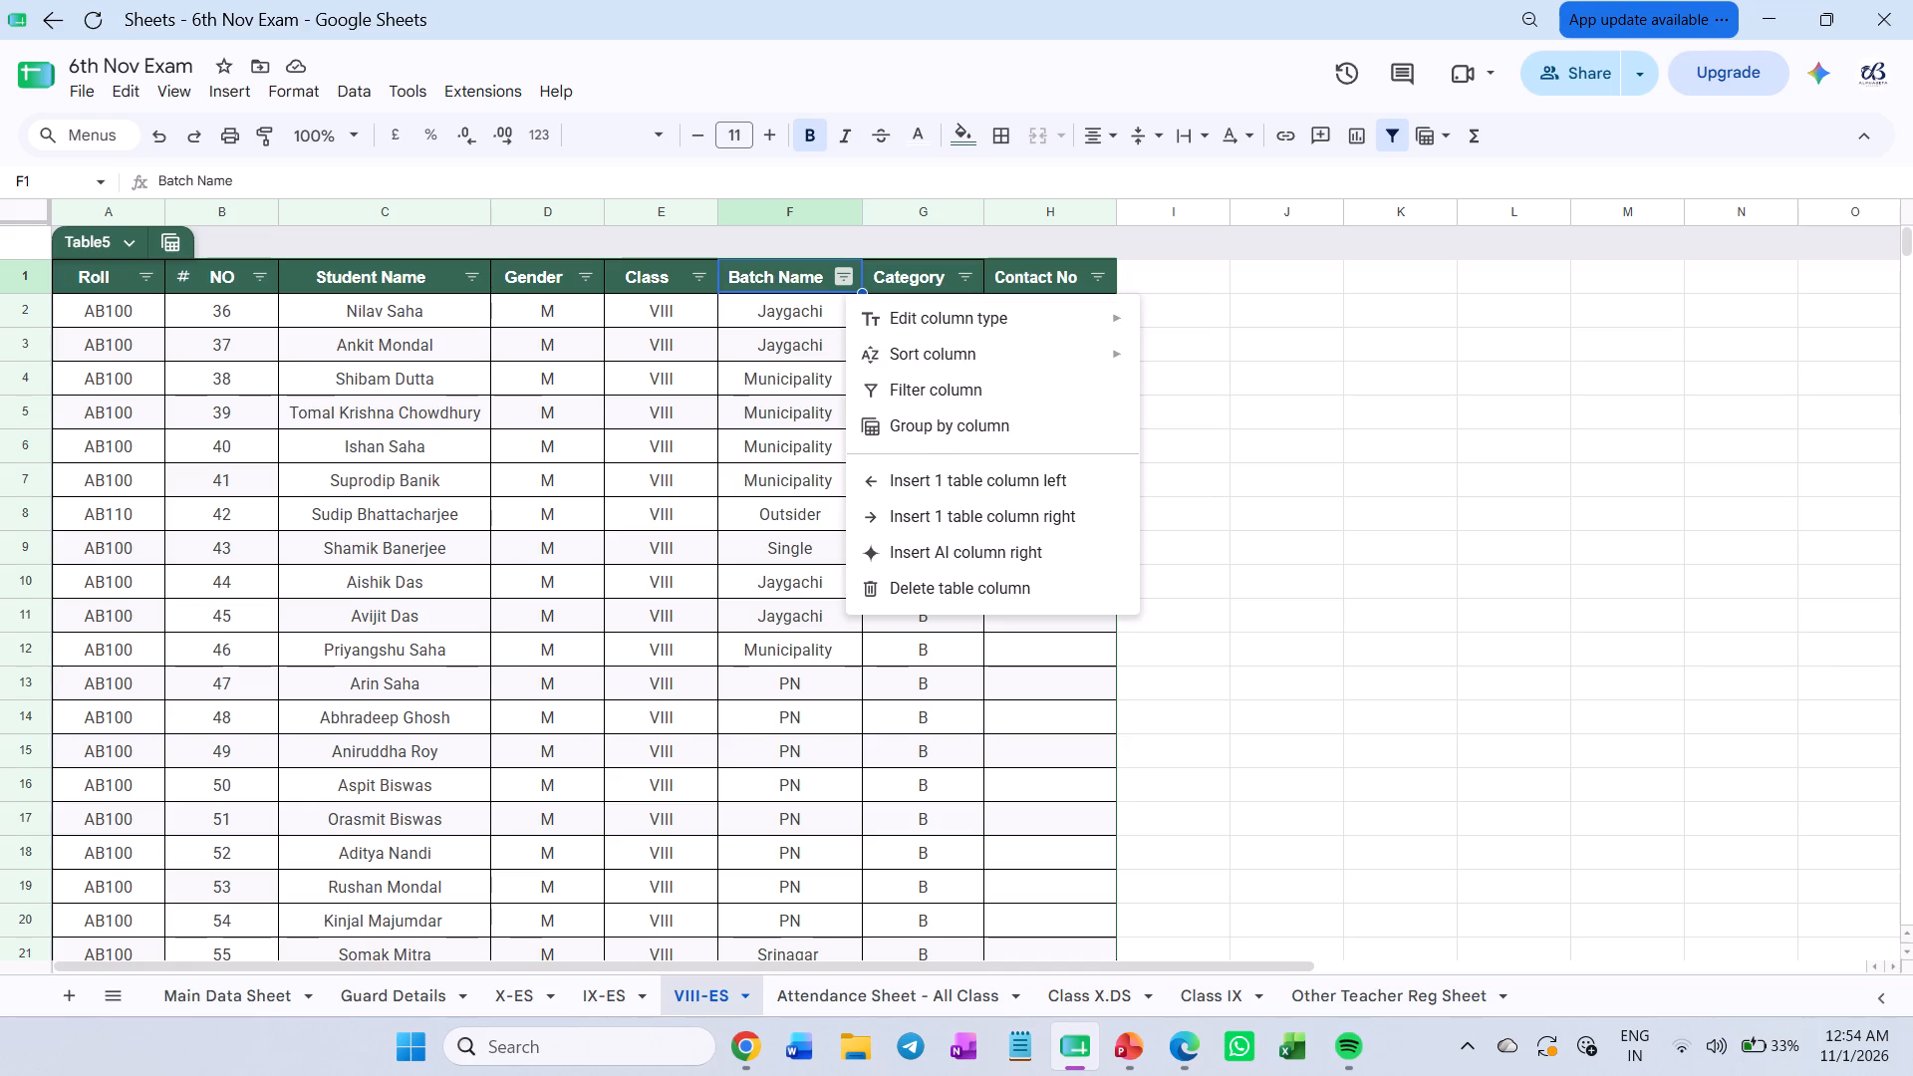
pyautogui.click(889, 384)
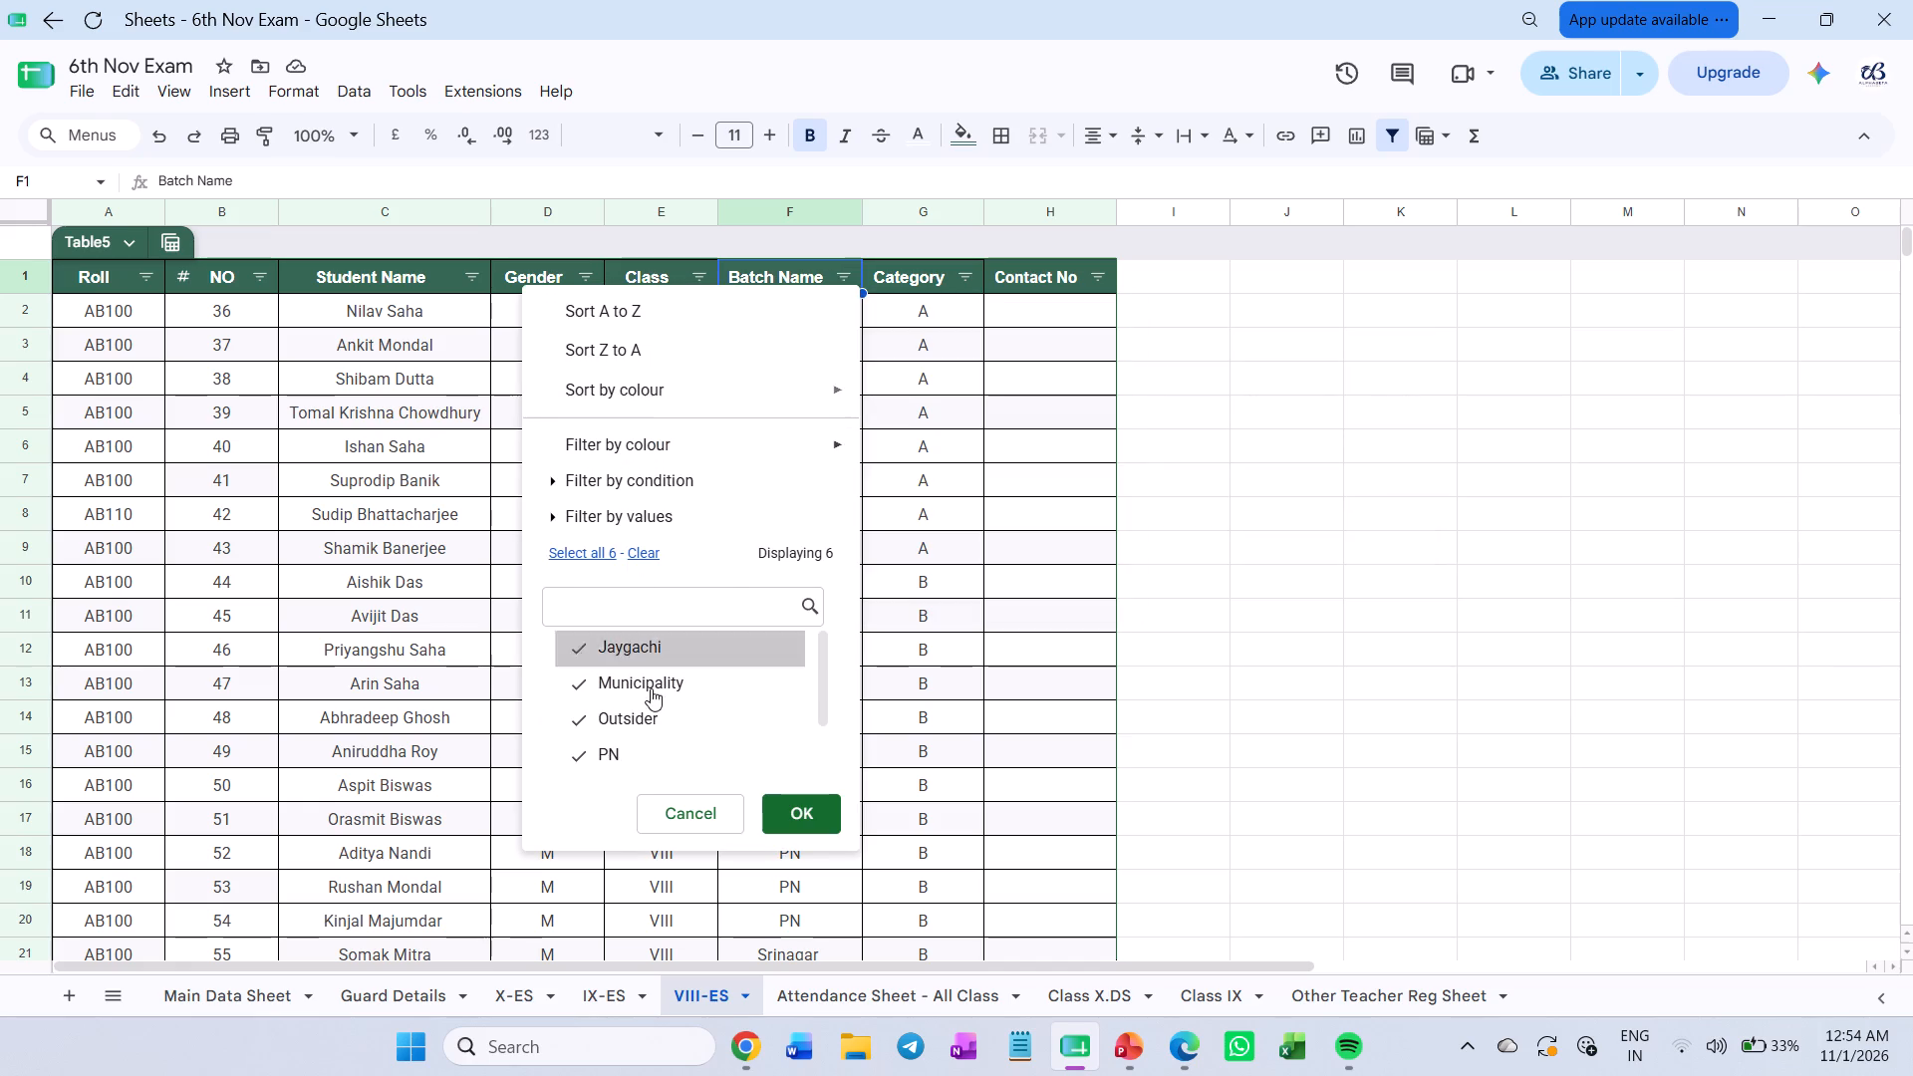
pyautogui.click(612, 746)
pyautogui.click(620, 729)
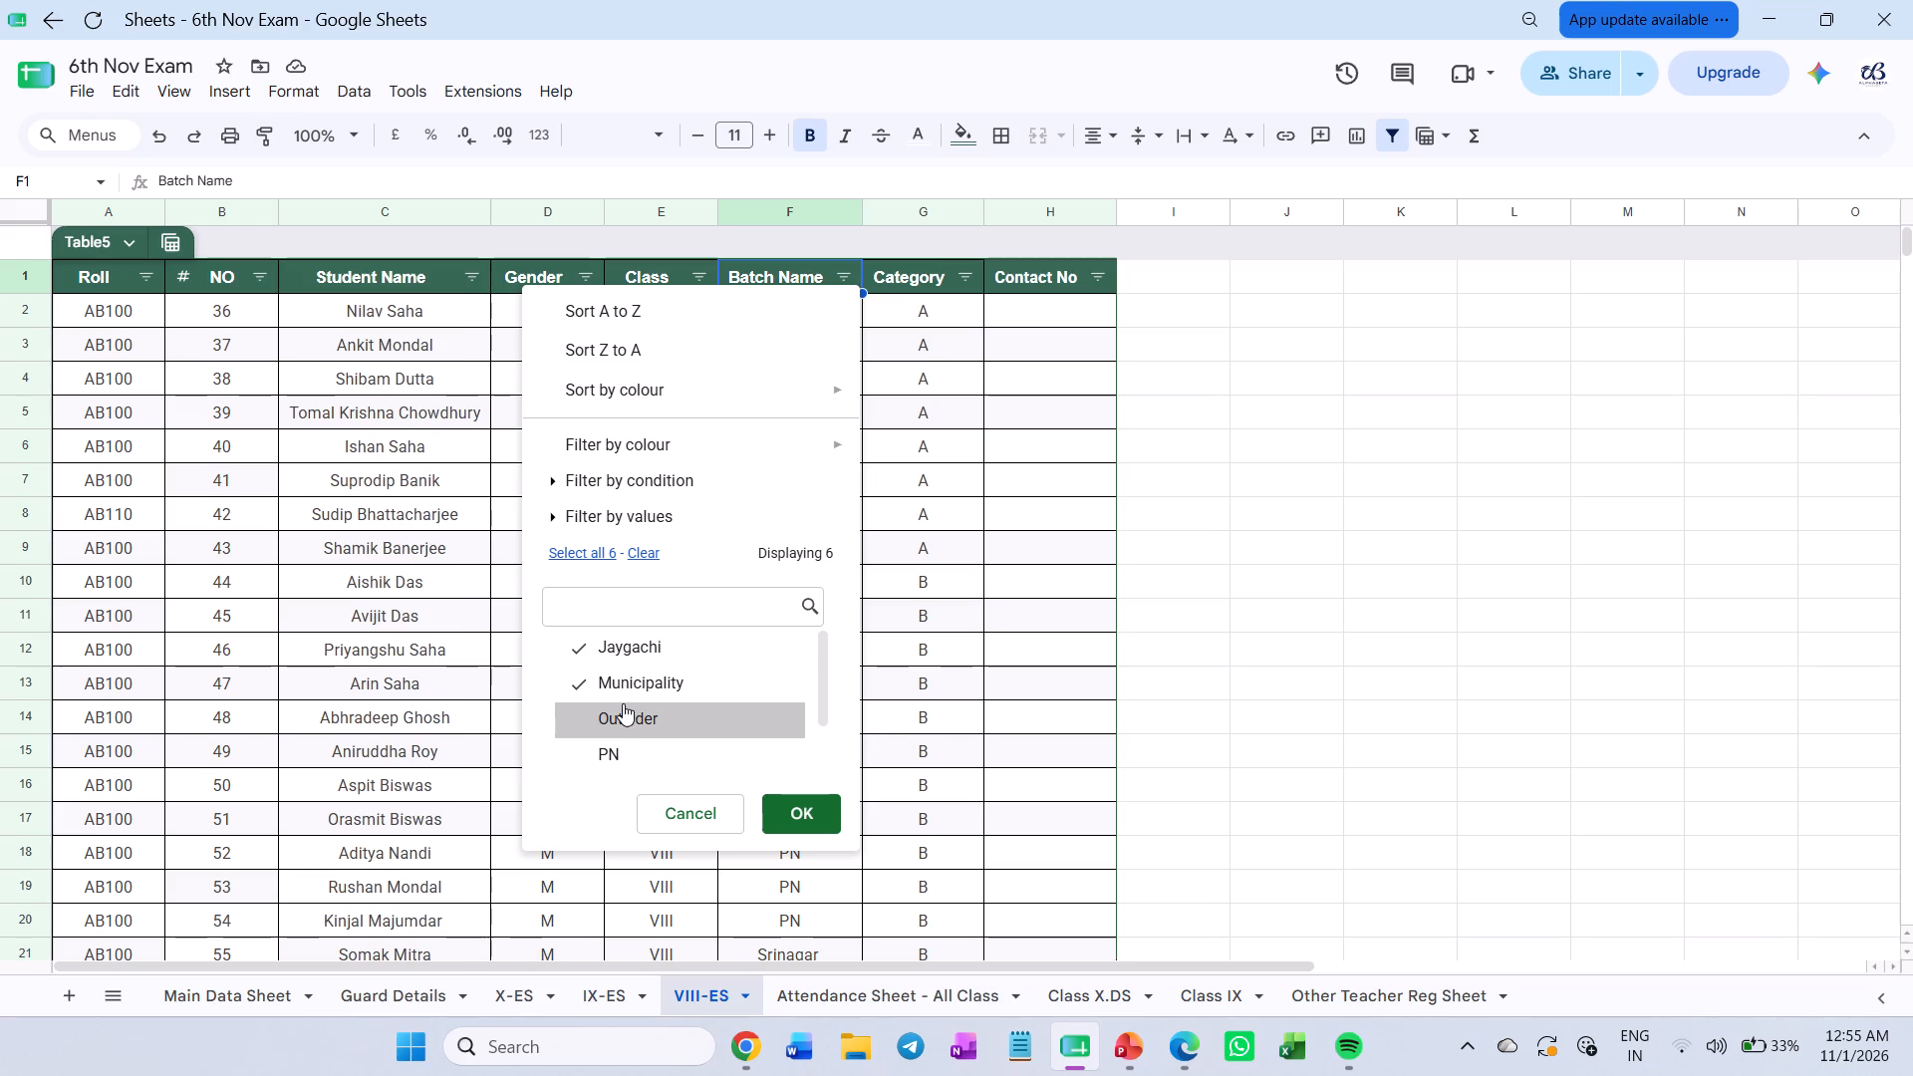
pyautogui.click(625, 688)
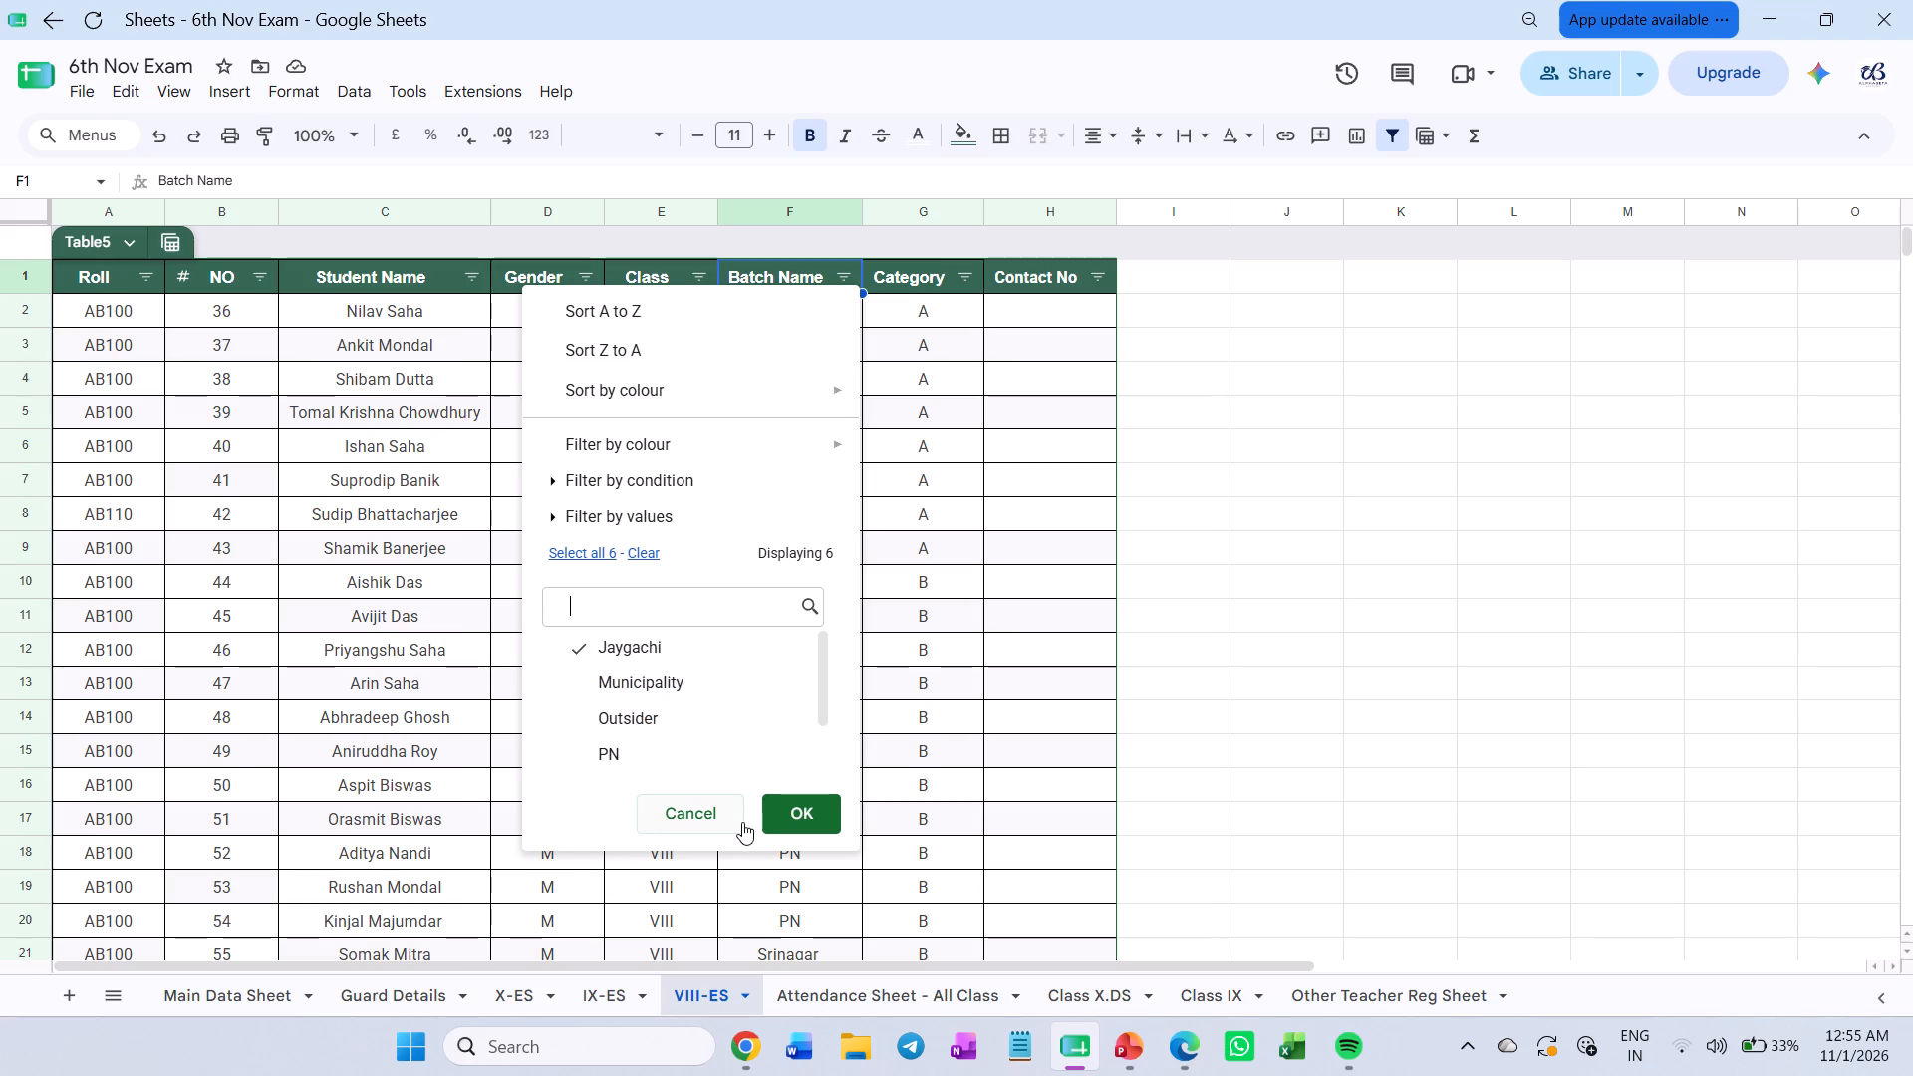
pyautogui.click(768, 808)
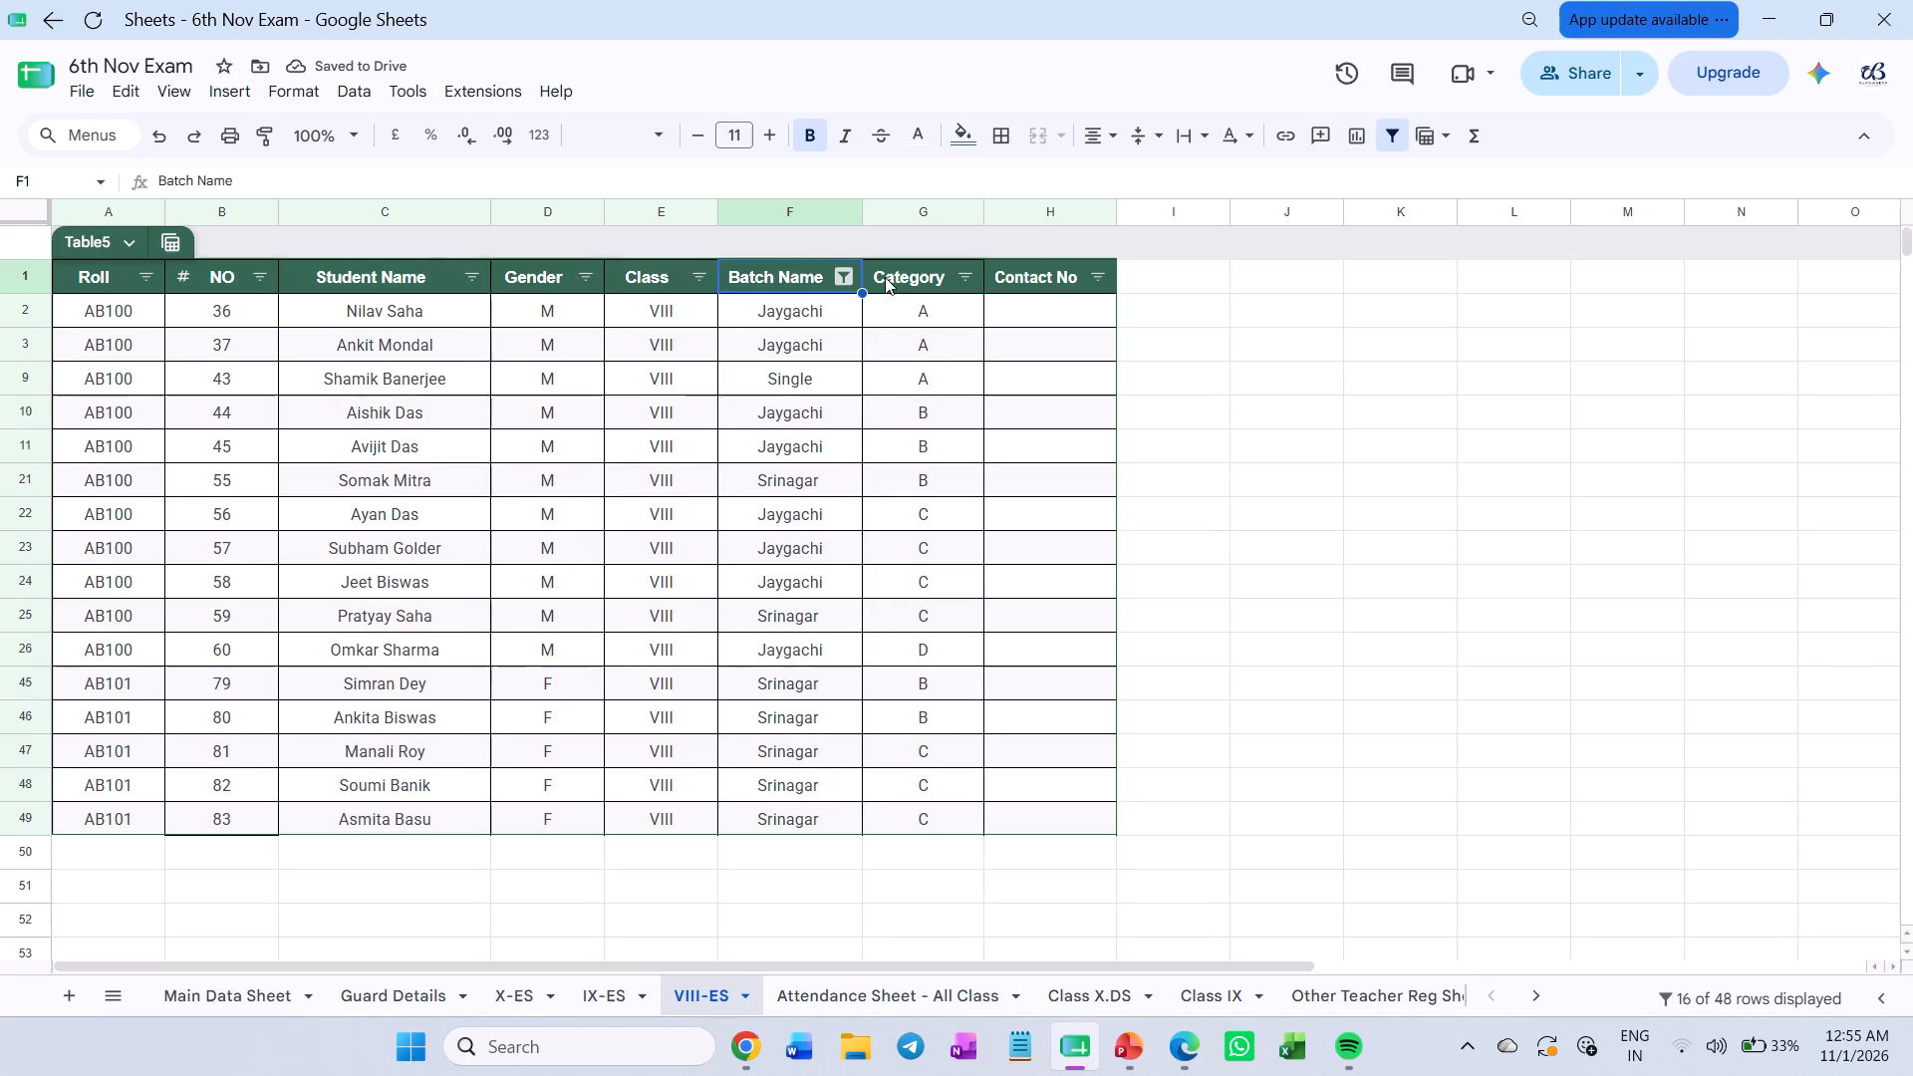
# Narrow the Batch Name filter to Jaygachi only by also excluding Srinagar and Single.
pyautogui.click(842, 272)
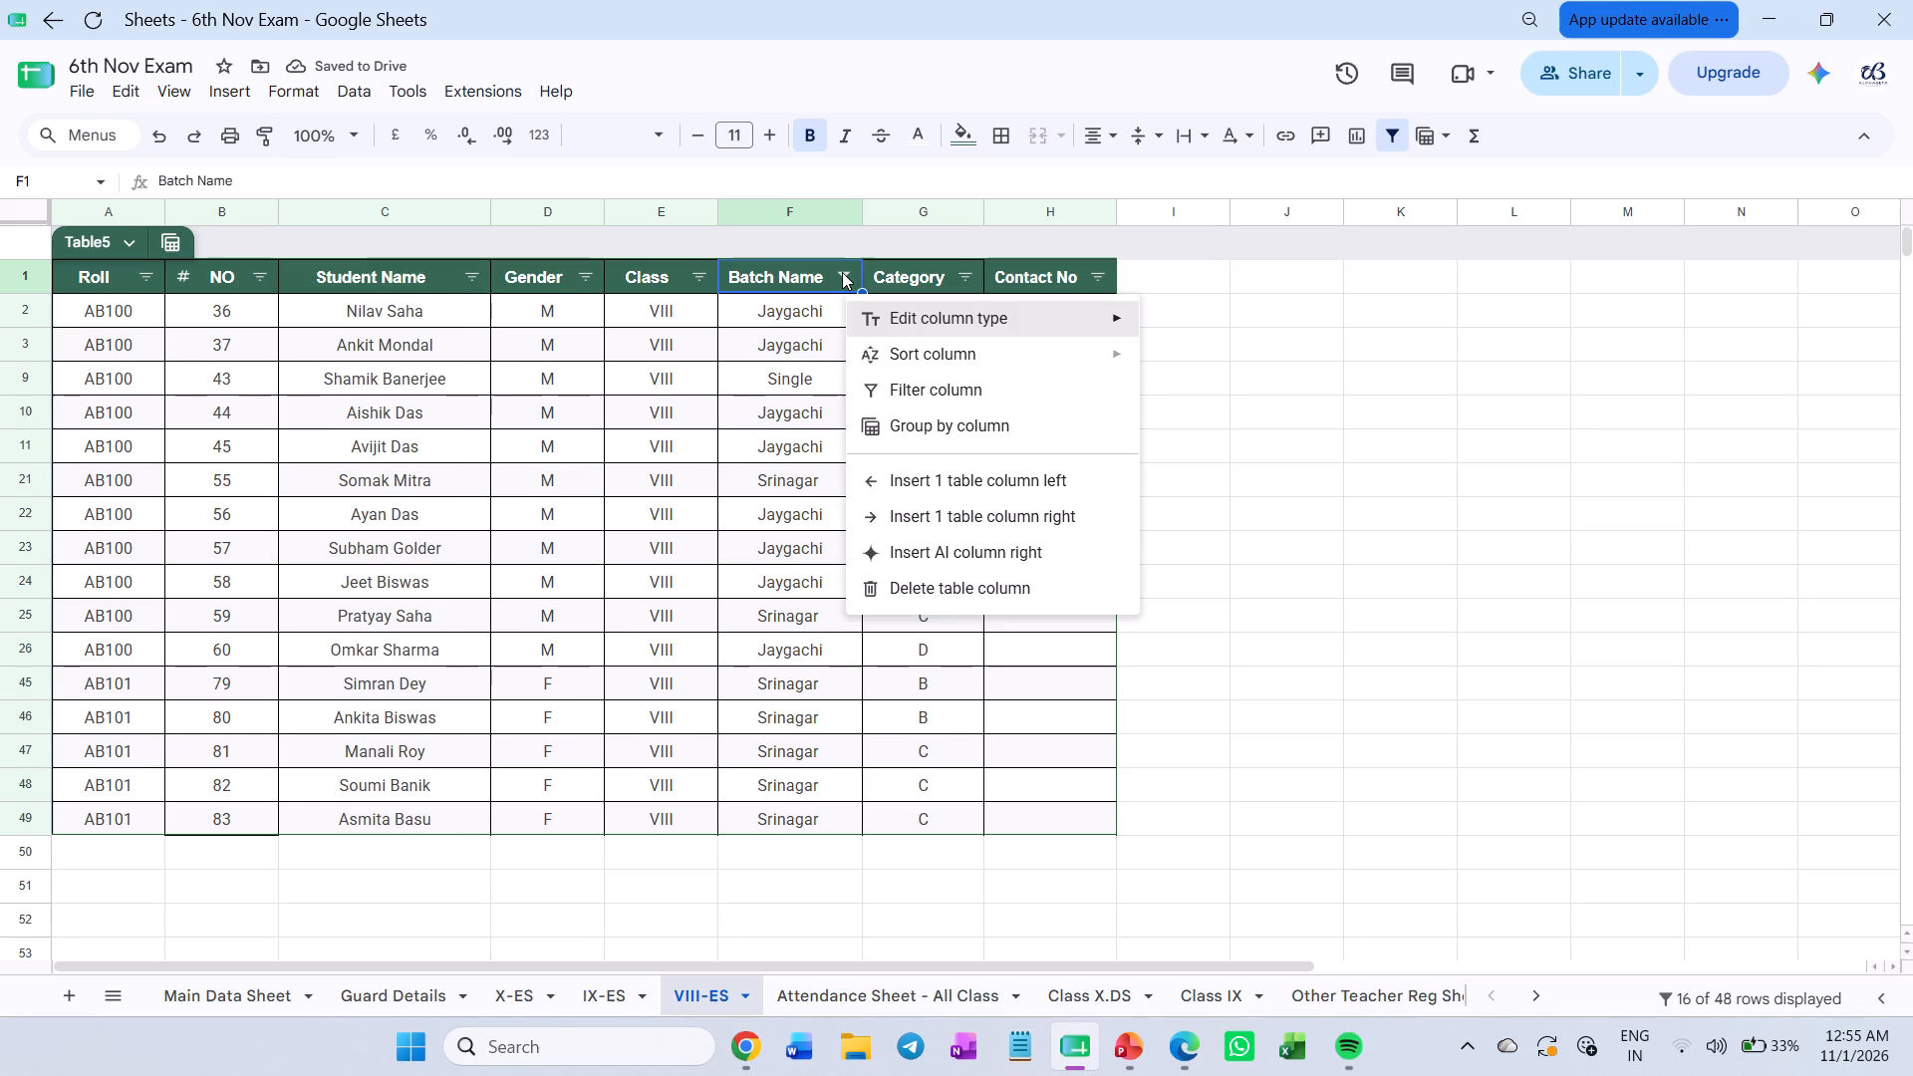
pyautogui.click(927, 375)
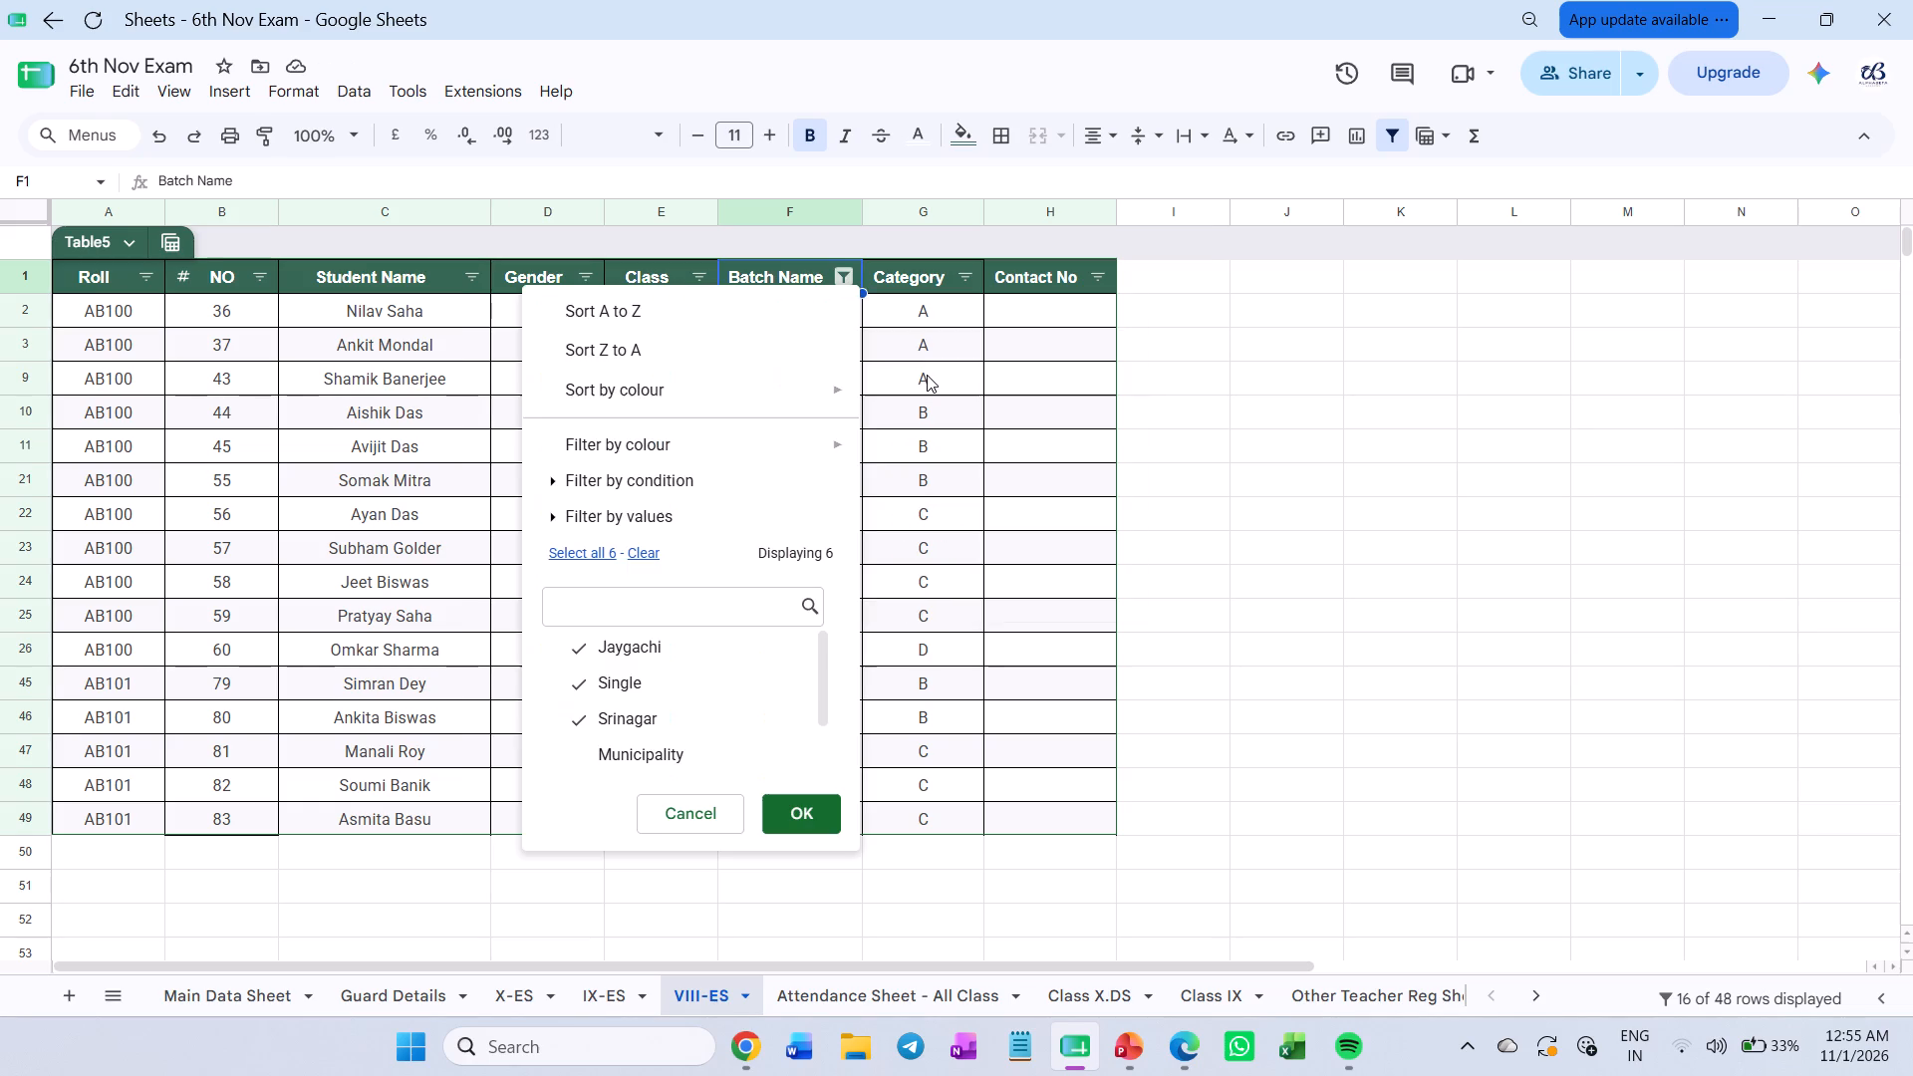
pyautogui.click(590, 711)
pyautogui.click(590, 682)
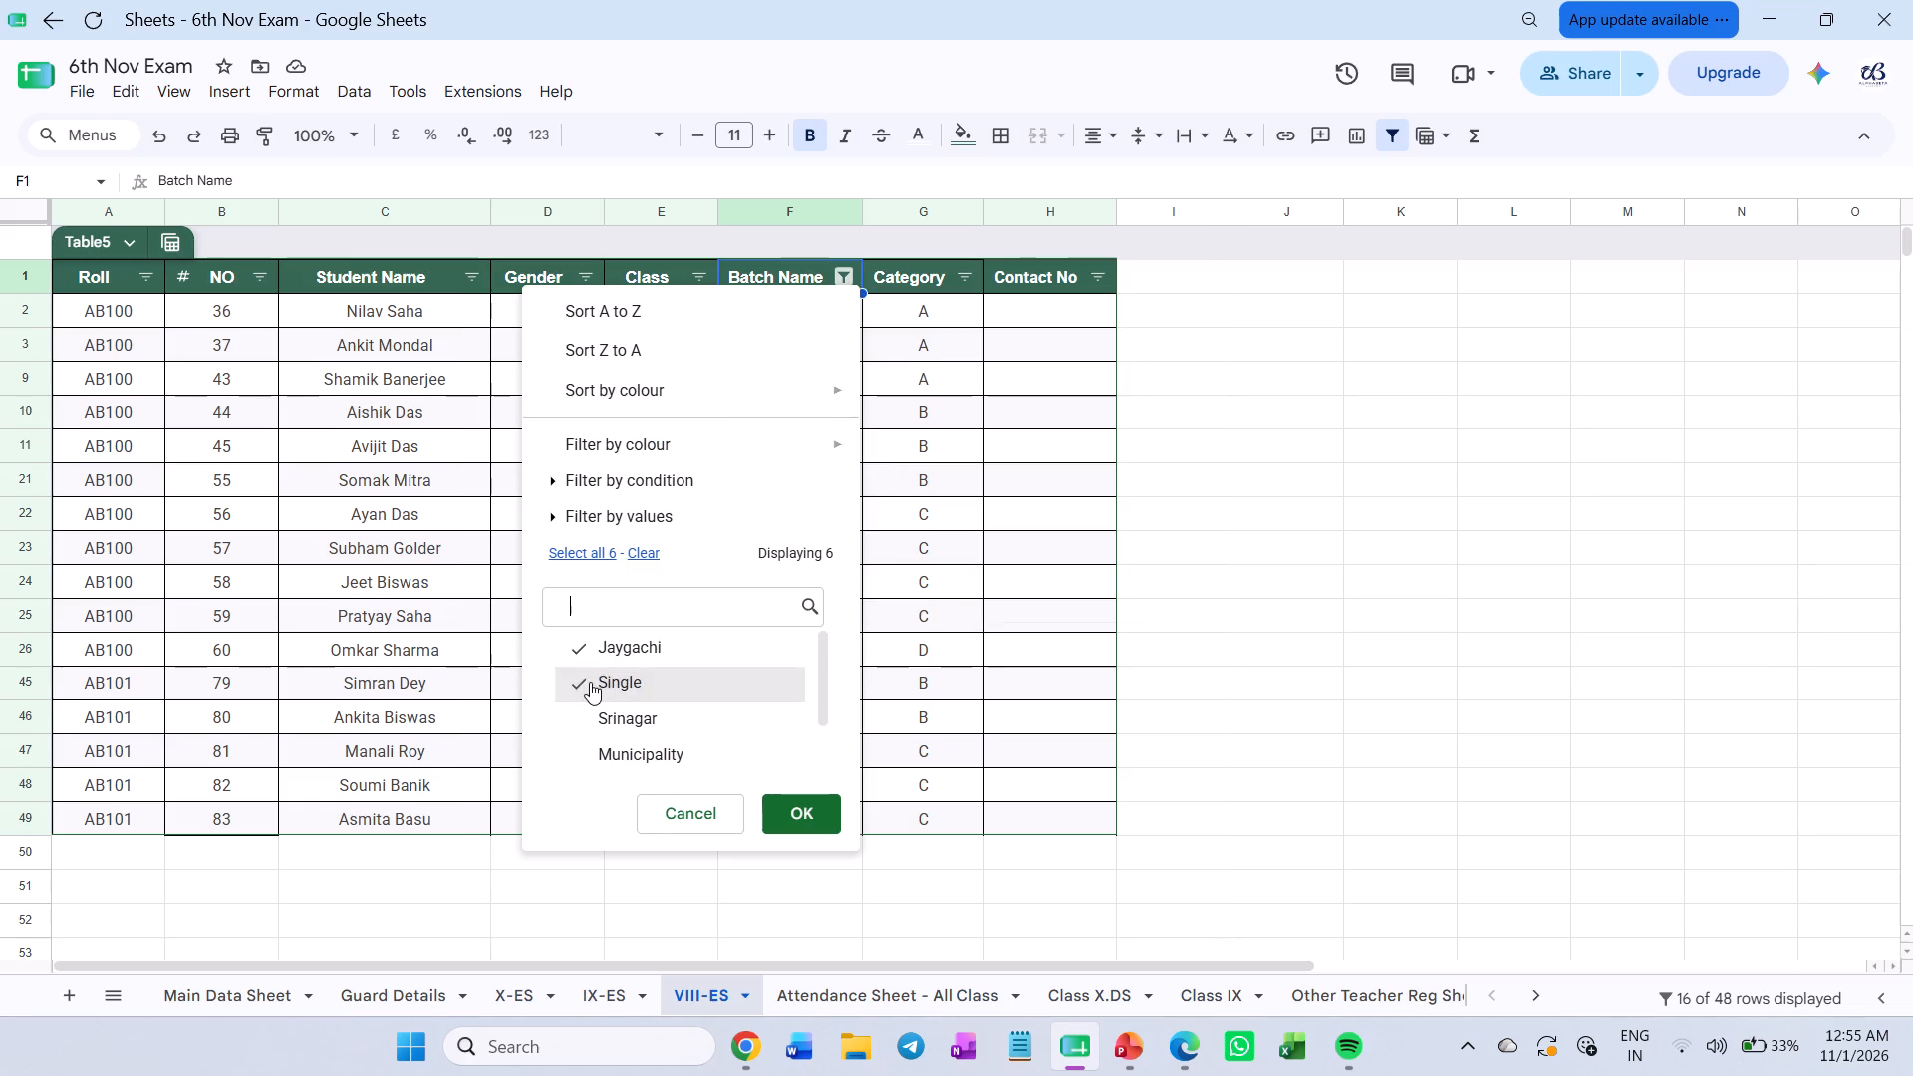
pyautogui.click(788, 811)
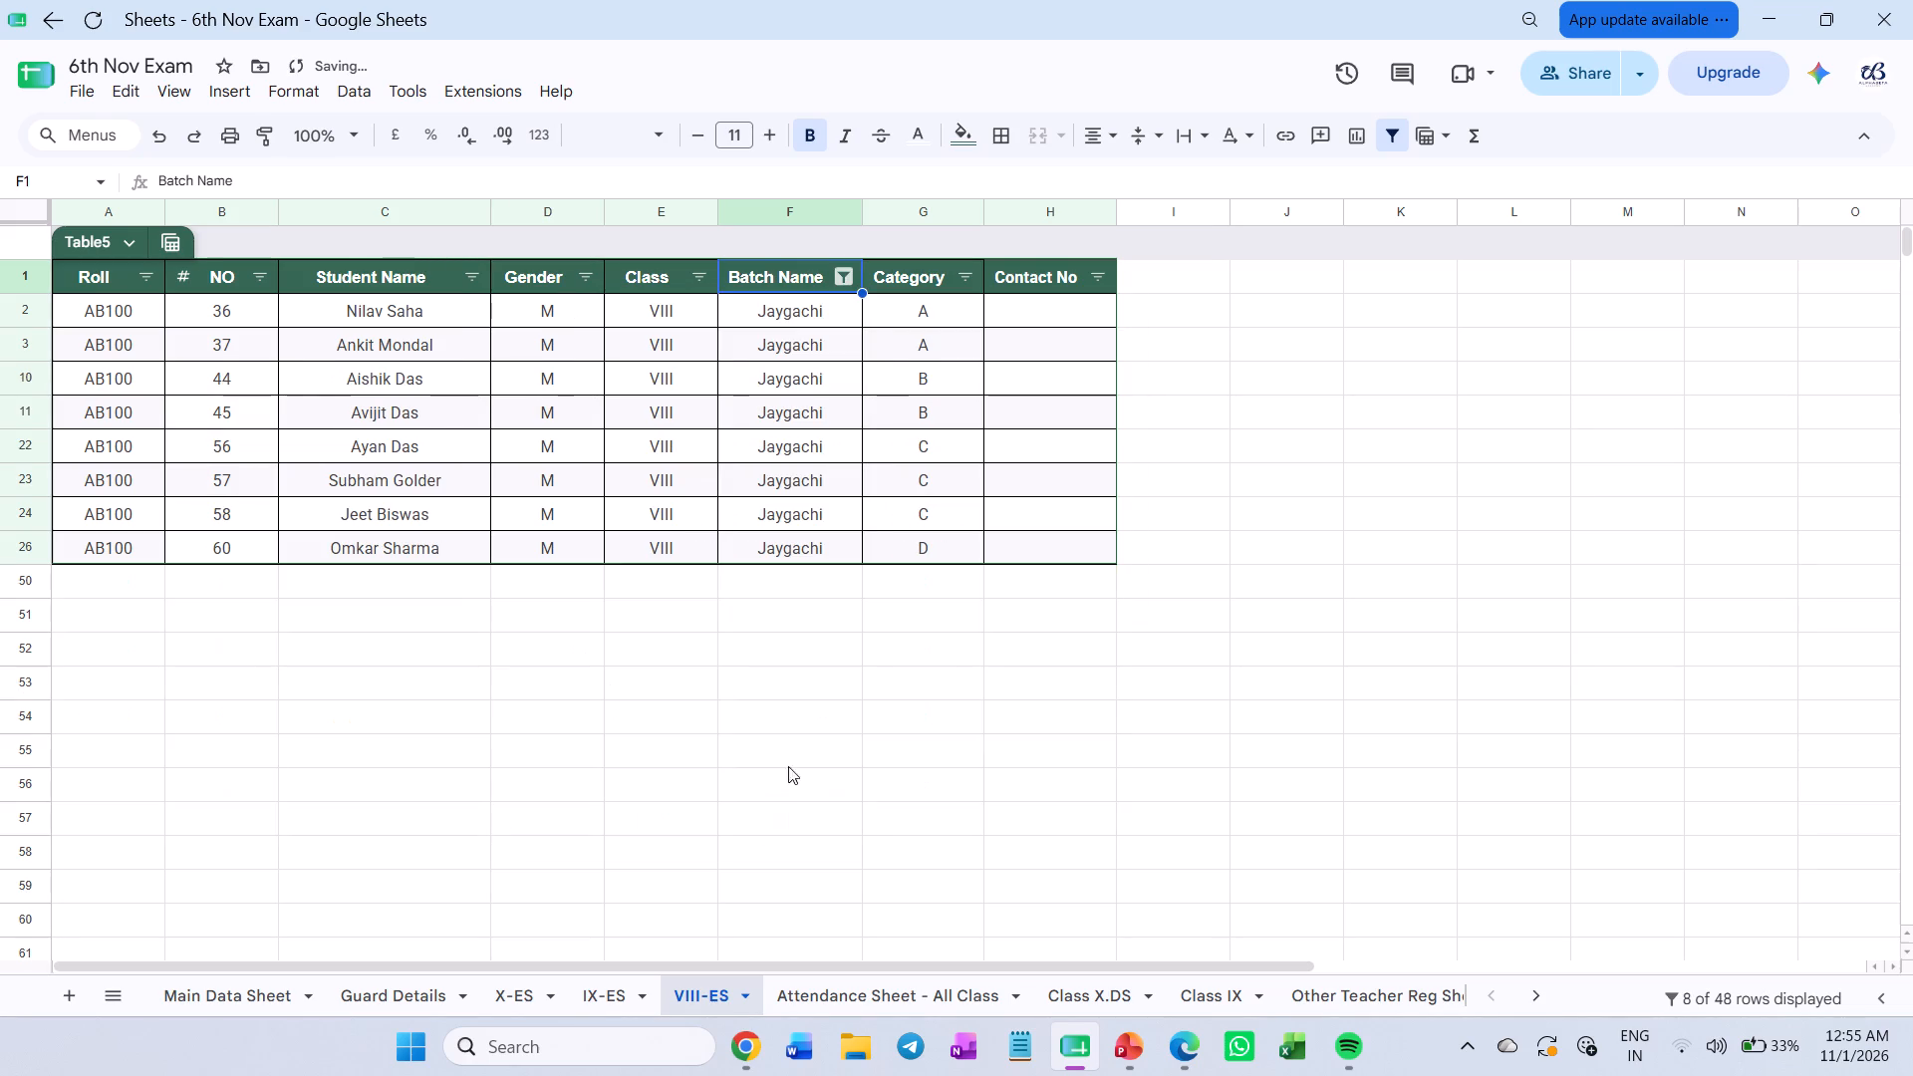
pyautogui.scroll(3, 749, 678)
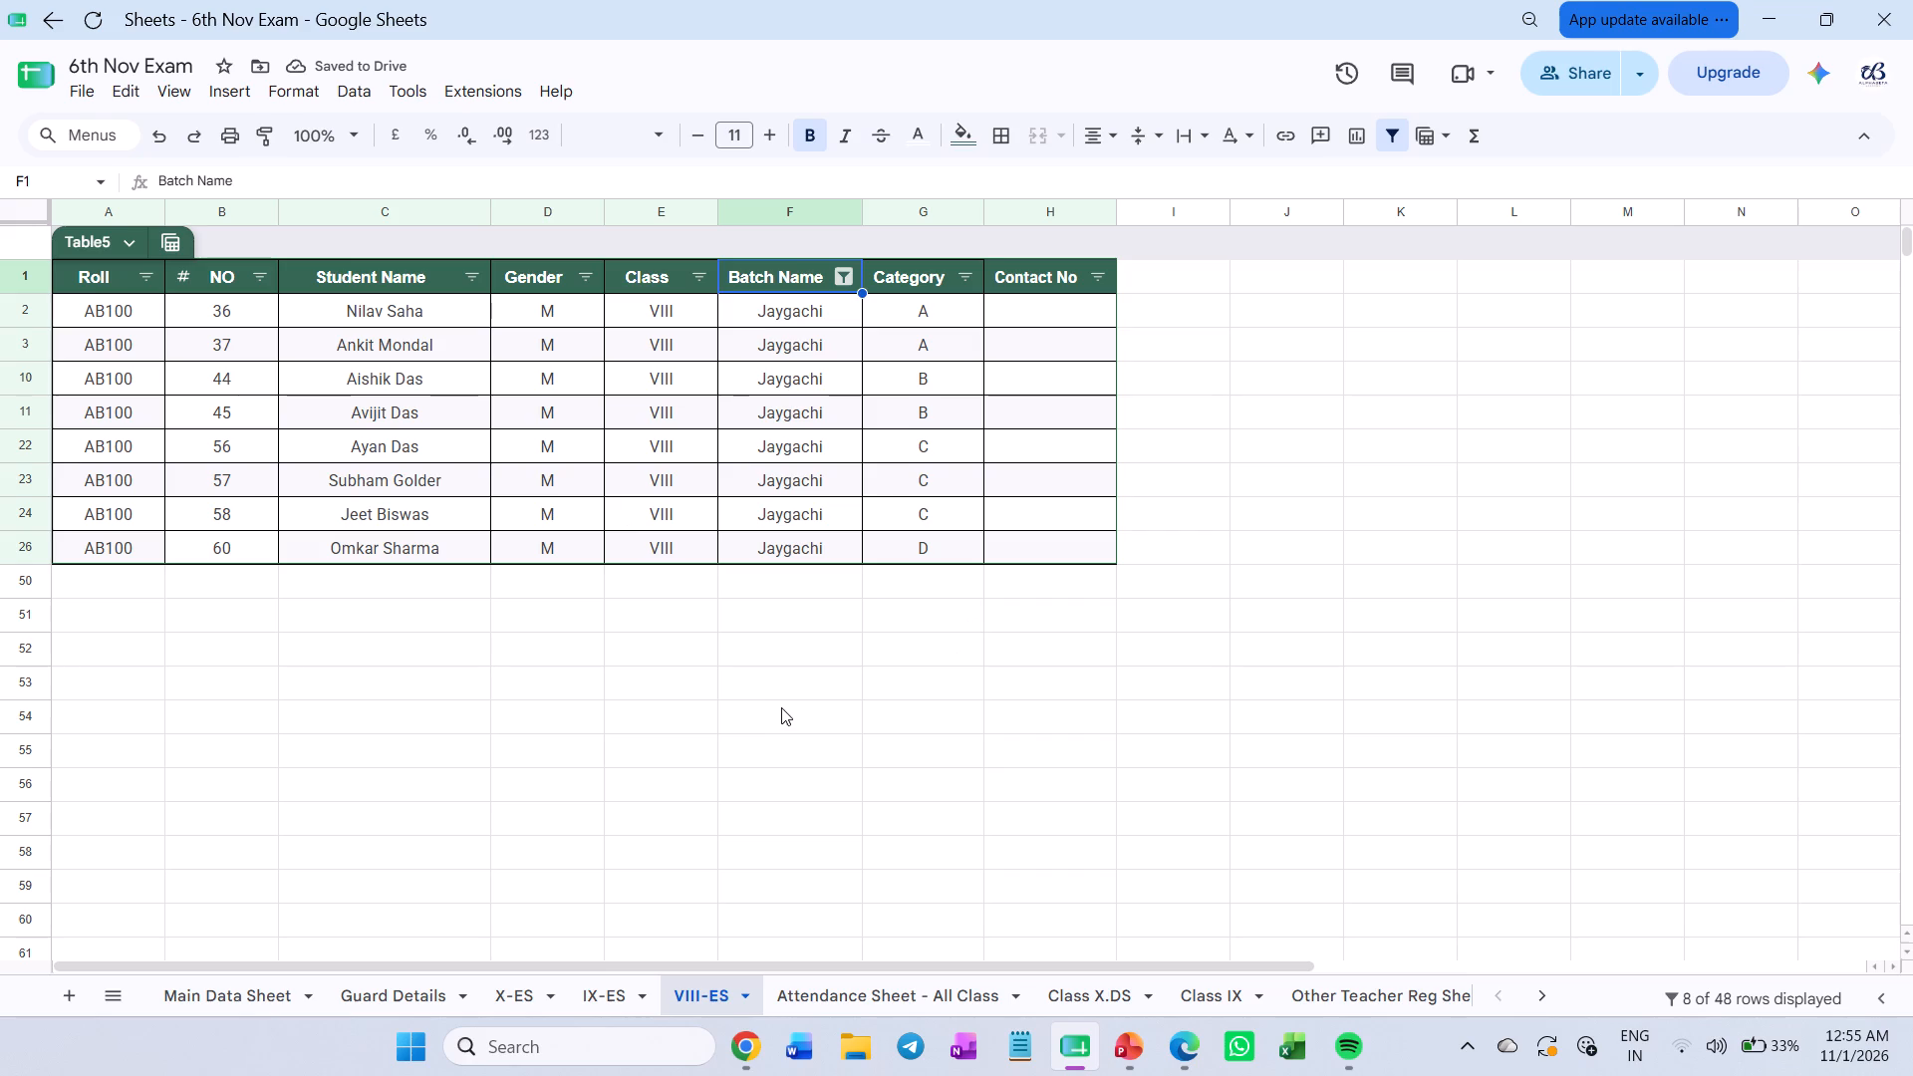
pyautogui.click(772, 713)
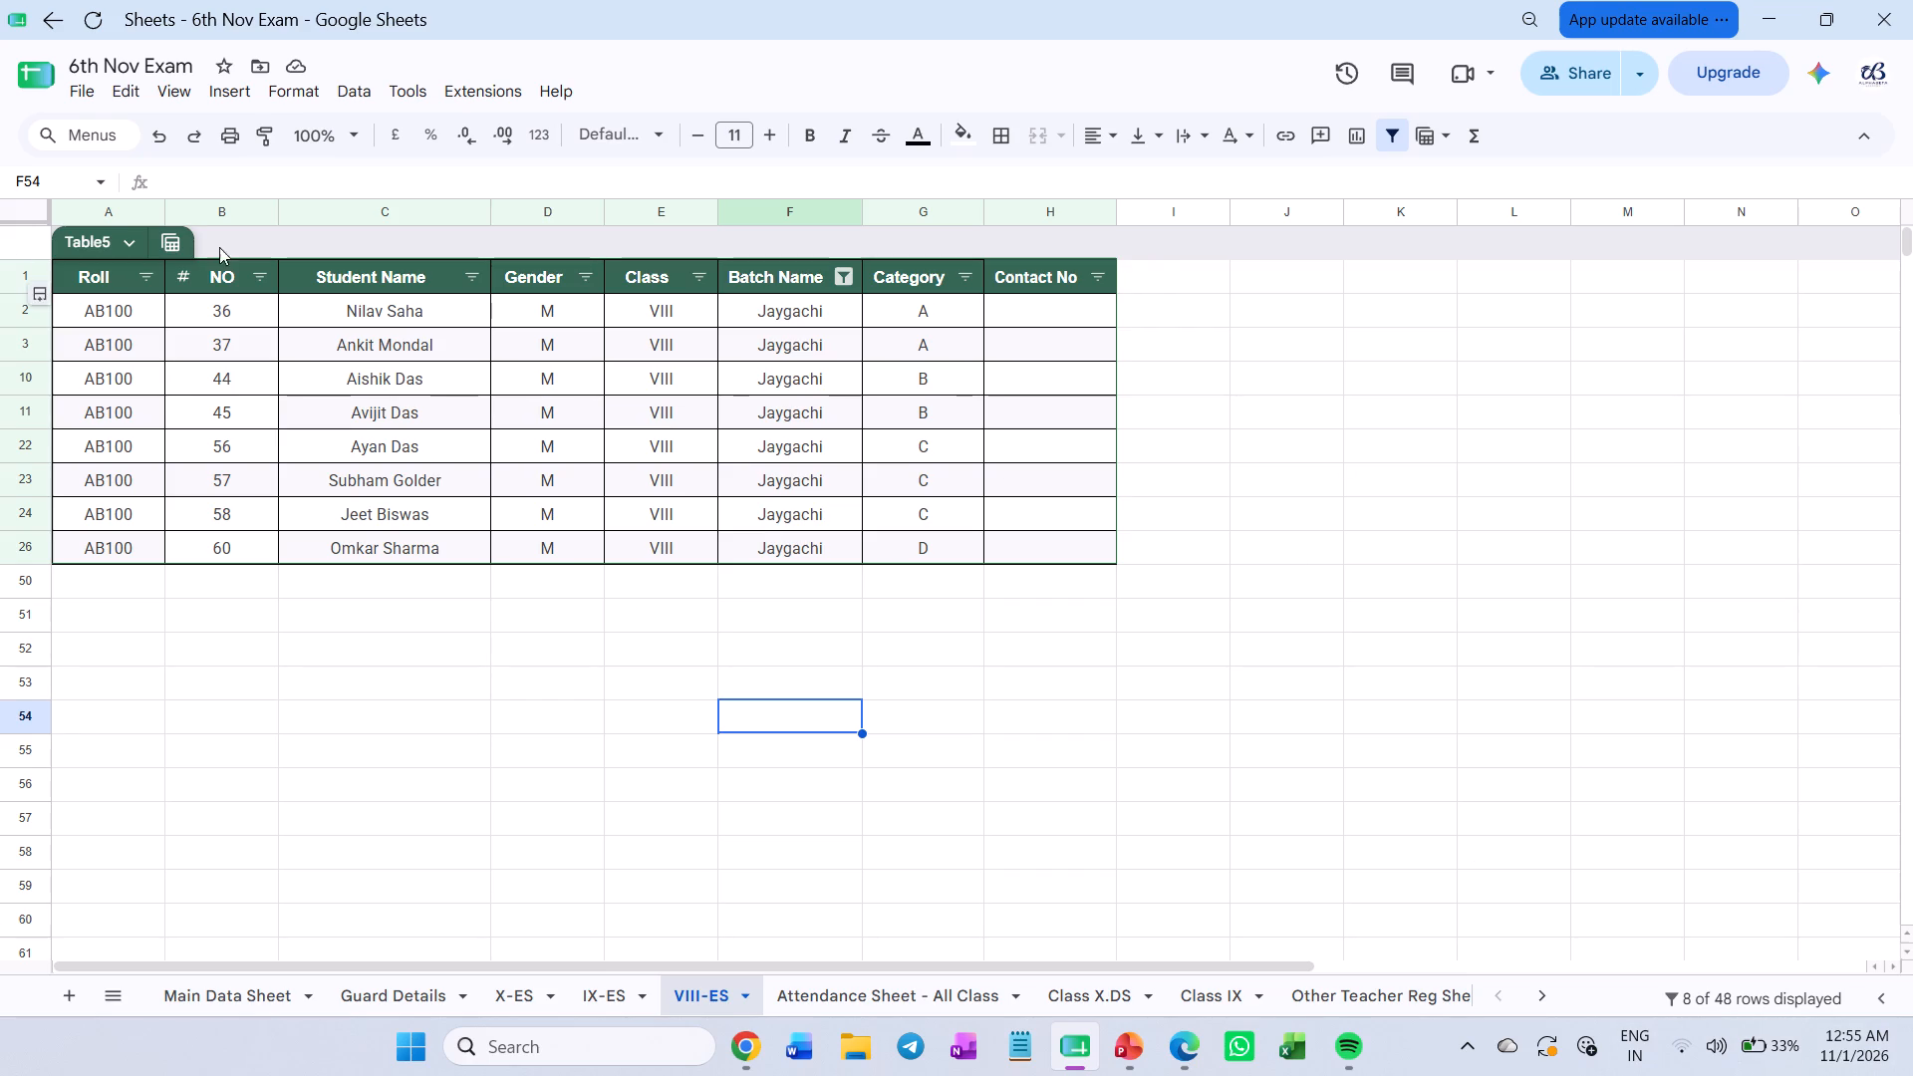
# Reach the end of the spreadsheet's sheet list, beyond the Other Teacher Reg Sheet.
pyautogui.click(1540, 1008)
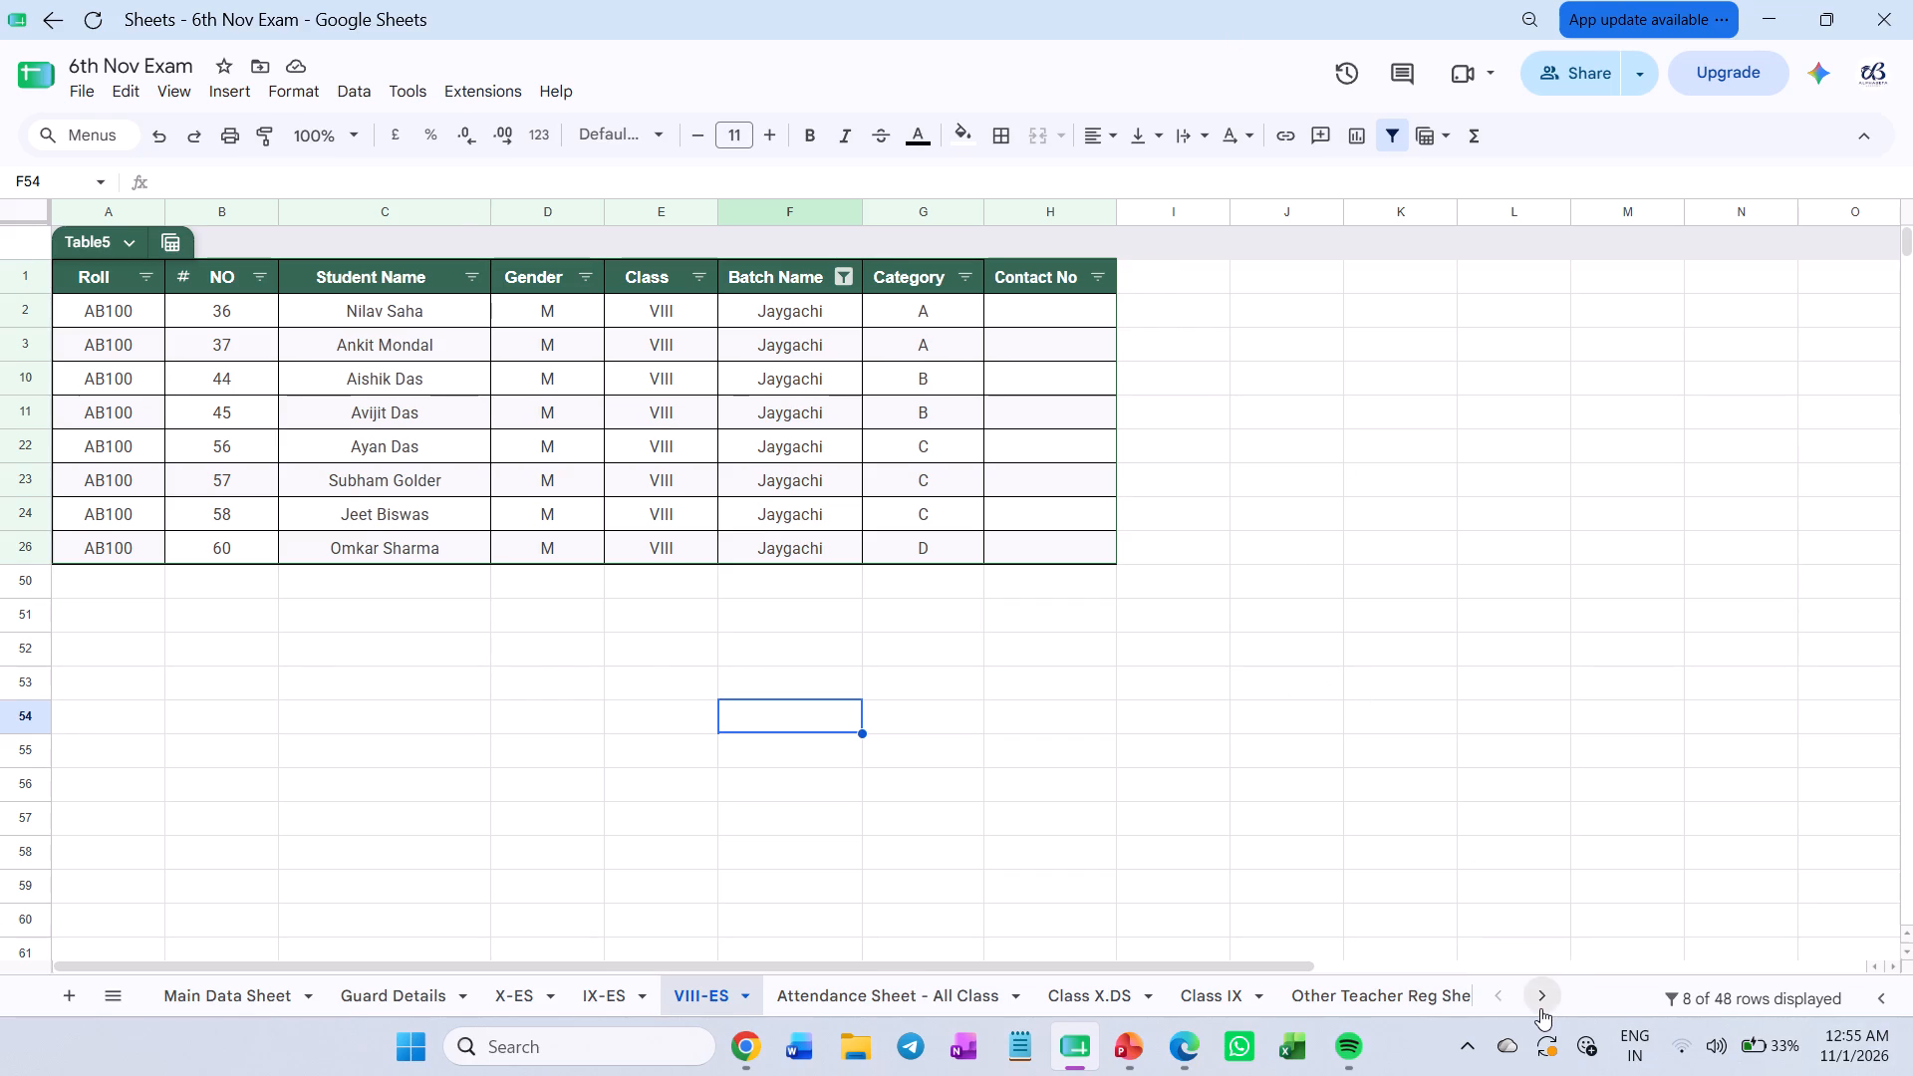
pyautogui.click(1540, 1008)
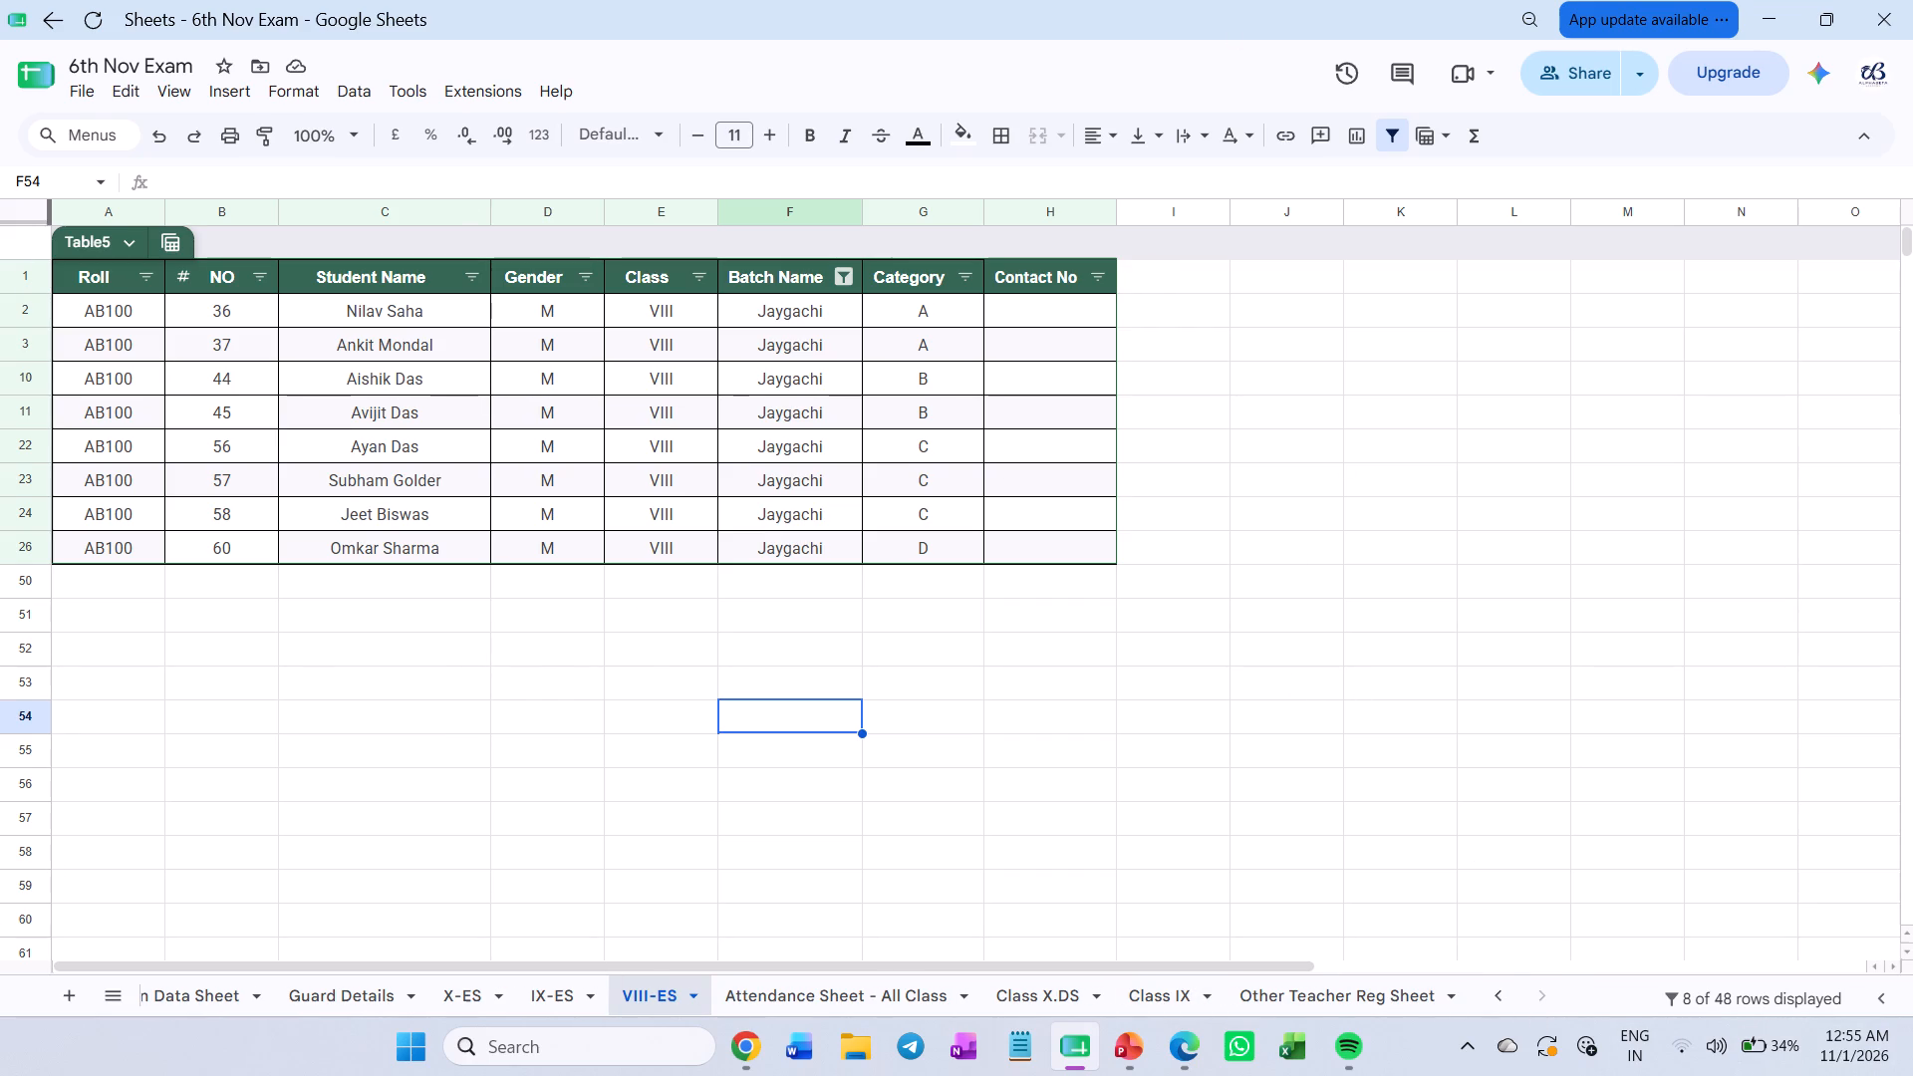
# Add a new blank sheet and move it to the end of the workbook, after the Other Teacher Reg Sheet.
pyautogui.click(72, 998)
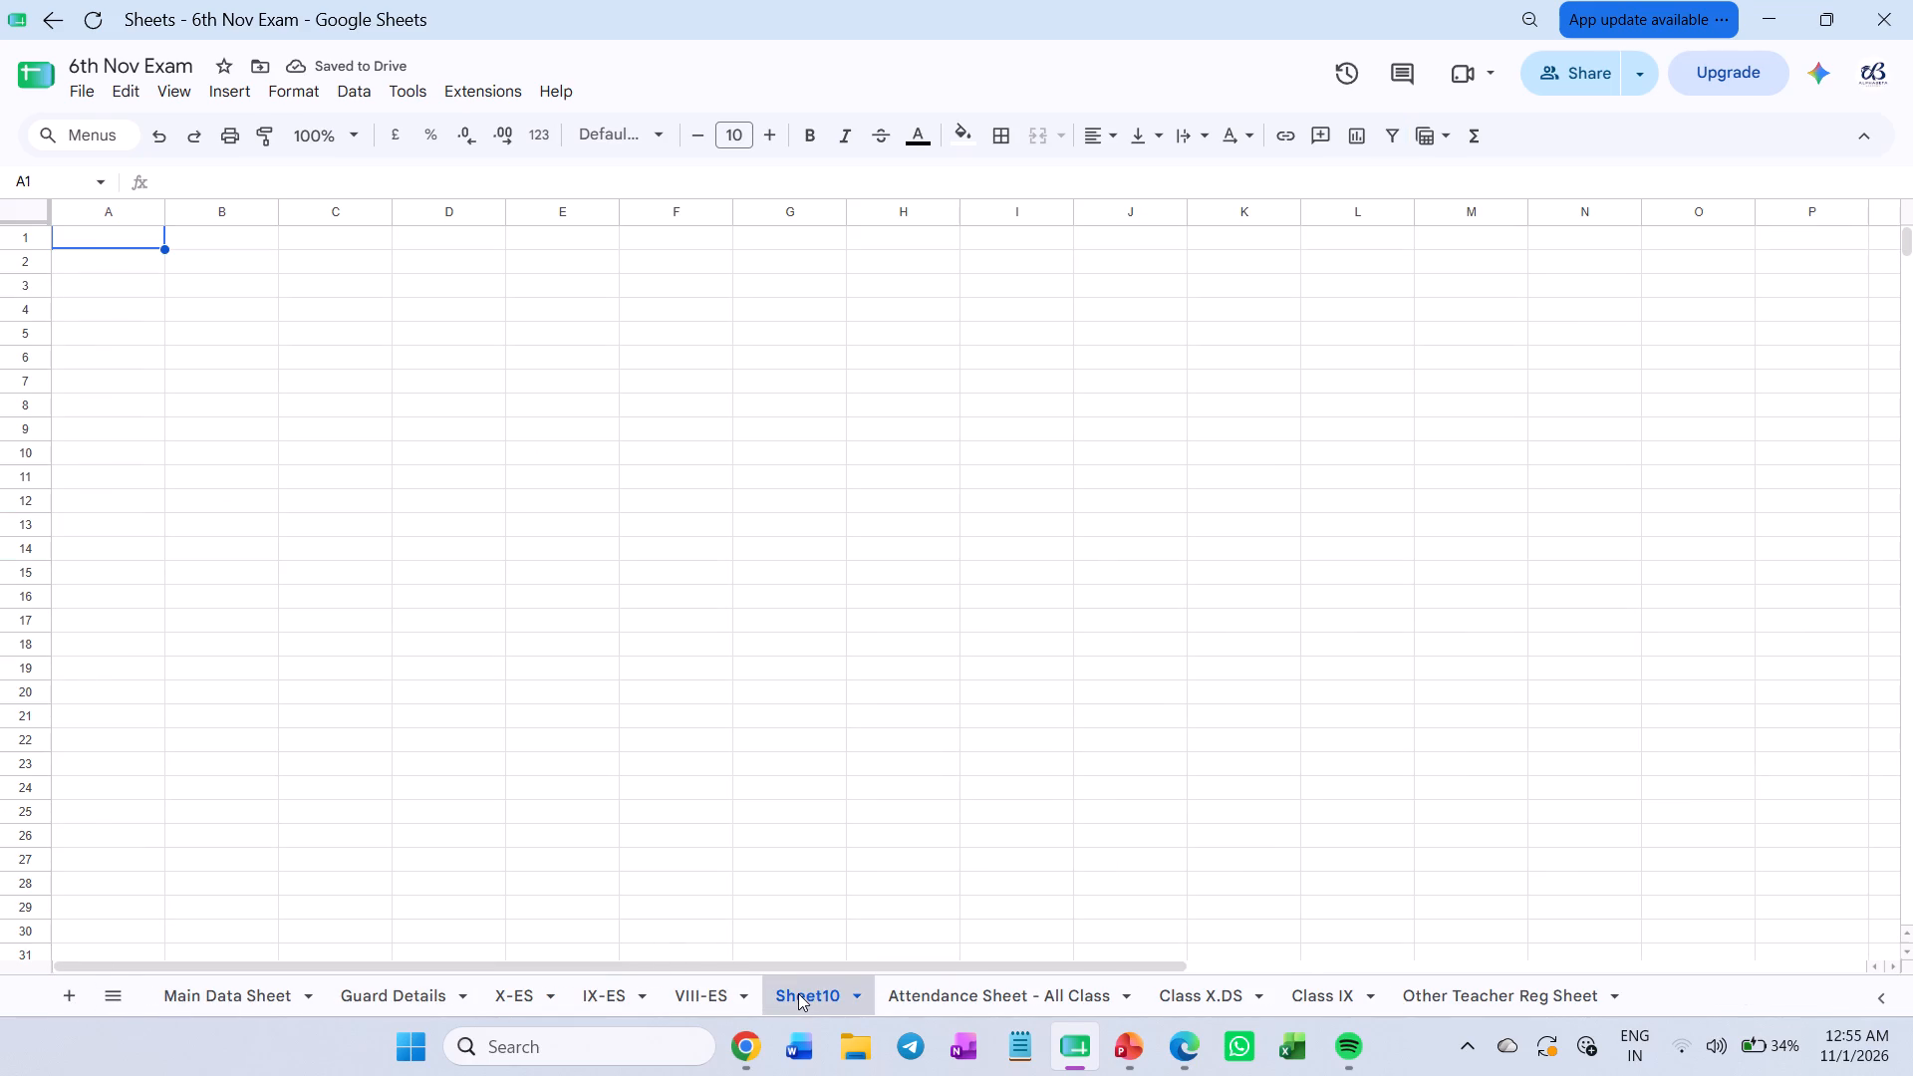
pyautogui.moveTo(798, 993); pyautogui.dragTo(1417, 987)
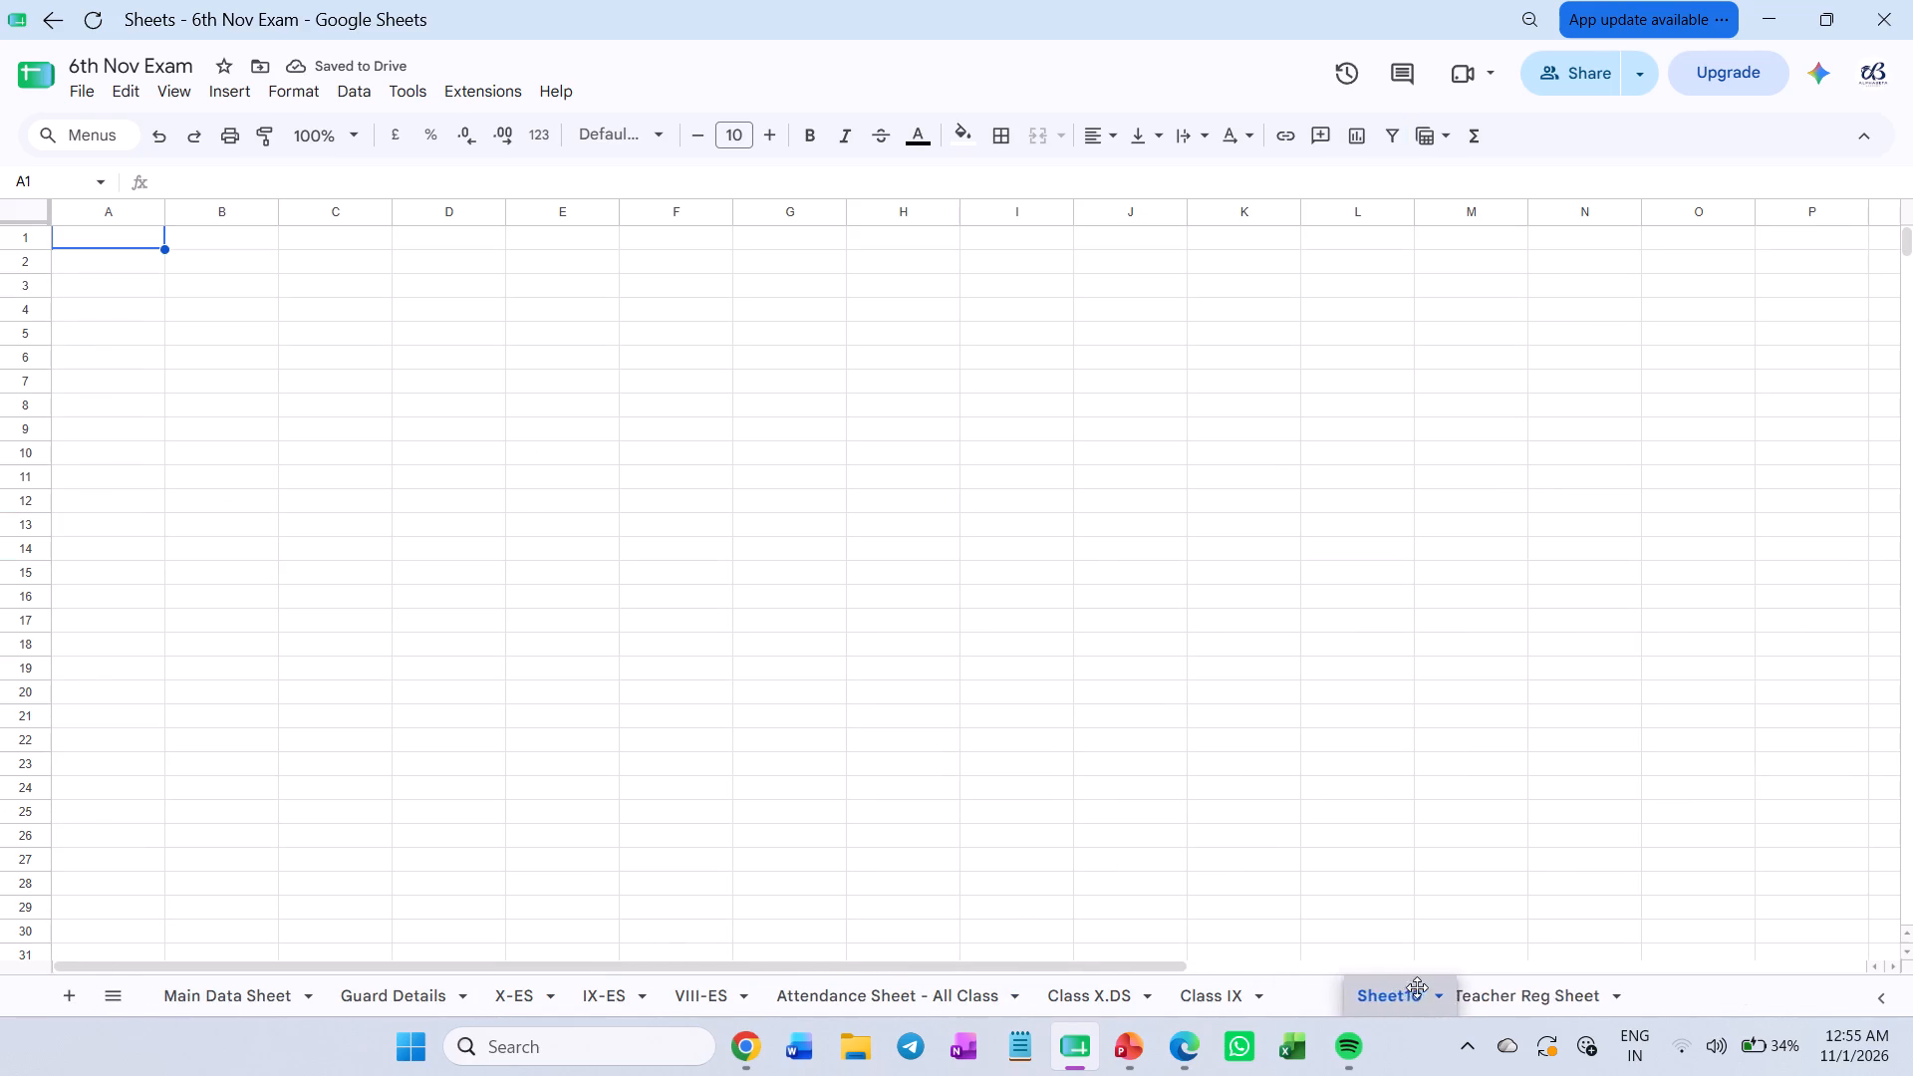
pyautogui.moveTo(1417, 987); pyautogui.dragTo(1510, 987)
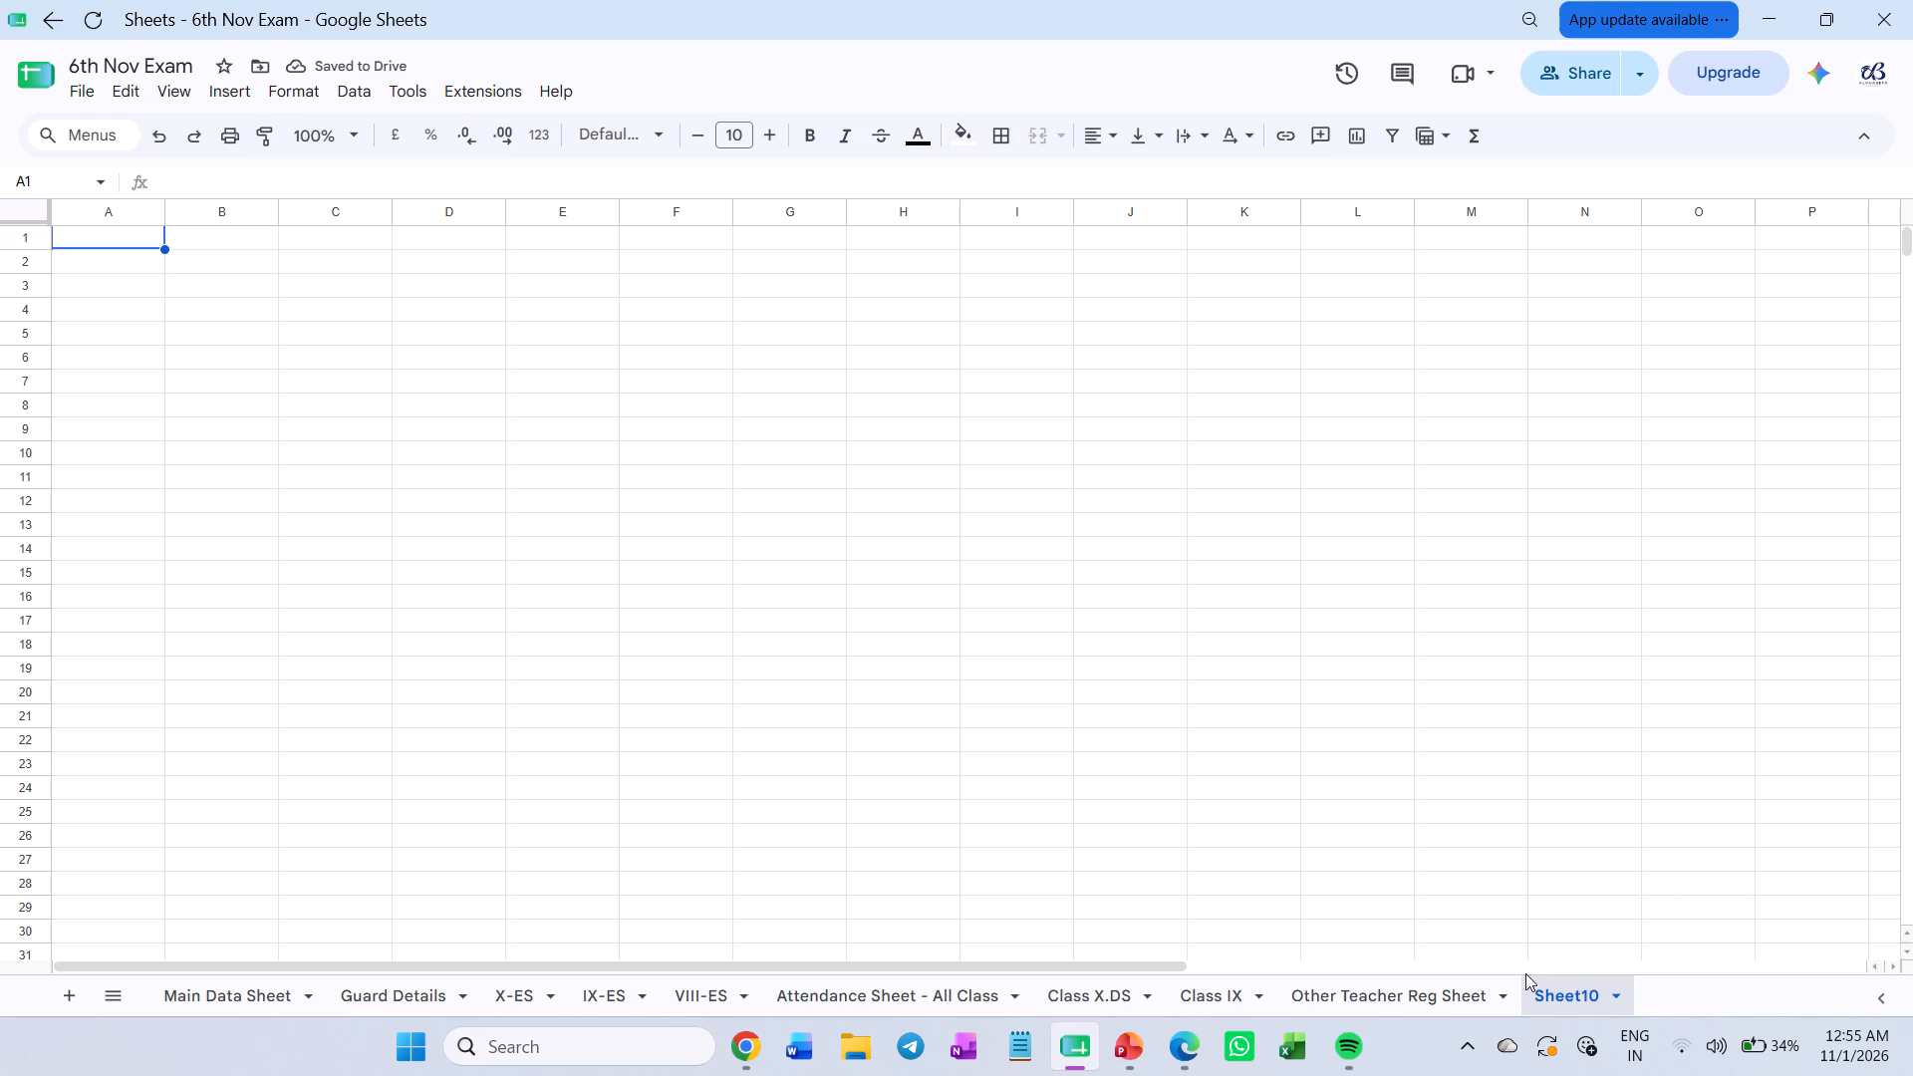
pyautogui.moveTo(1547, 985); pyautogui.dragTo(1546, 864)
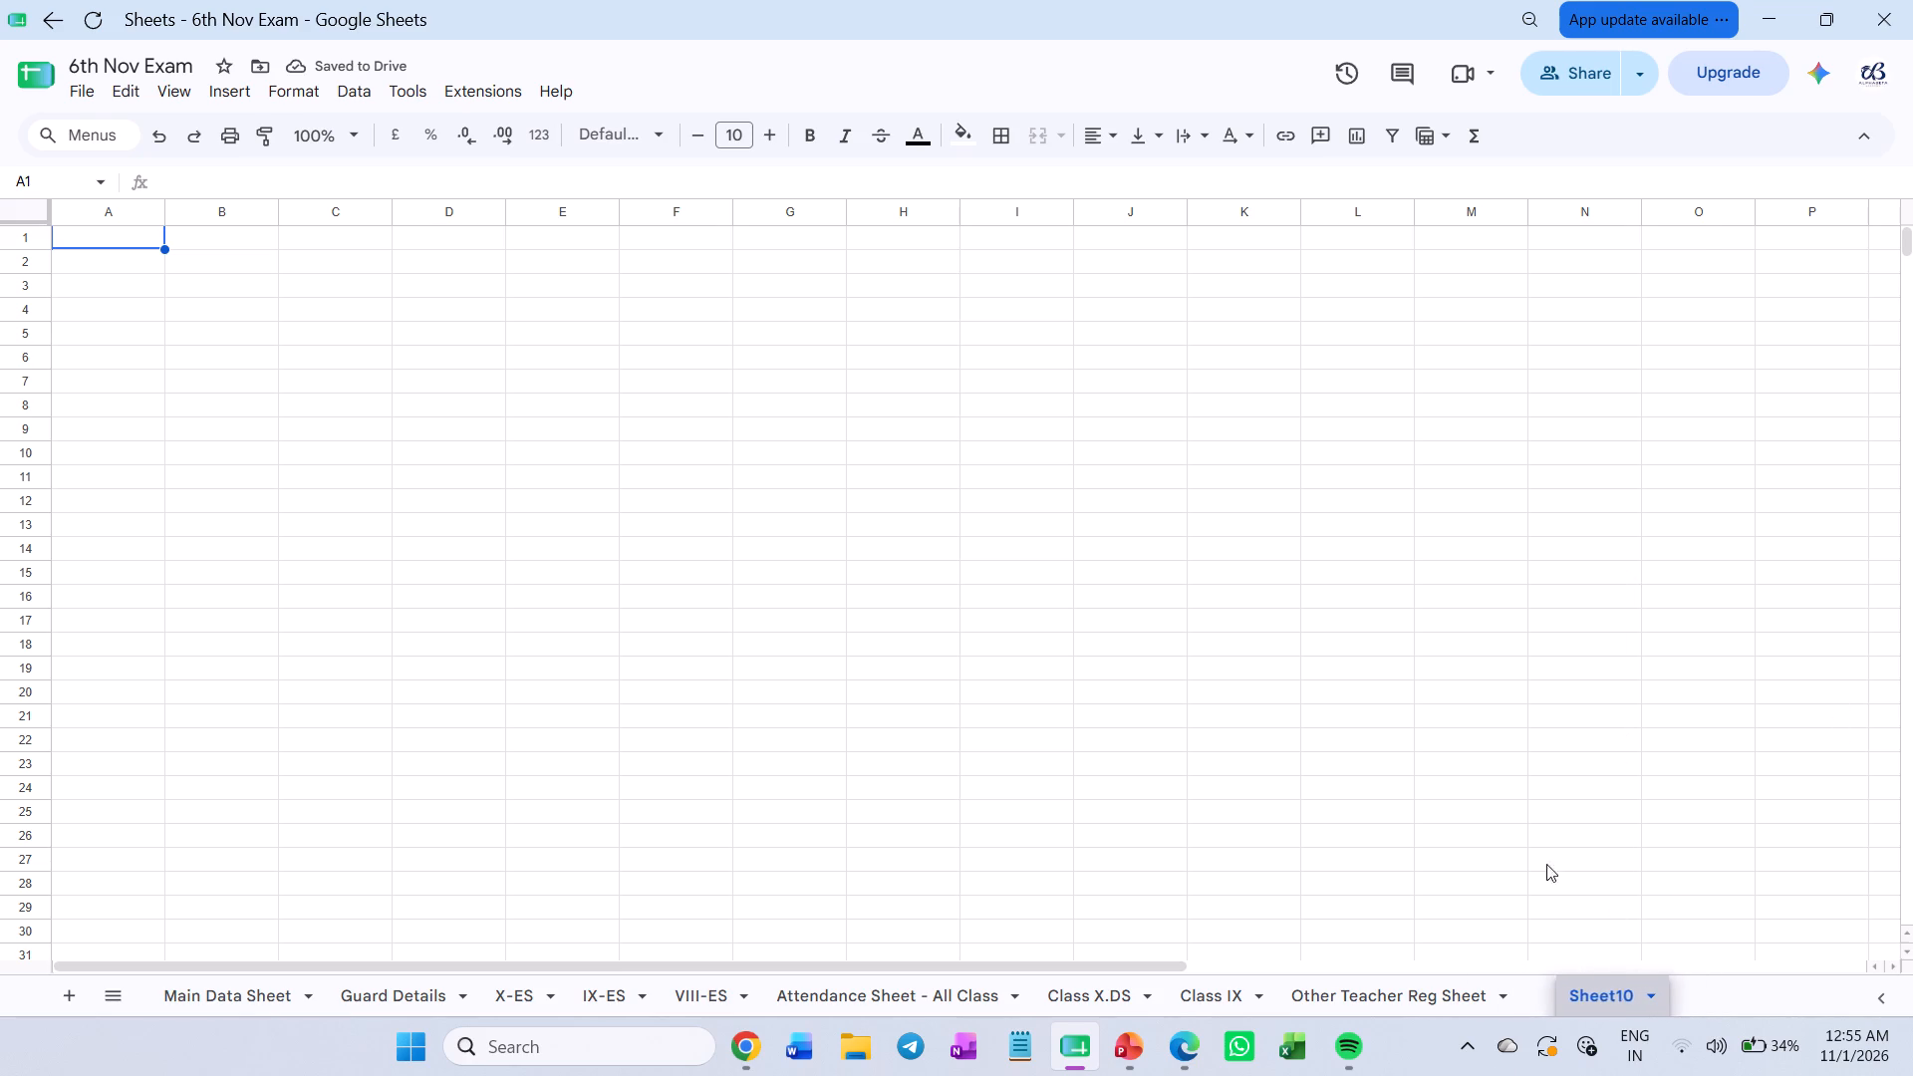
pyautogui.moveTo(1546, 864); pyautogui.dragTo(1642, 1035)
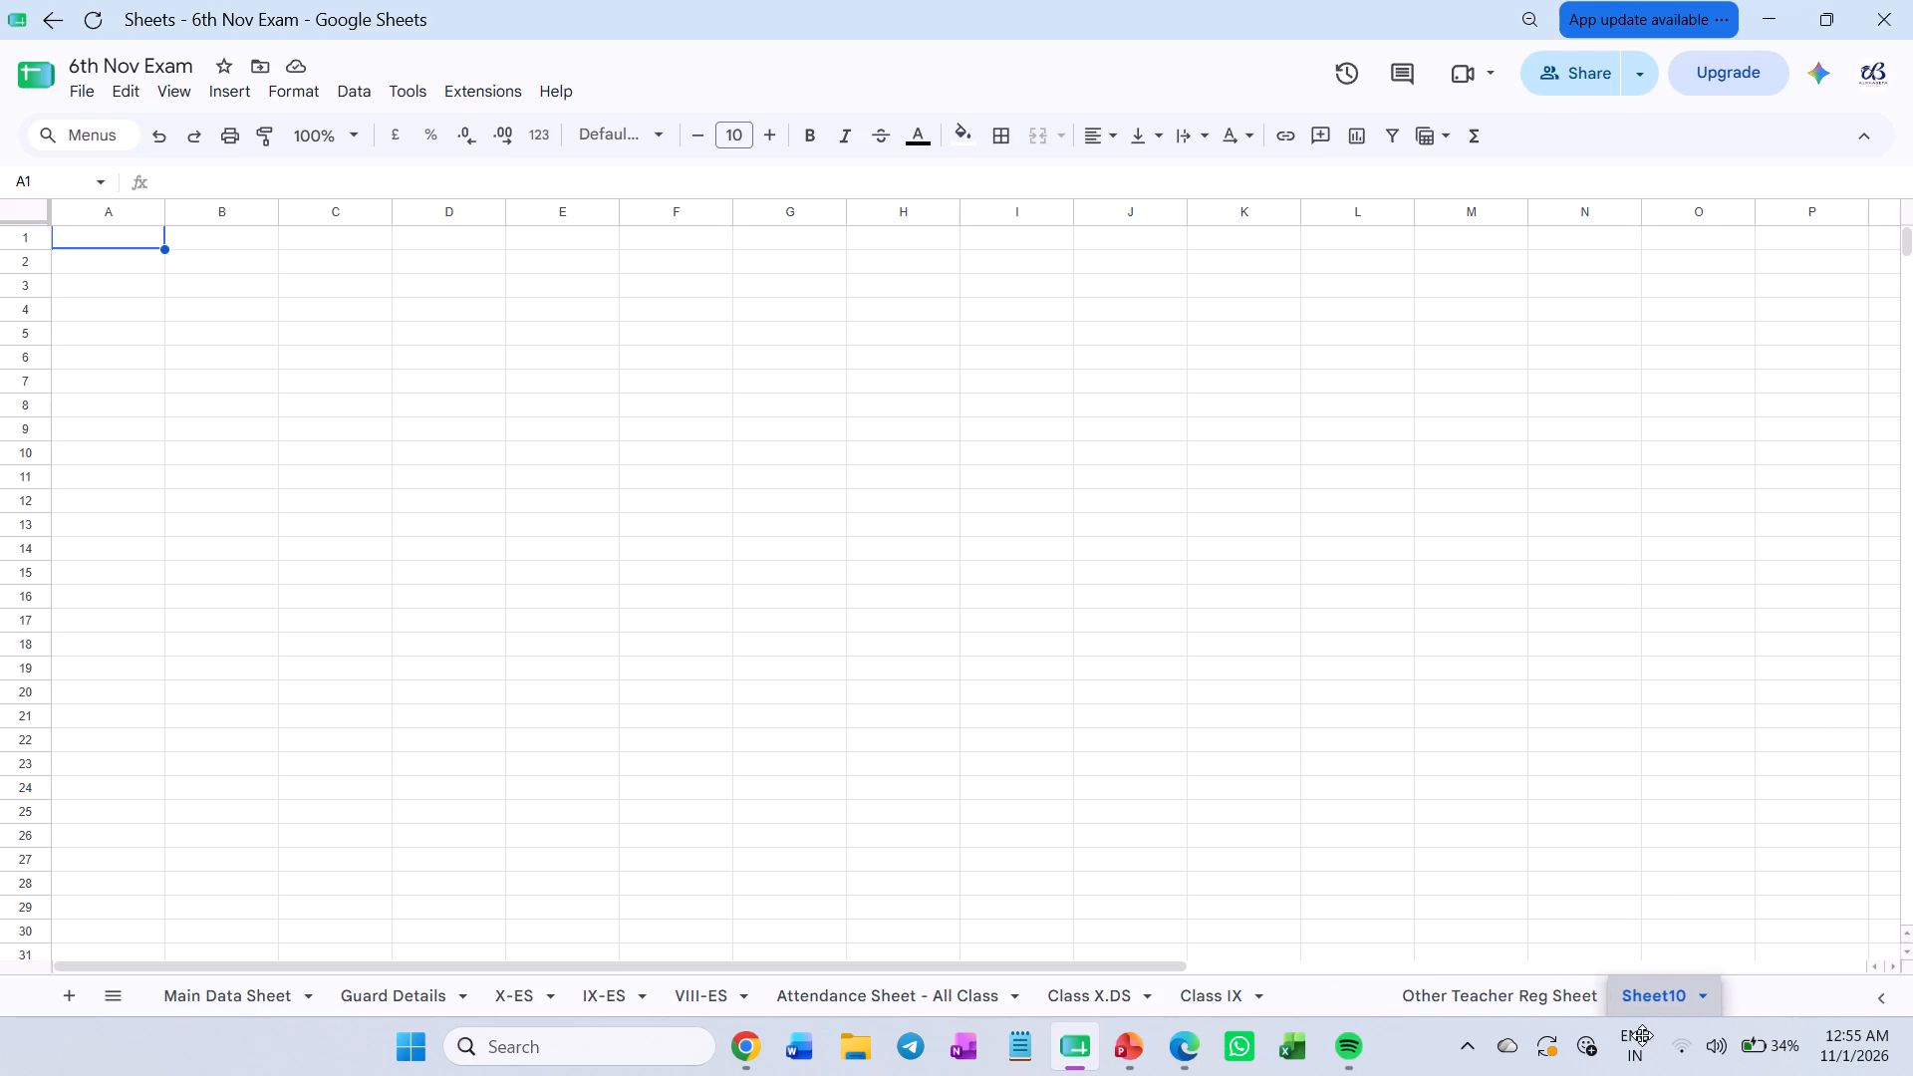
pyautogui.moveTo(1642, 1035); pyautogui.dragTo(1684, 1018)
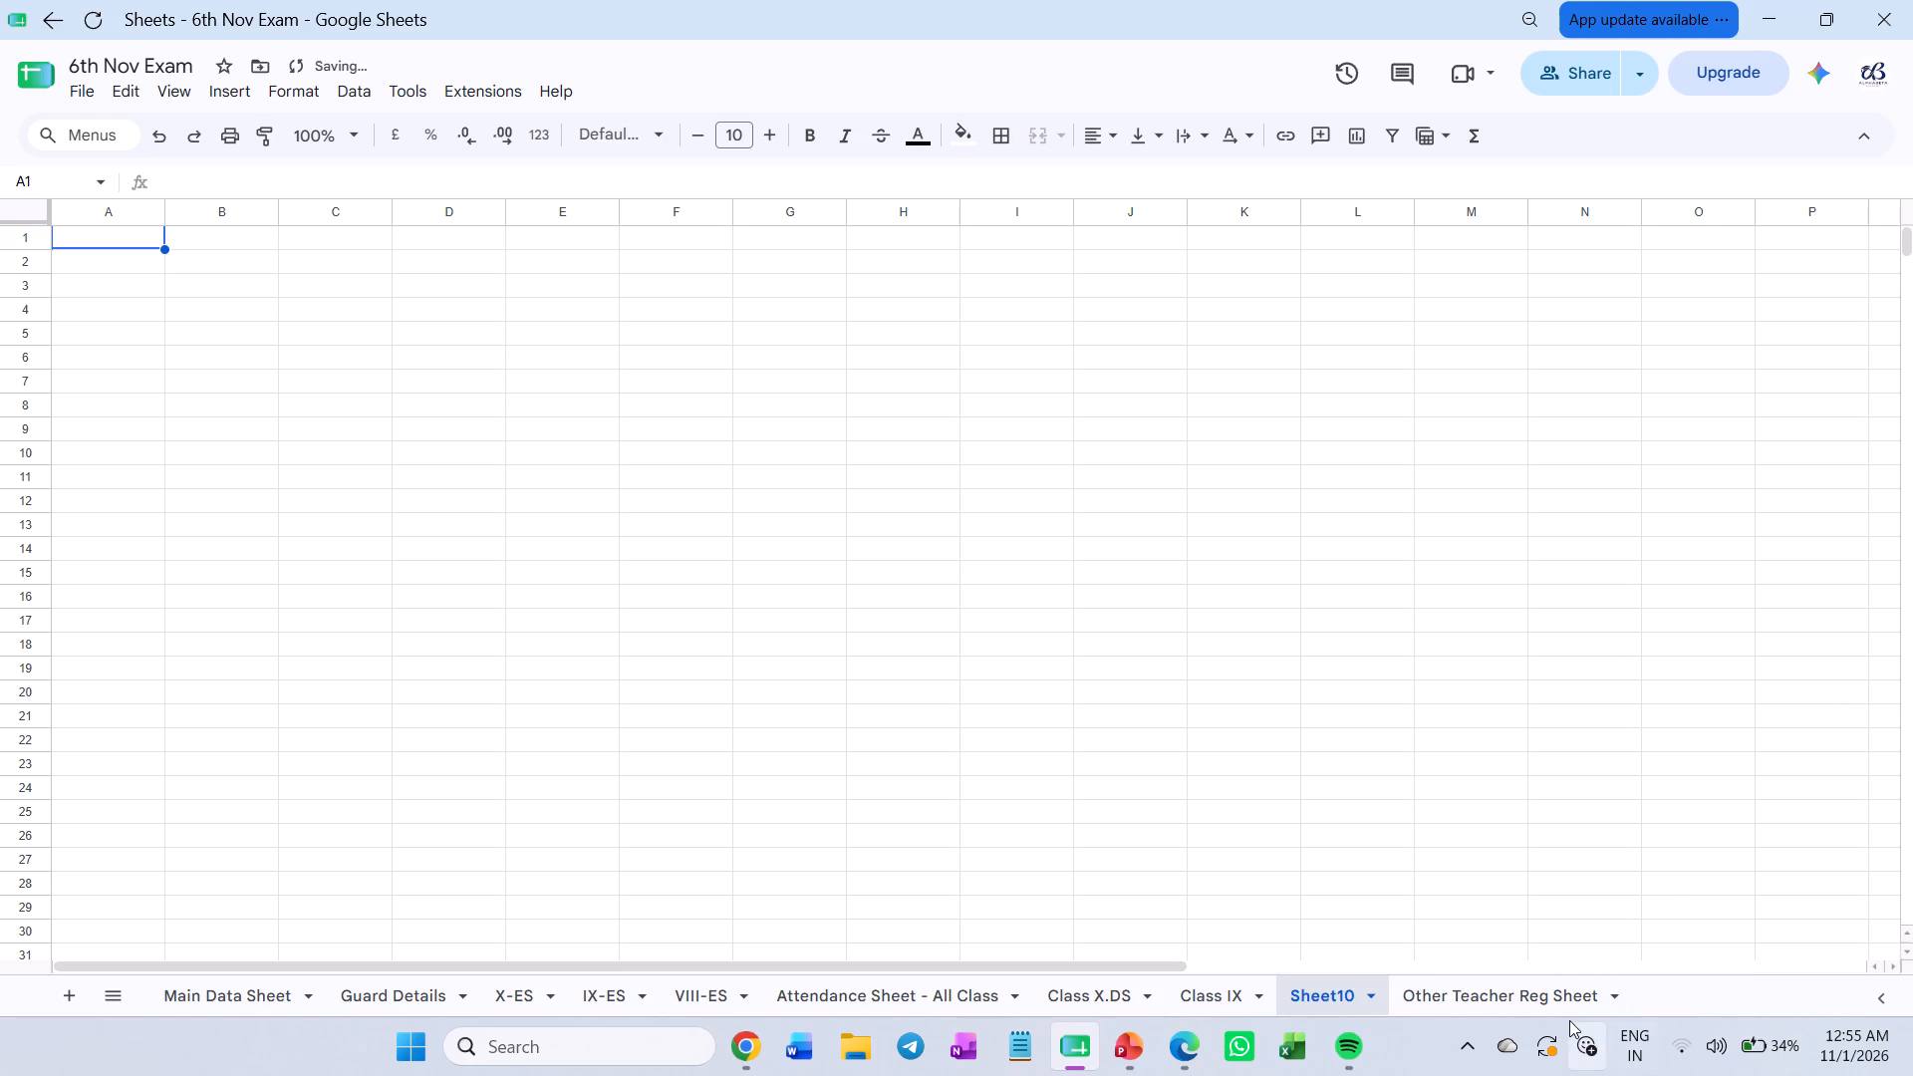
pyautogui.moveTo(1455, 983); pyautogui.dragTo(1362, 985)
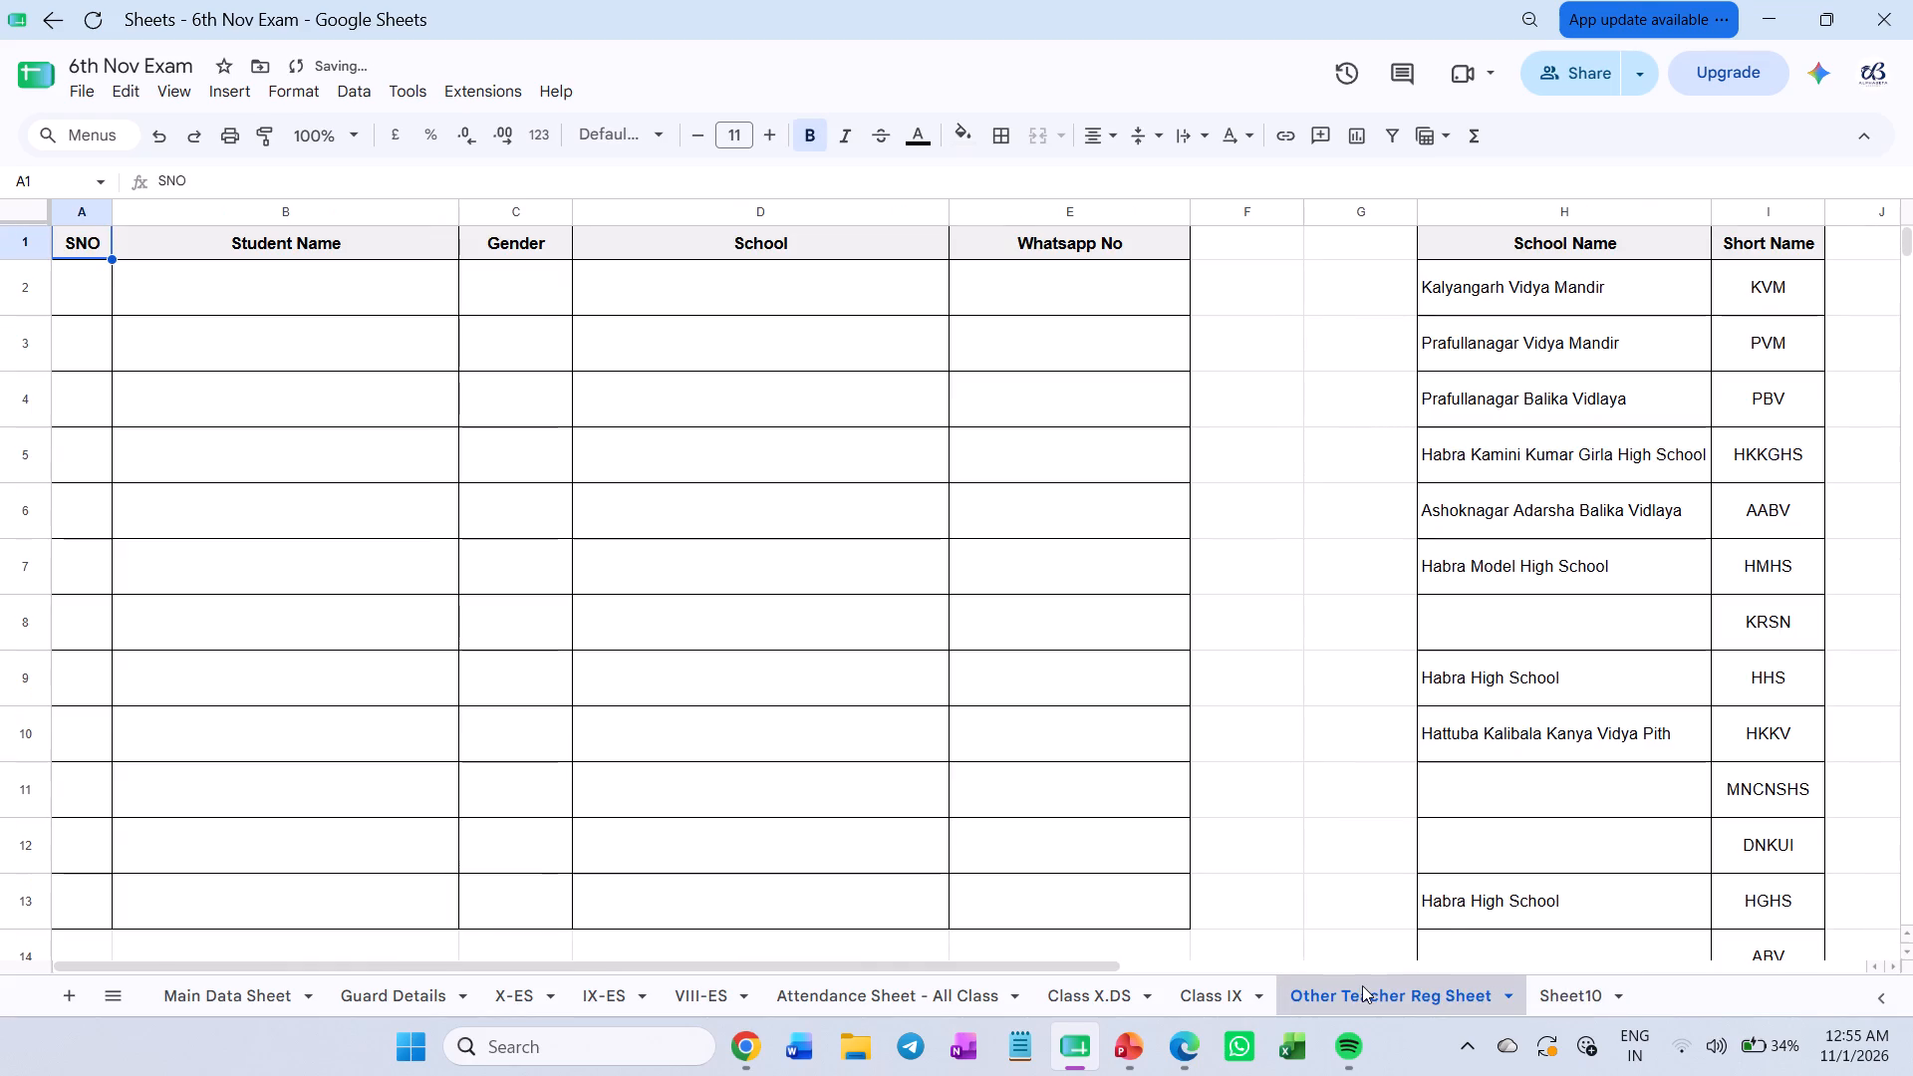
# Open the name of the new blank last sheet for editing.
pyautogui.click(1568, 1004)
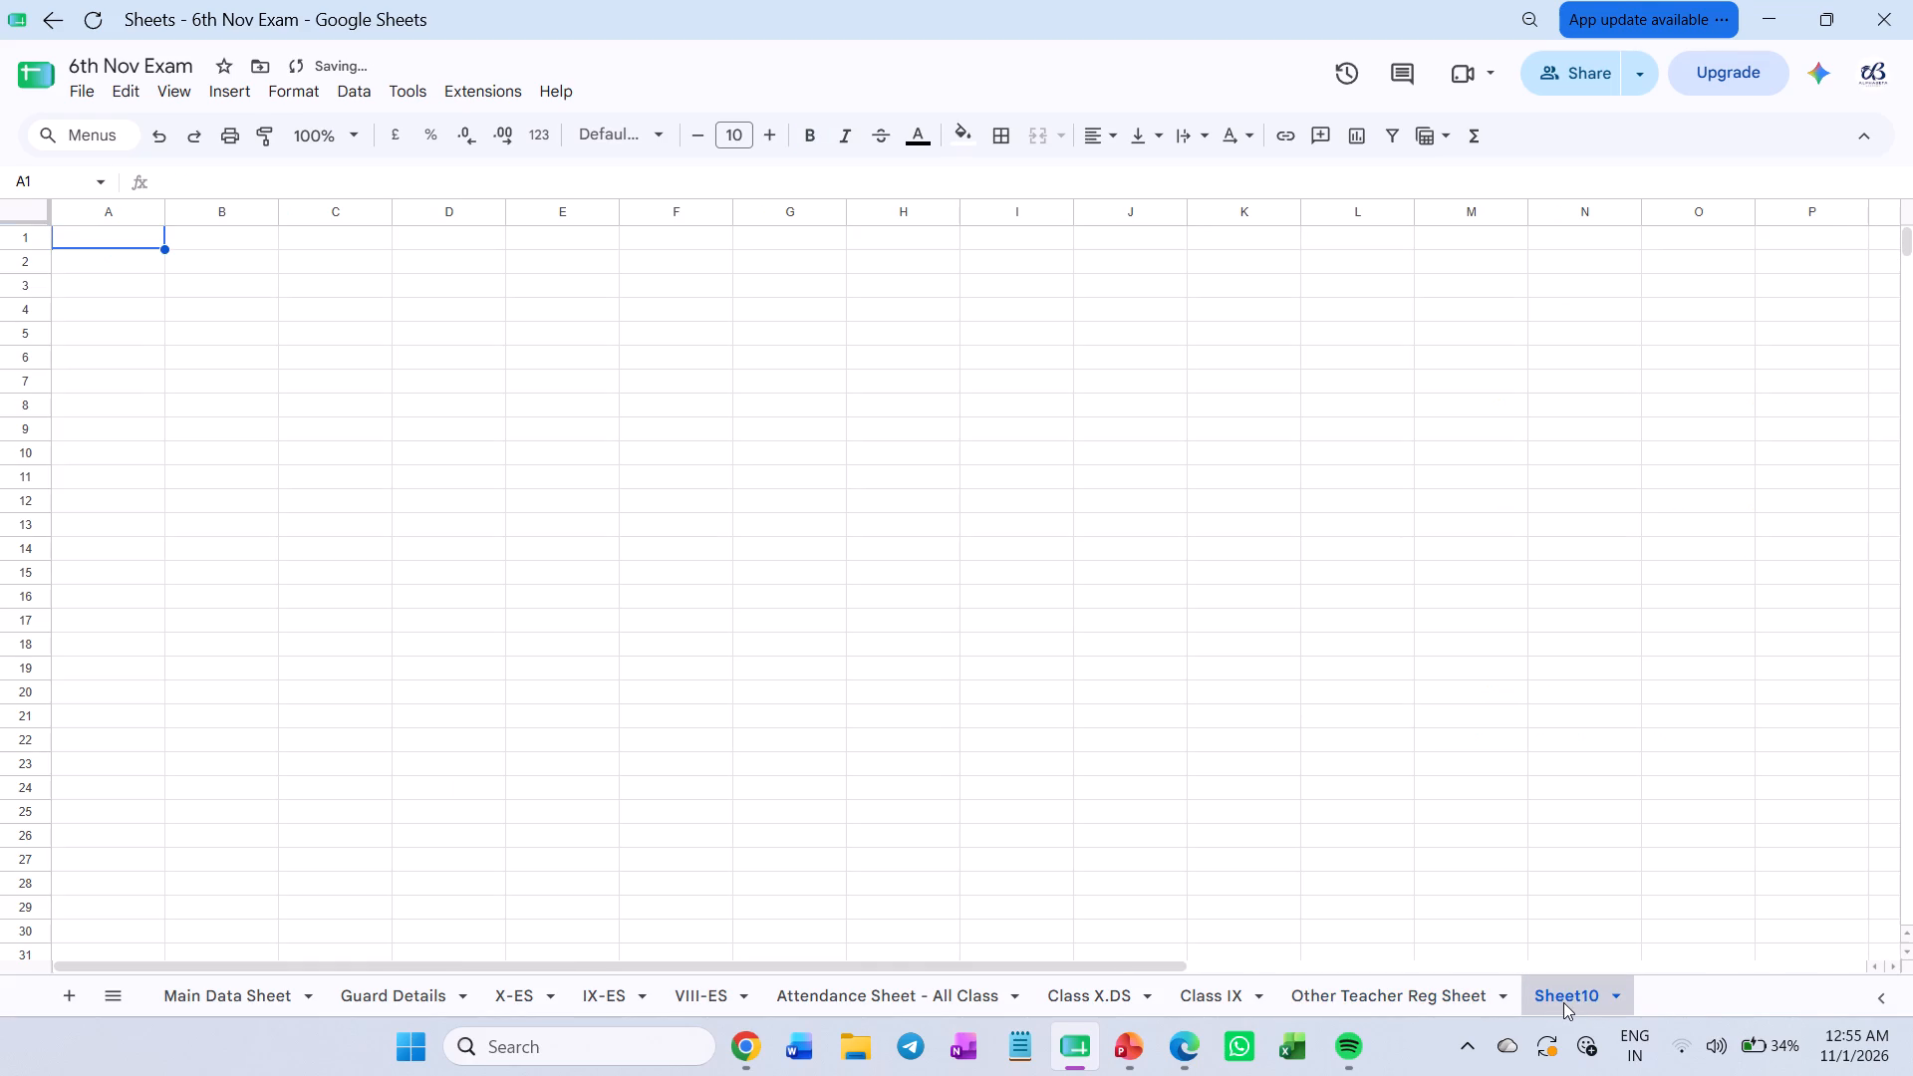
pyautogui.click(1563, 1002)
pyautogui.press('F2')
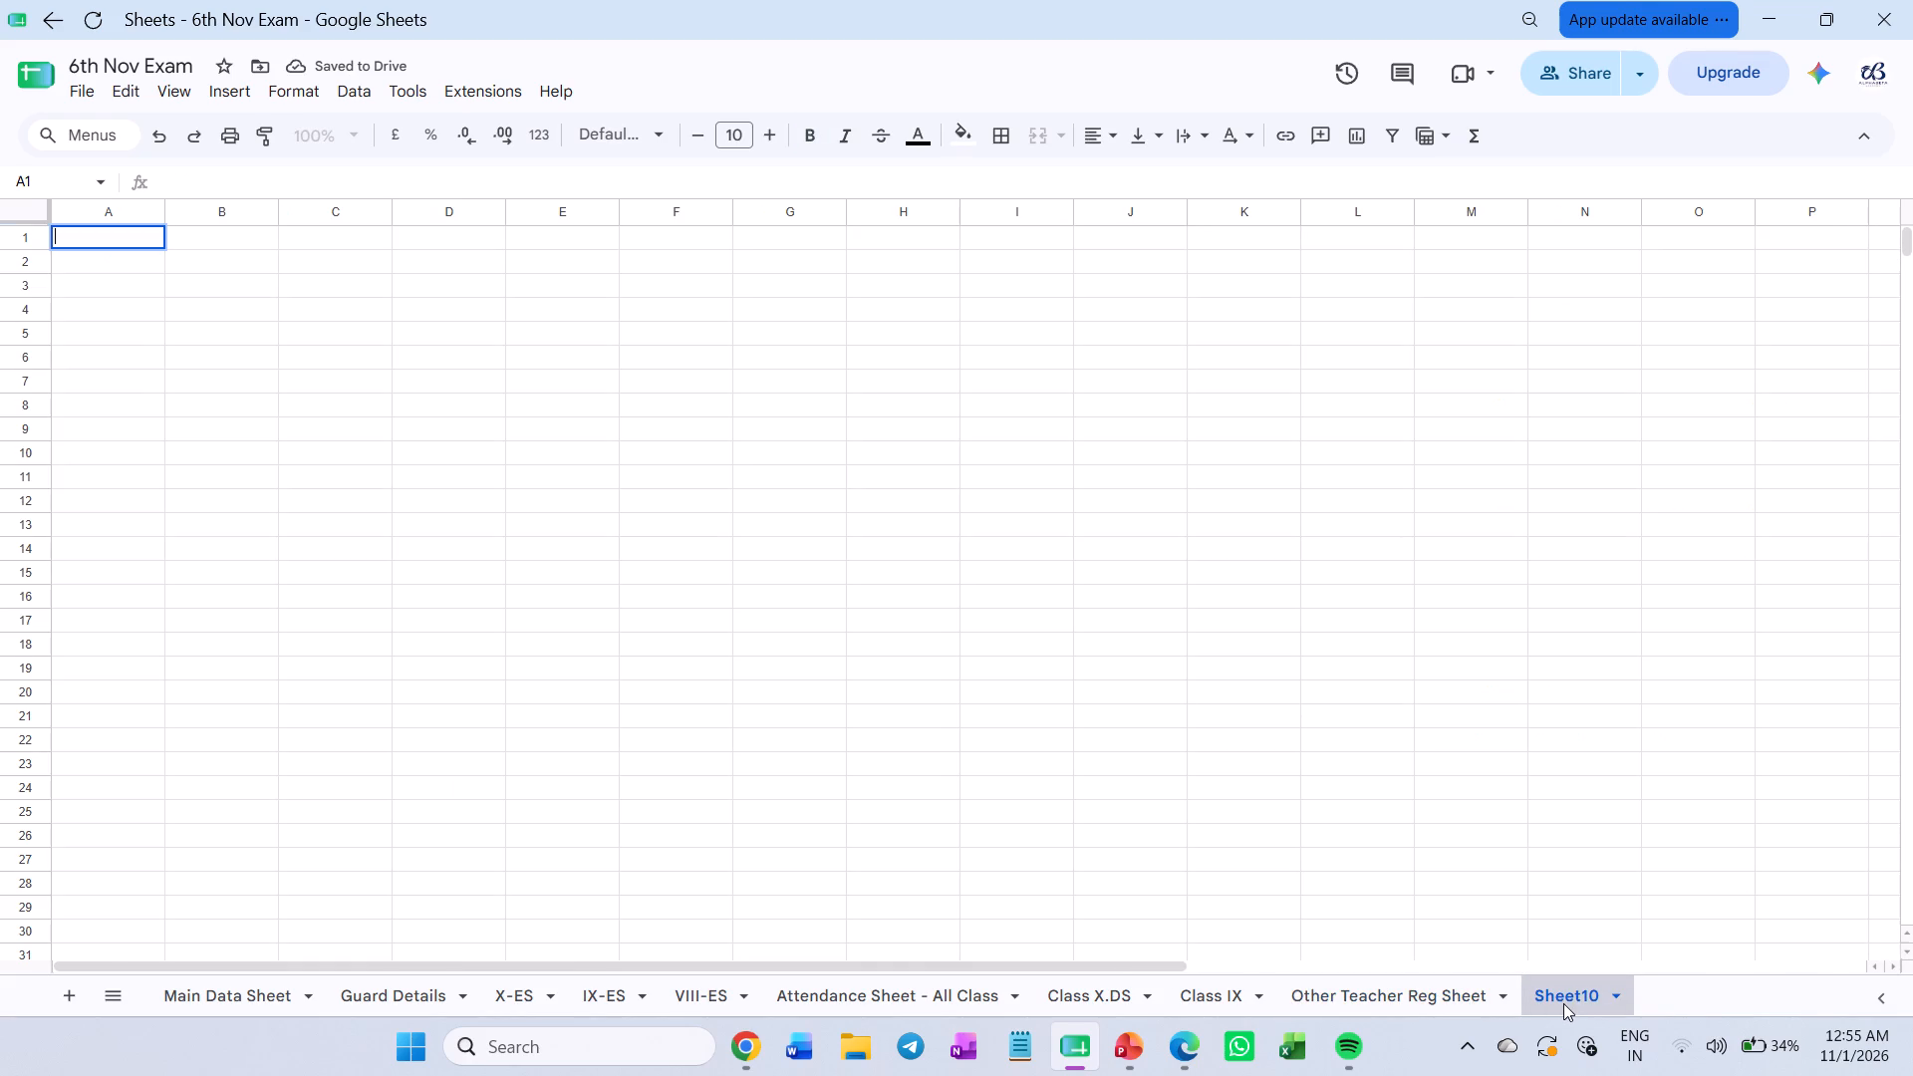
pyautogui.click(1600, 995)
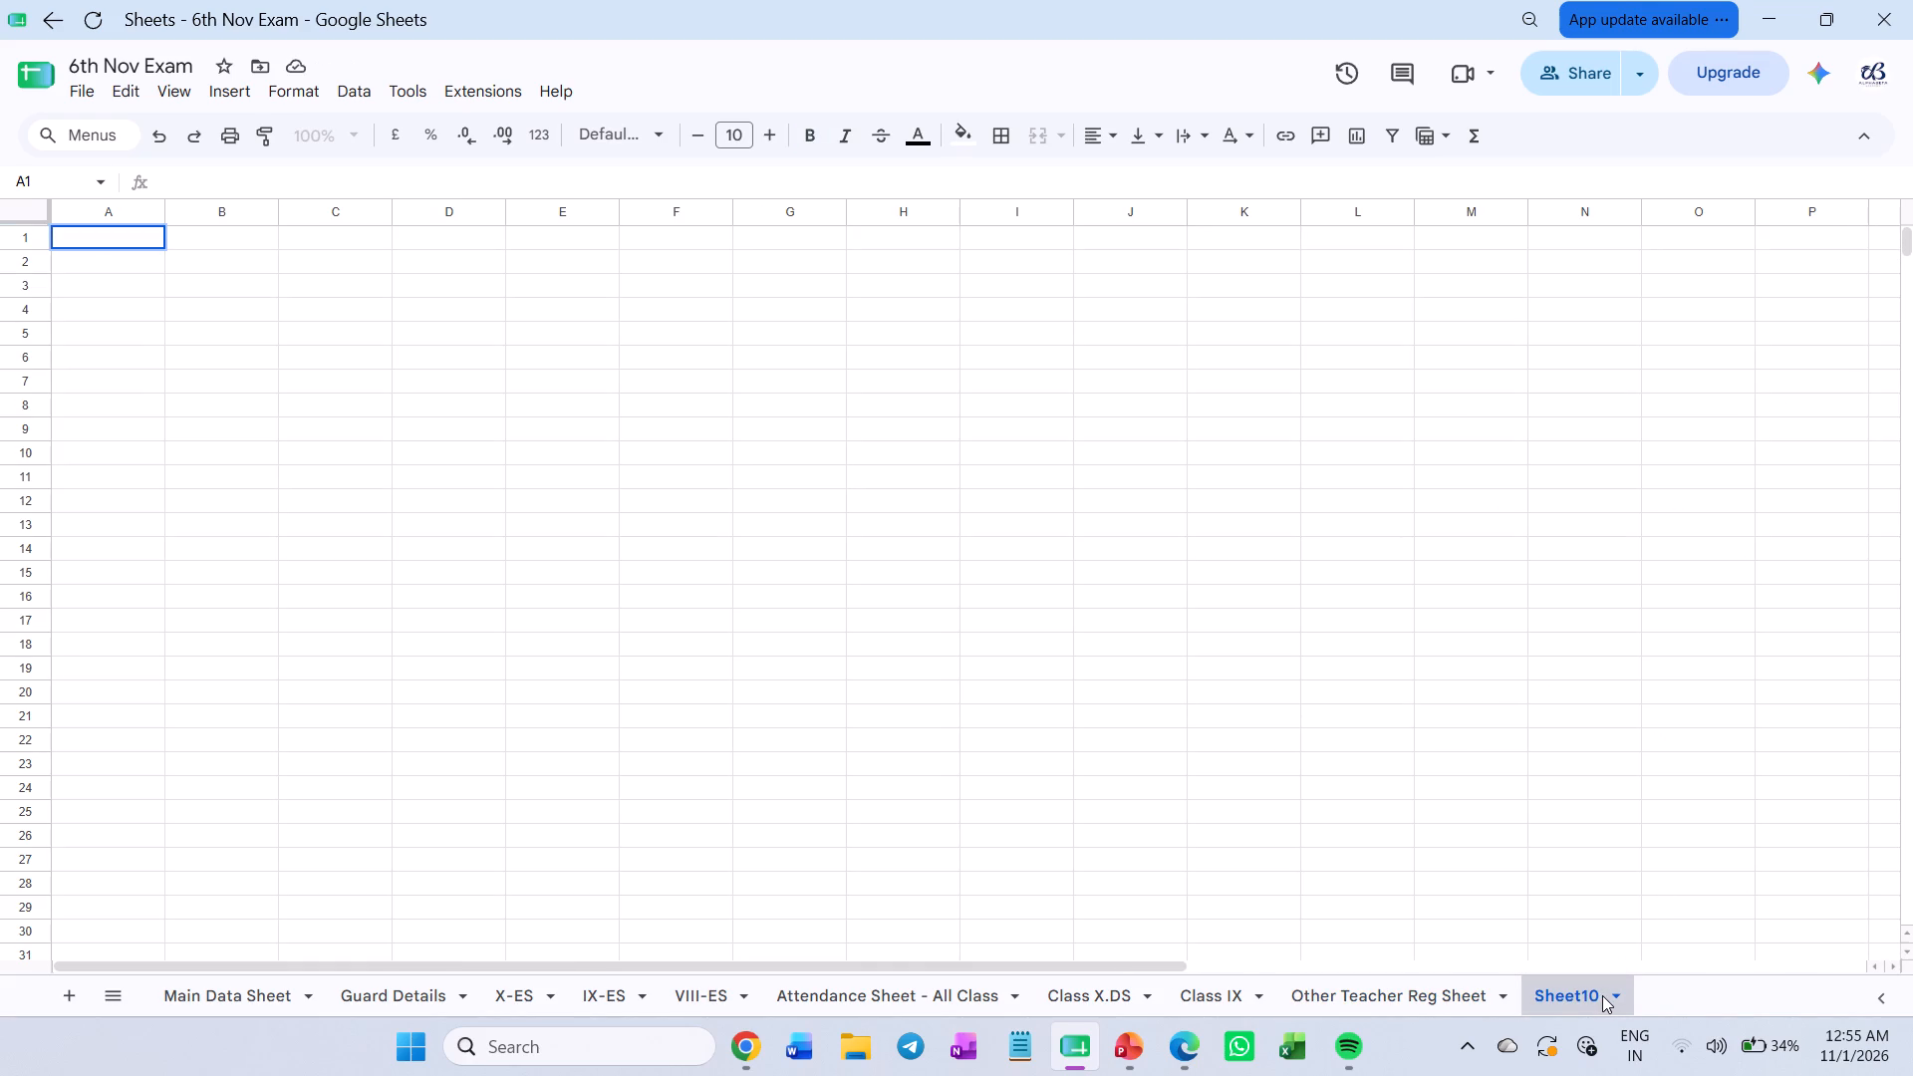
pyautogui.rightClick(1584, 999)
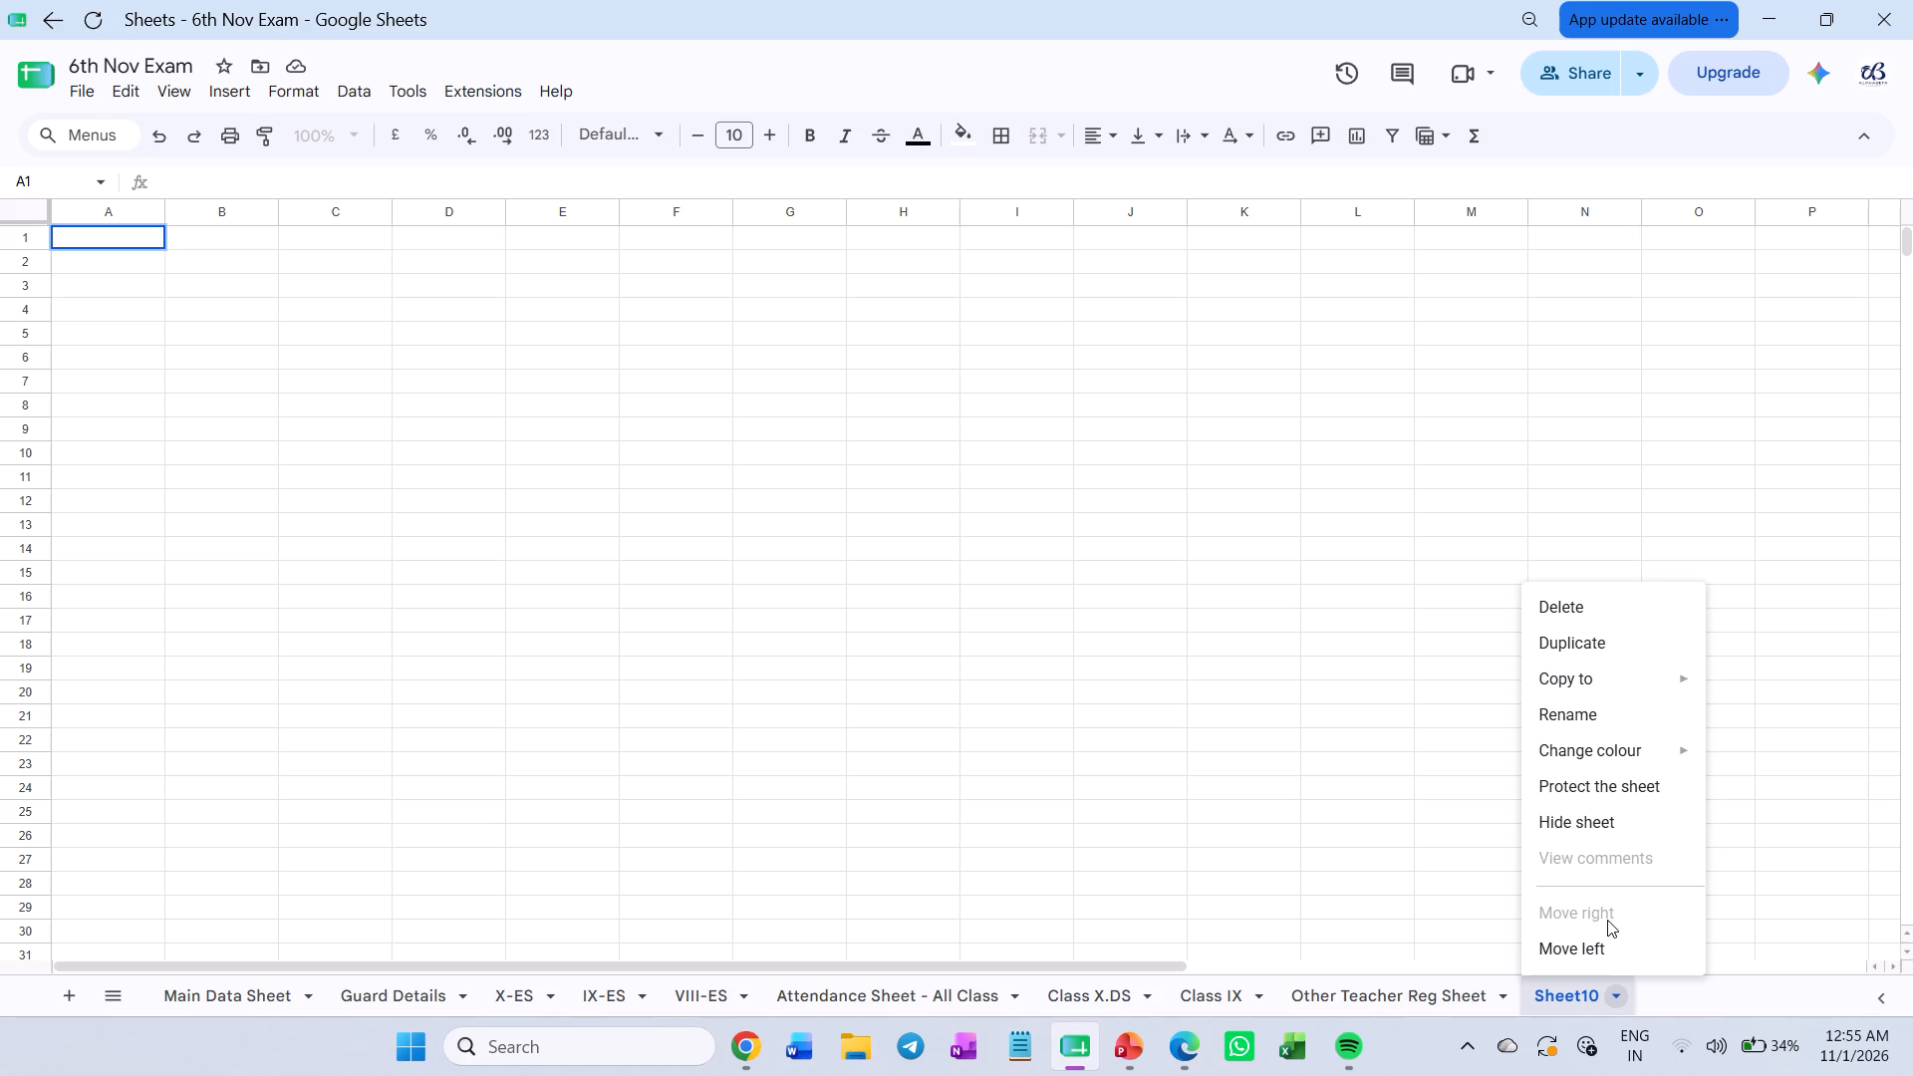
pyautogui.click(1560, 720)
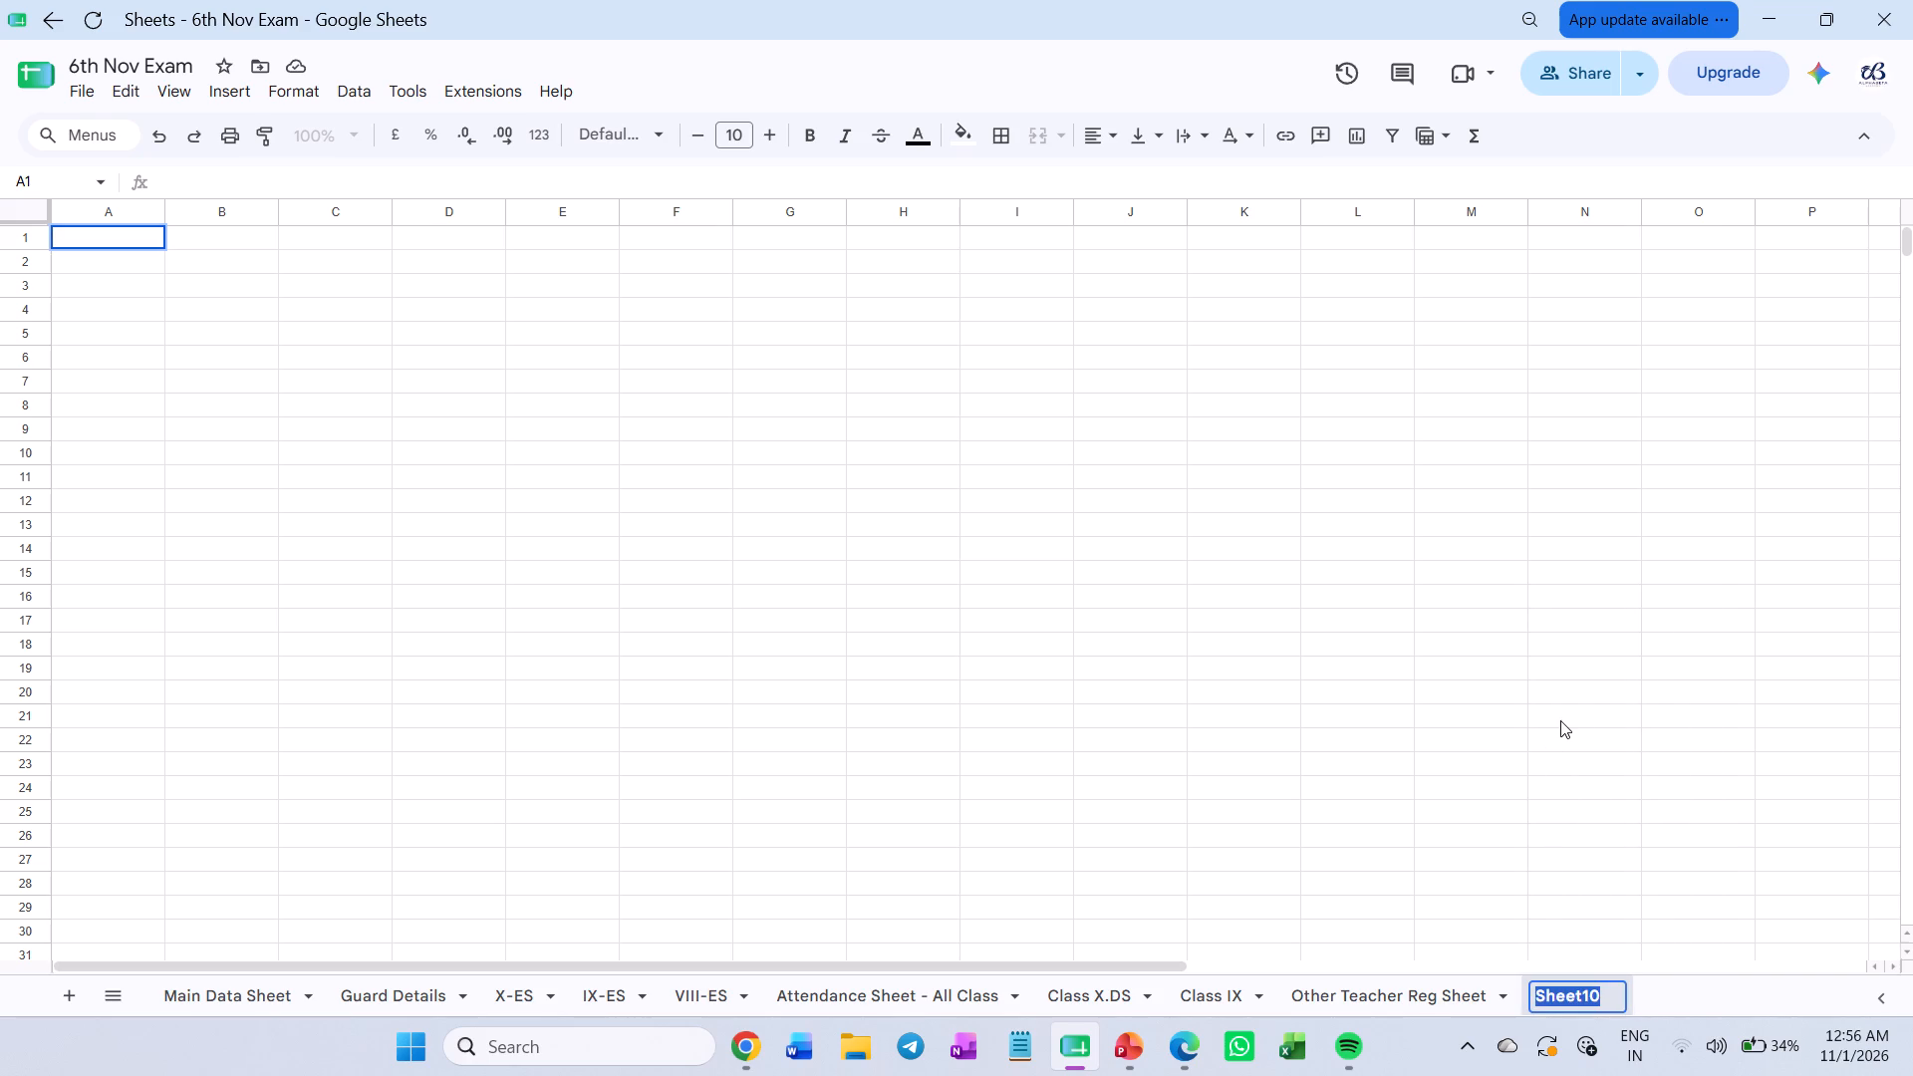
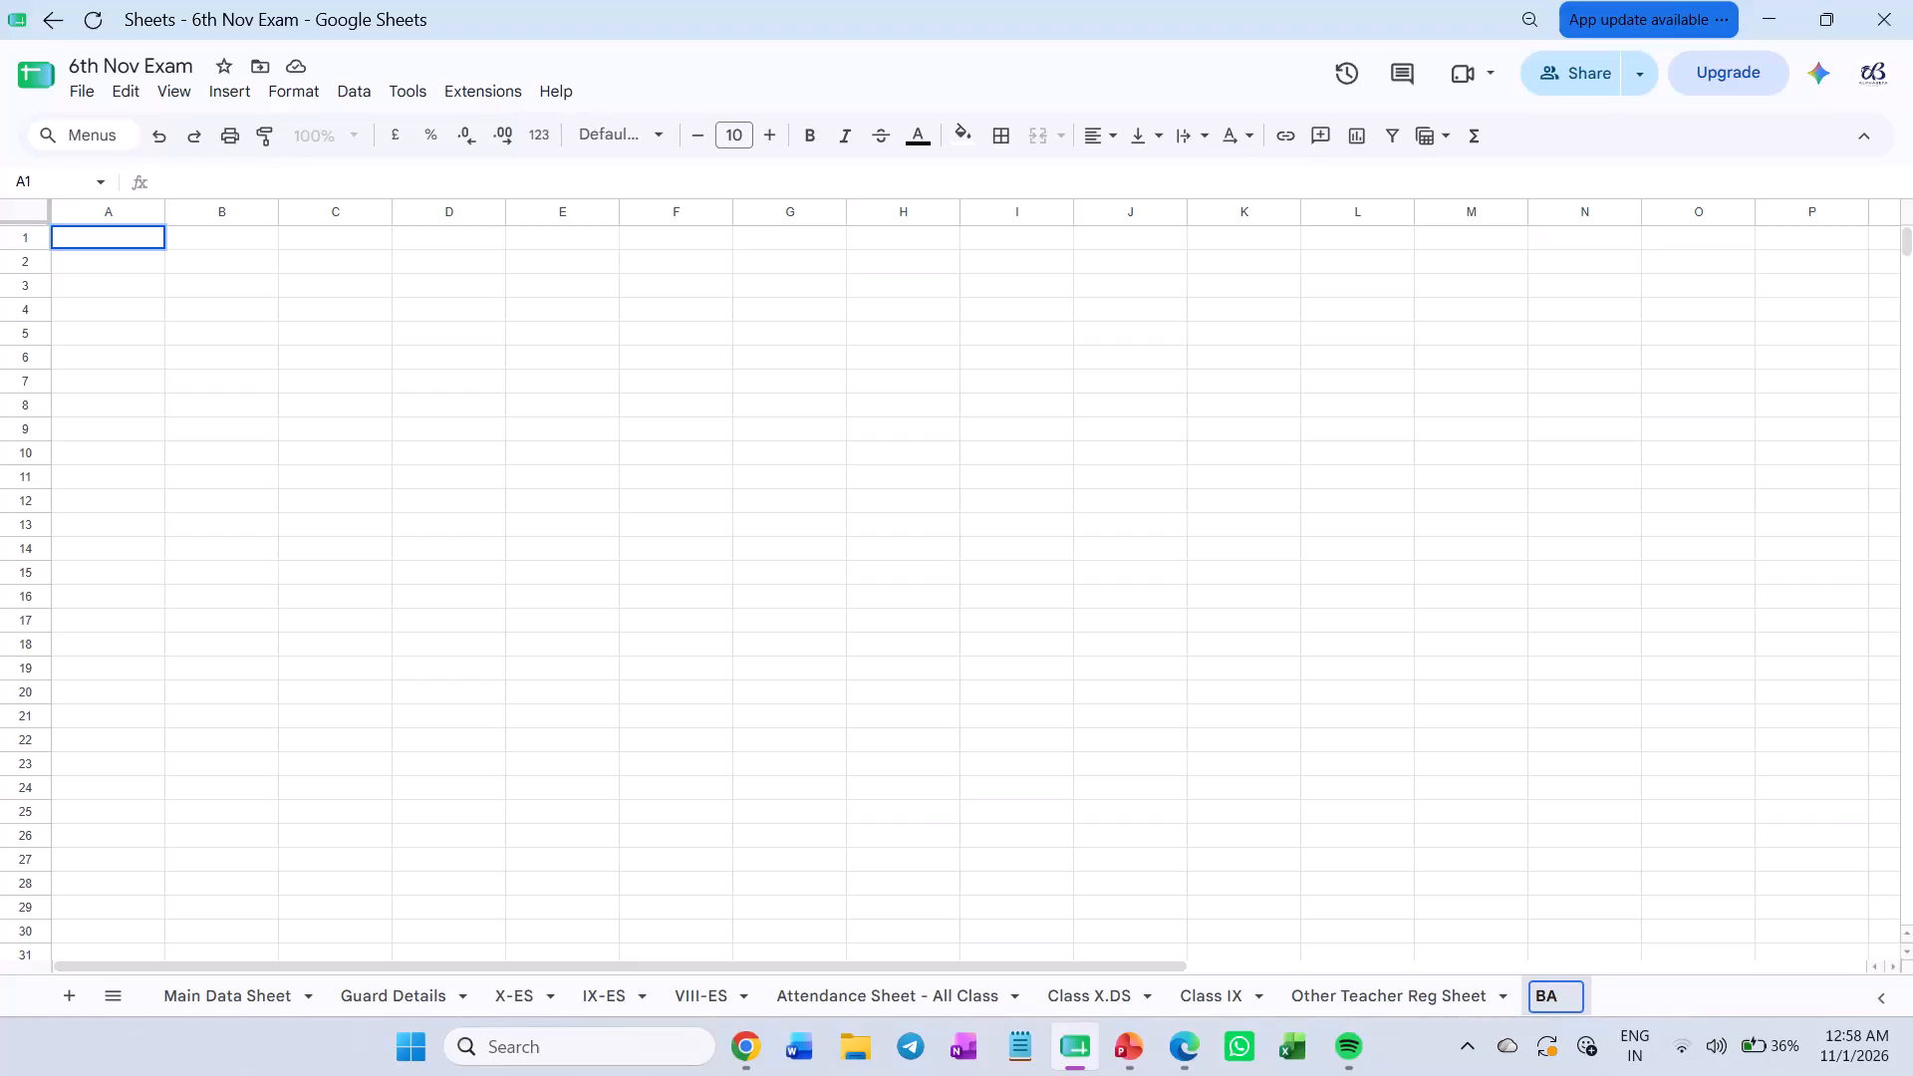
# Name the new blank sheet BATCH WISE ROLL.
pyautogui.write('TCH WISE')
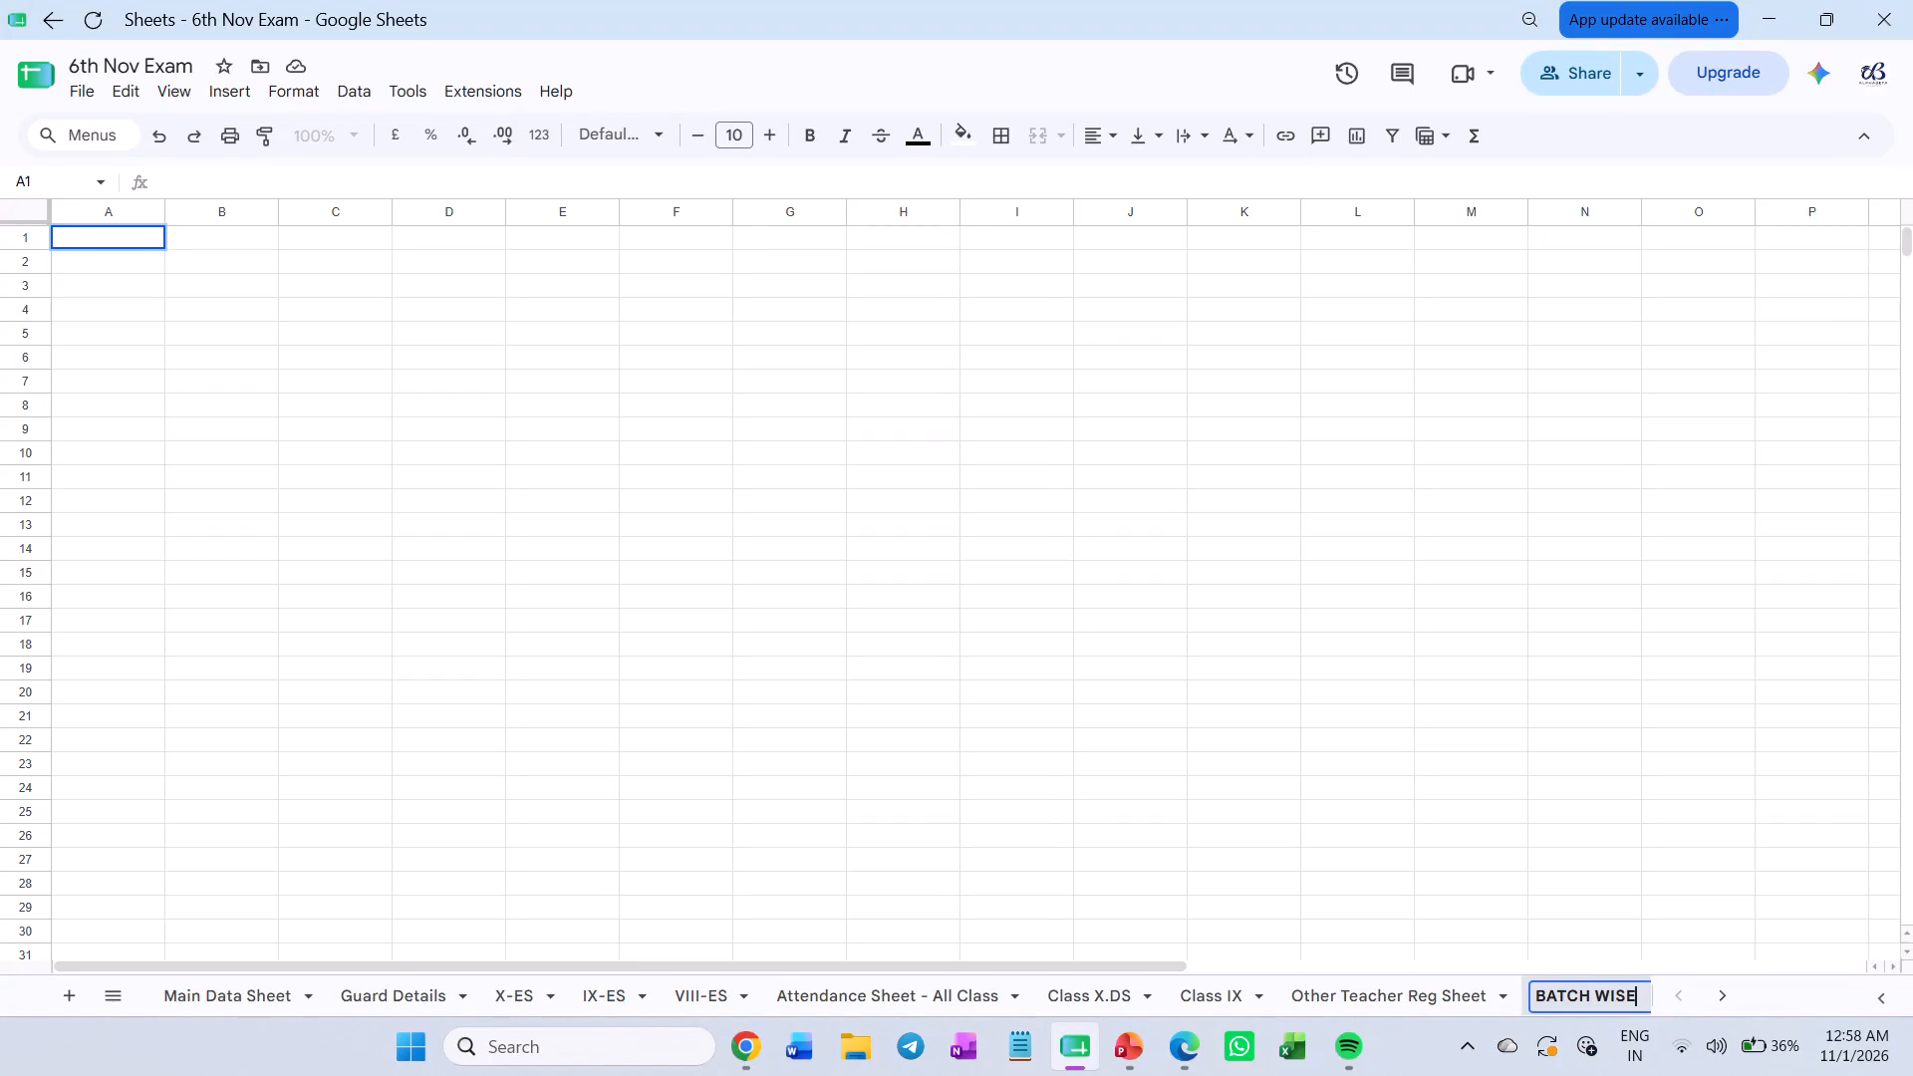
pyautogui.press('space')
pyautogui.write('ROLL')
pyautogui.press('space')
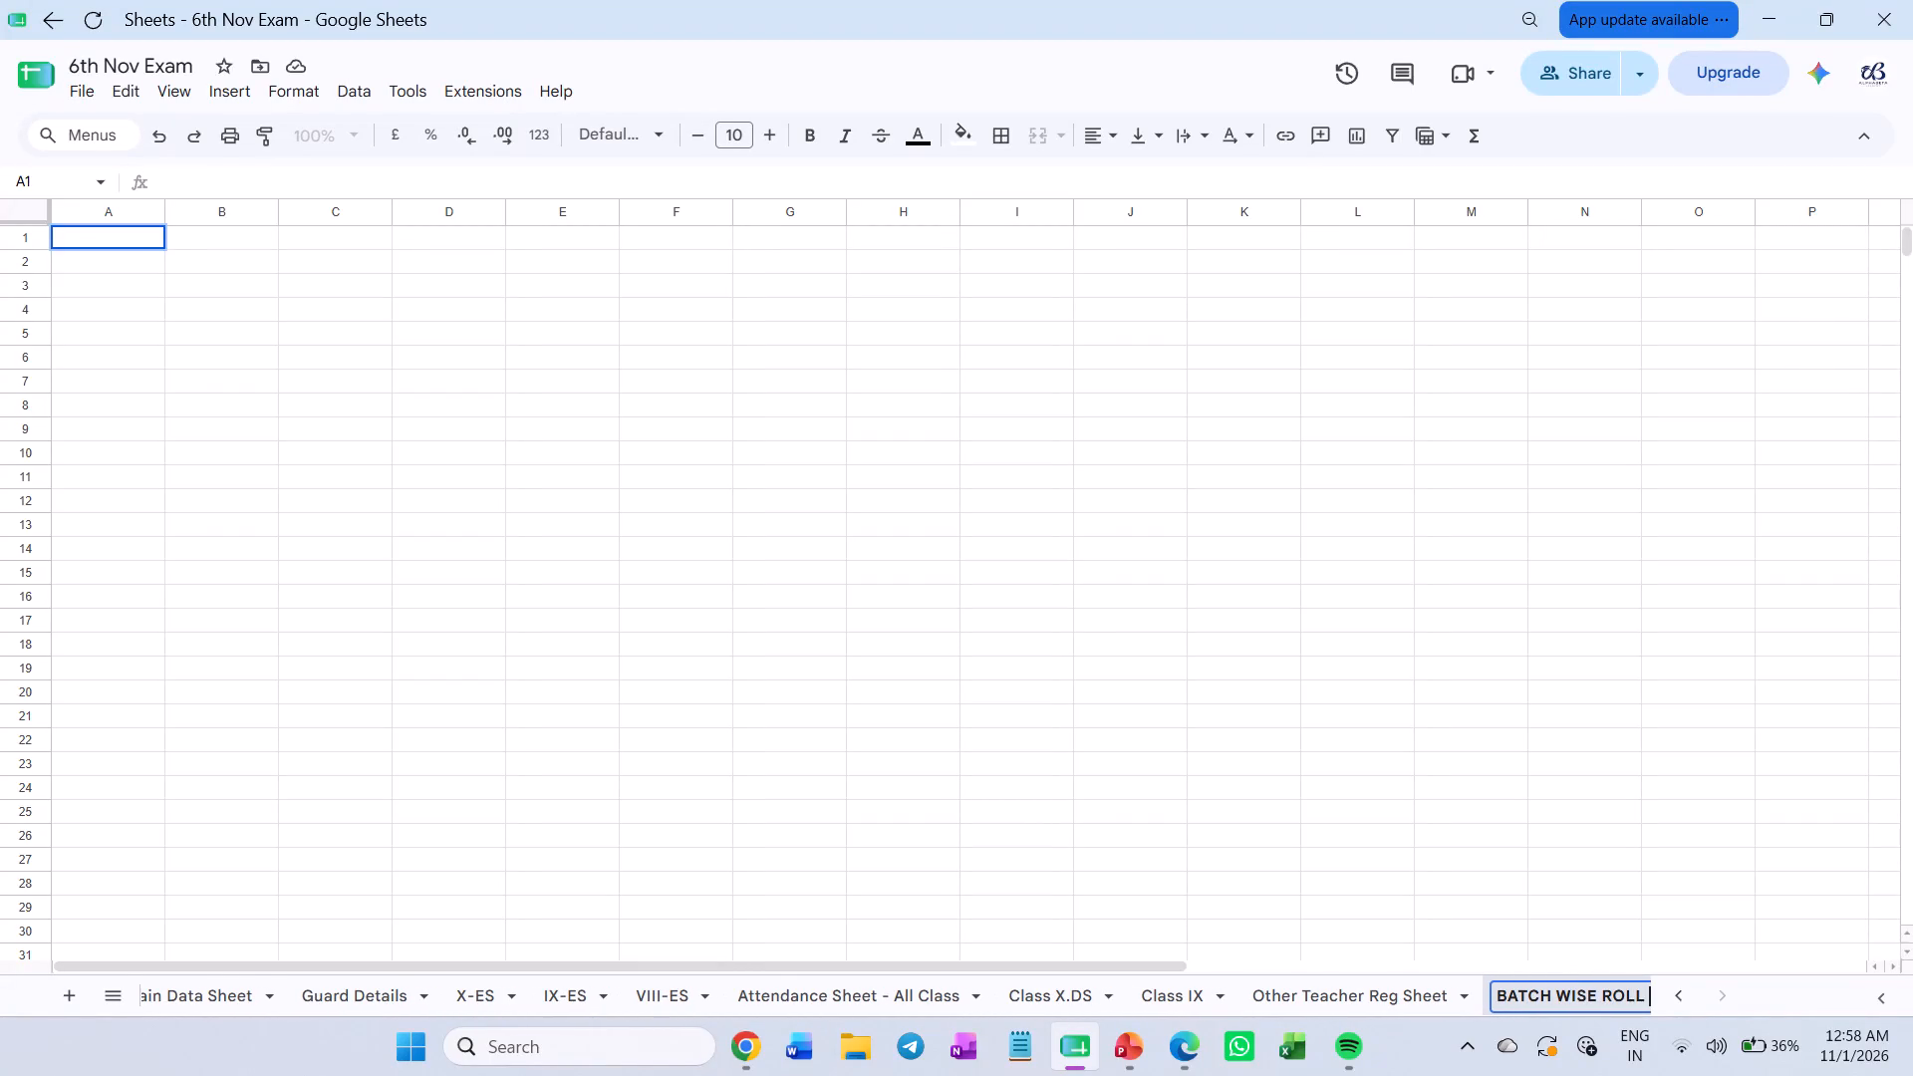
pyautogui.write('AND')
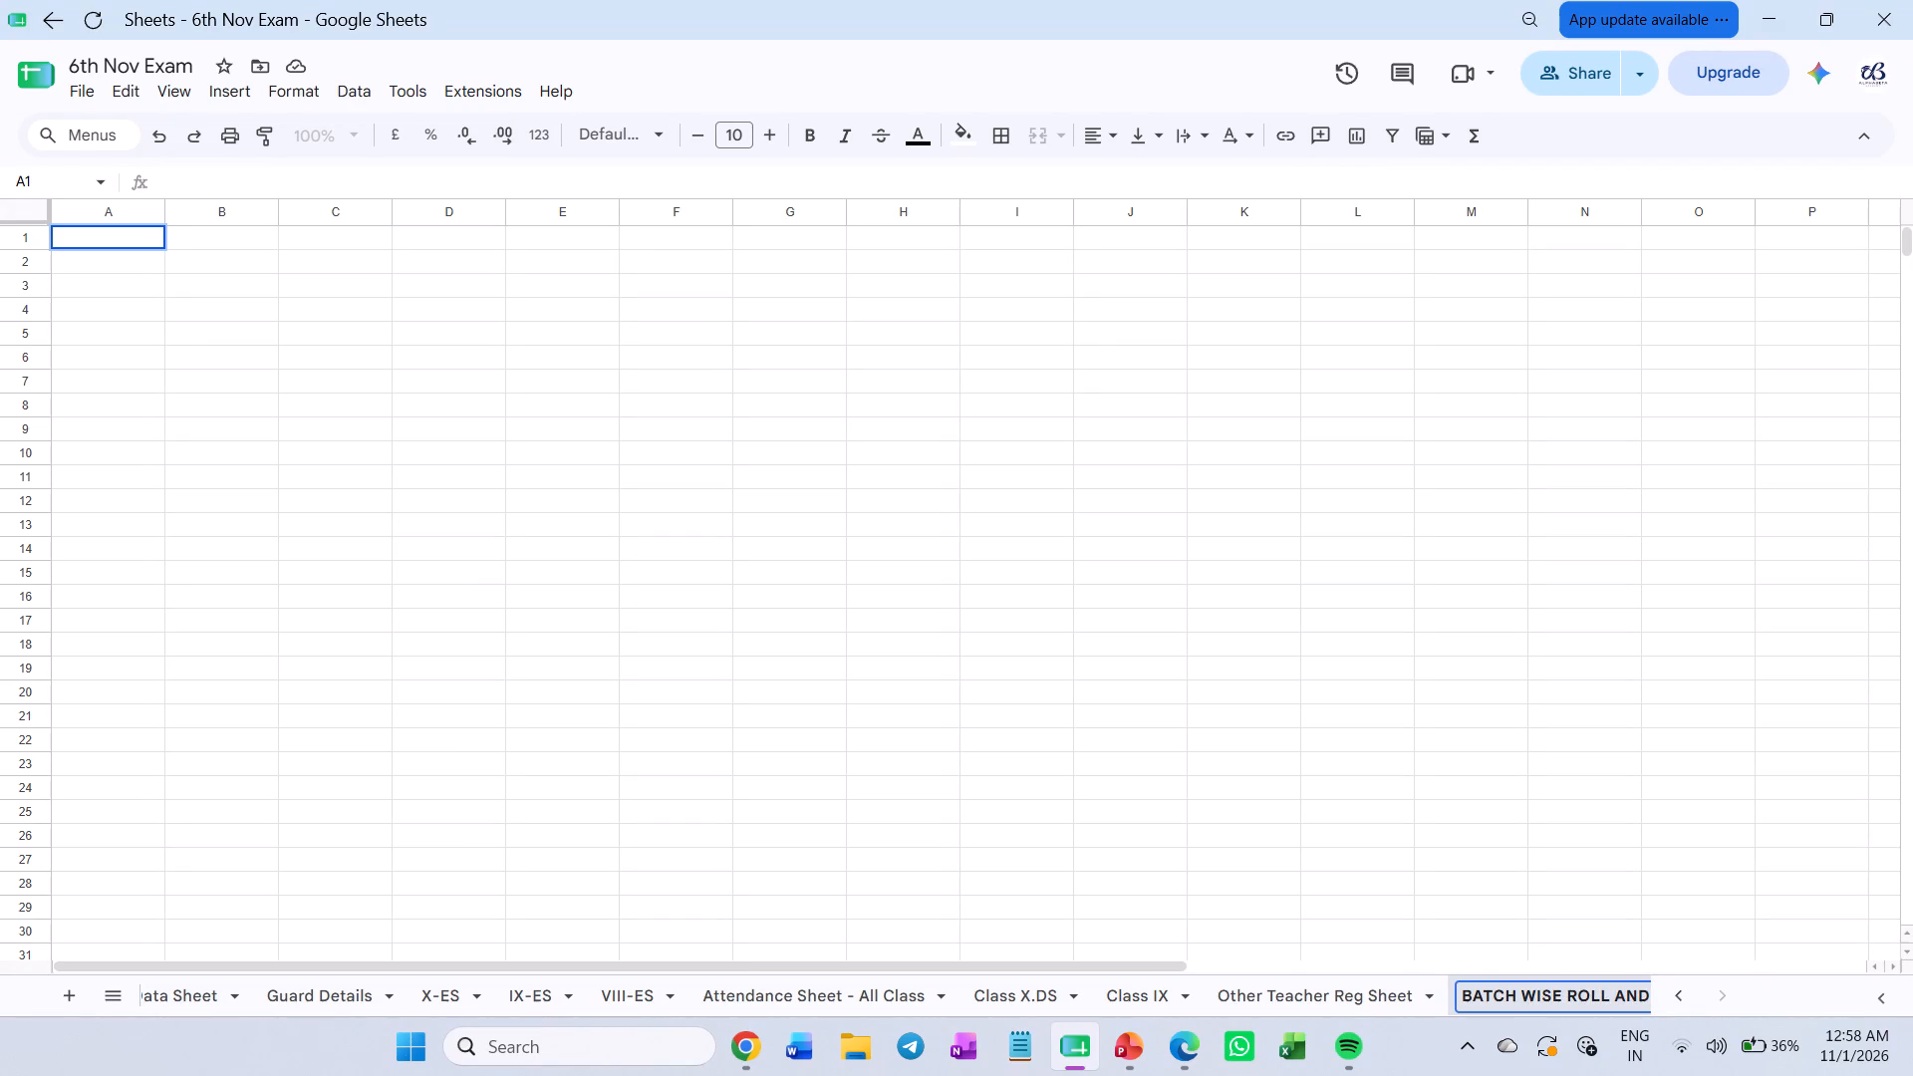
pyautogui.press('BackSpace')
pyautogui.press('BackSpace')
pyautogui.press('BackSpace')
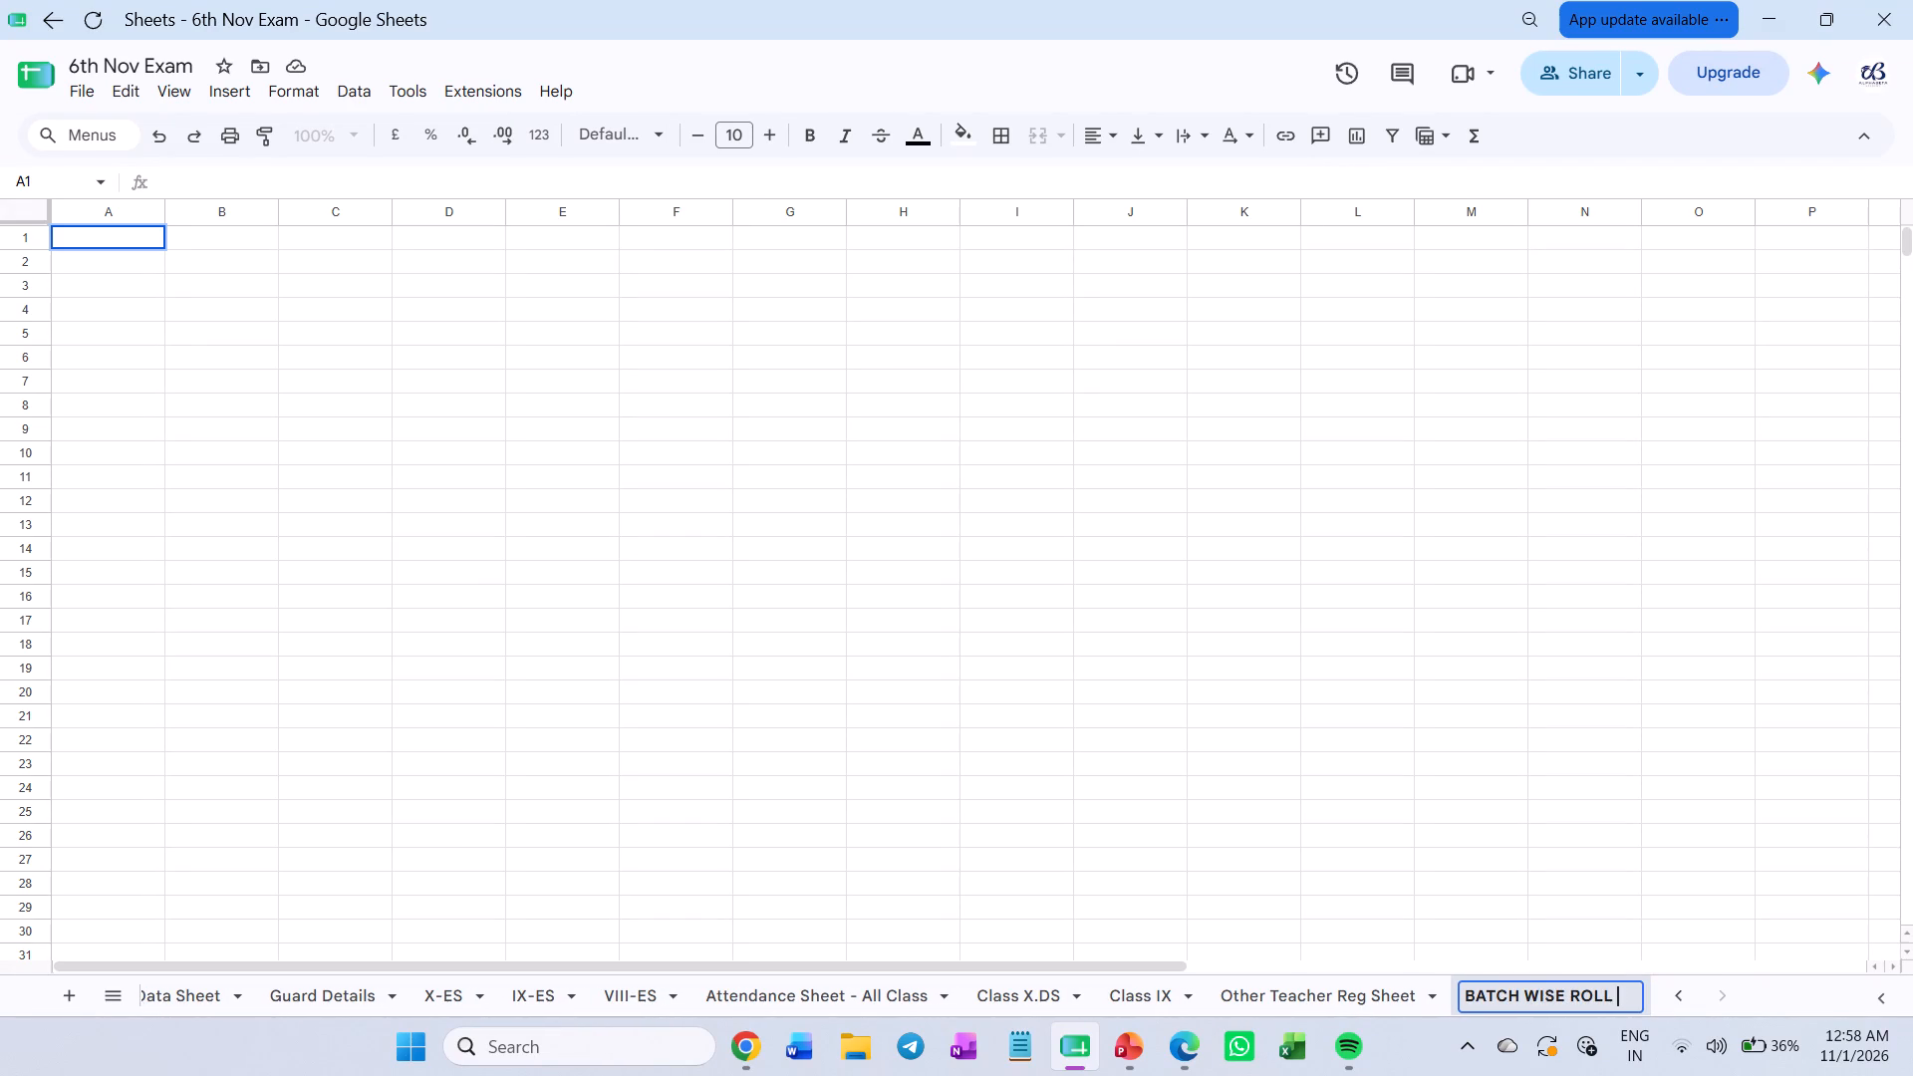
pyautogui.press('Return')
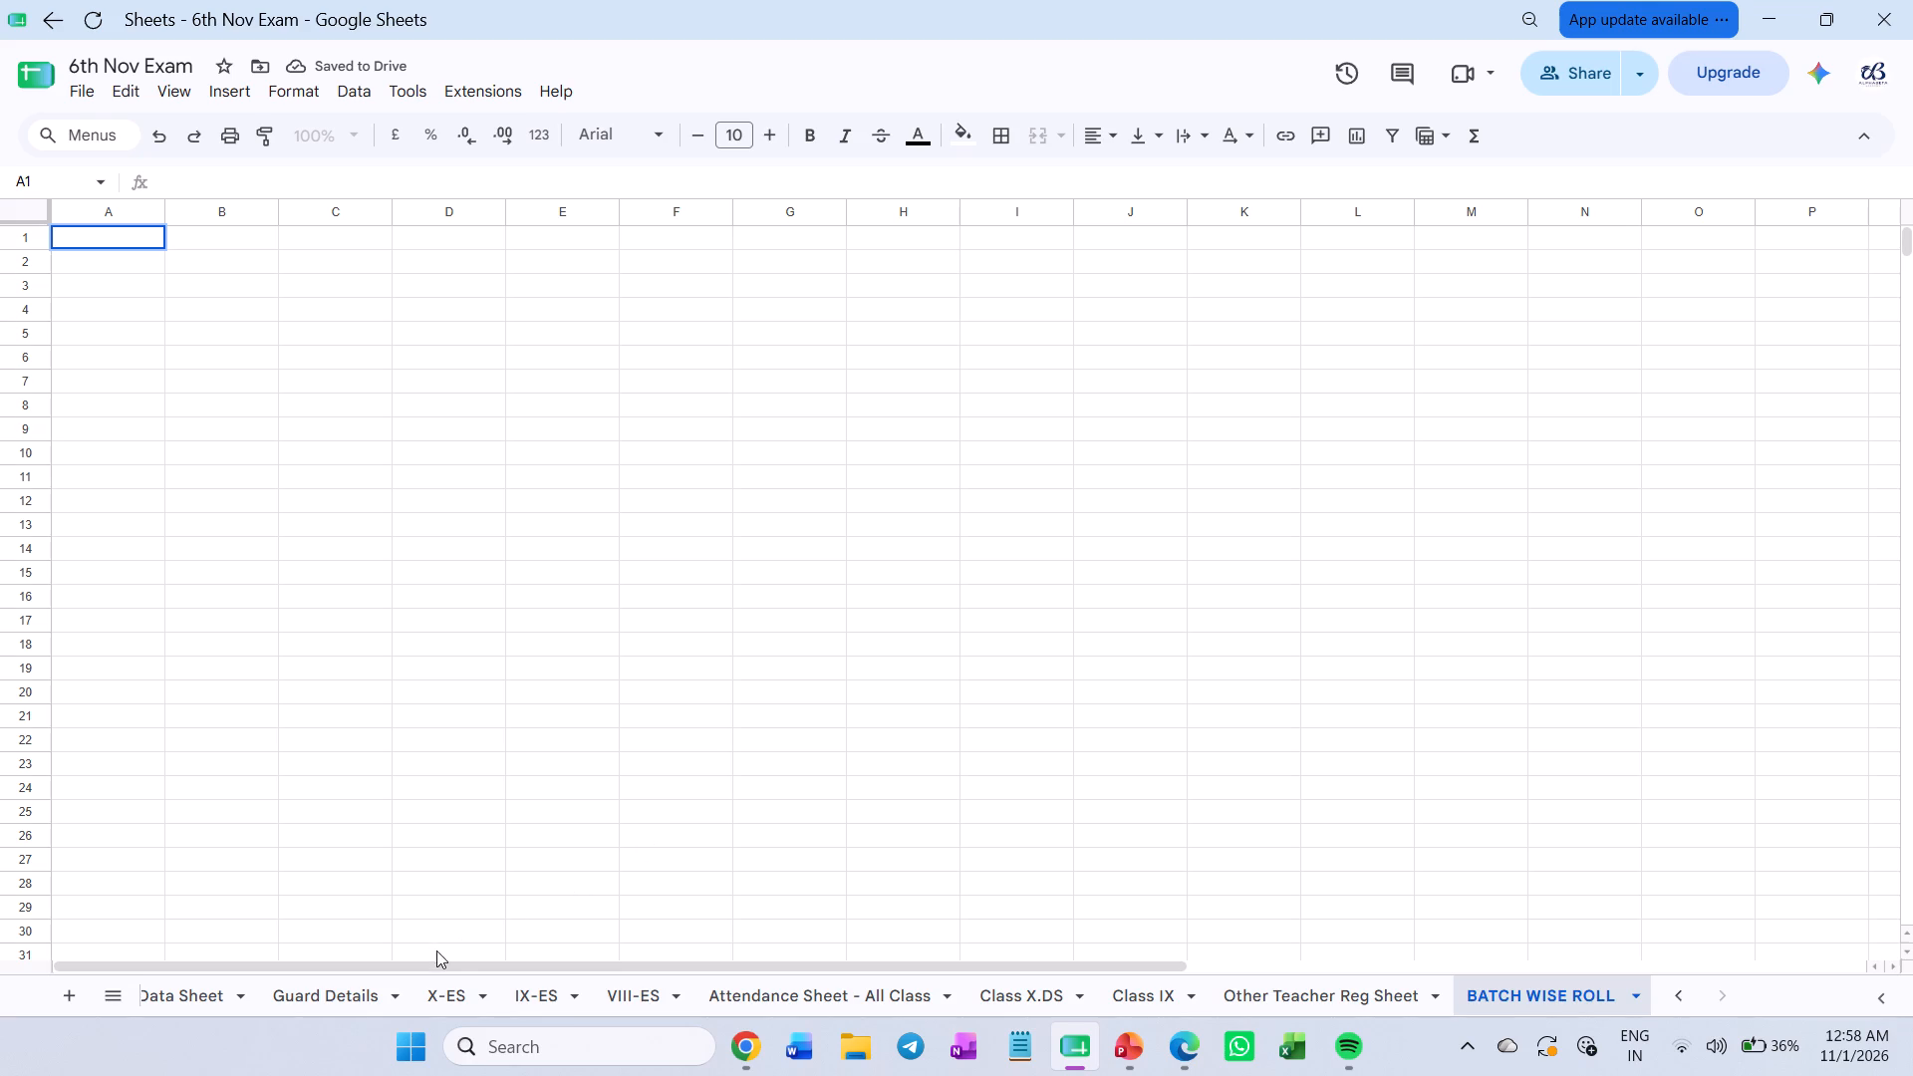
# Copy the entire class X student table from the X-ES sheet into the BATCH WISE ROLL sheet, starting at cell A1.
pyautogui.click(439, 981)
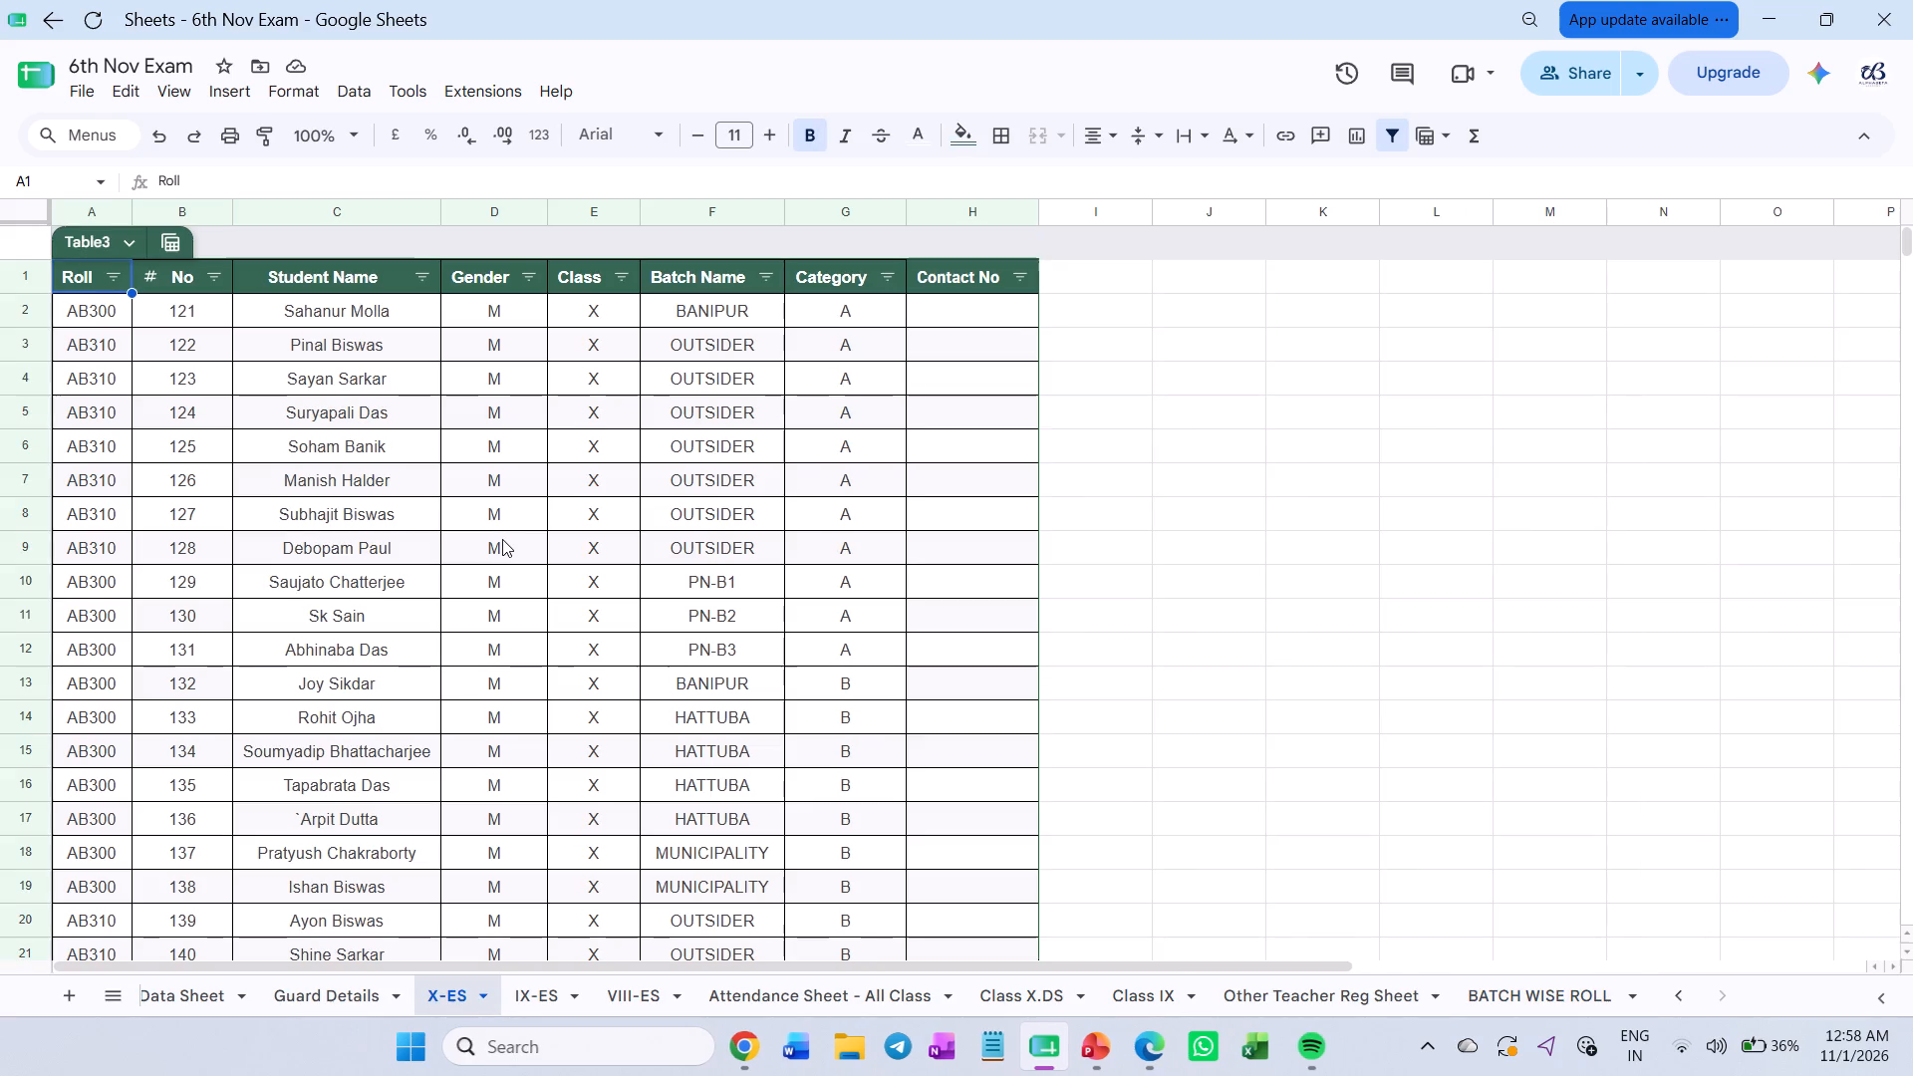
pyautogui.hotkey('ctrl', 'a')
pyautogui.keyDown('ctrl'); pyautogui.click(502, 539); pyautogui.keyUp('ctrl')
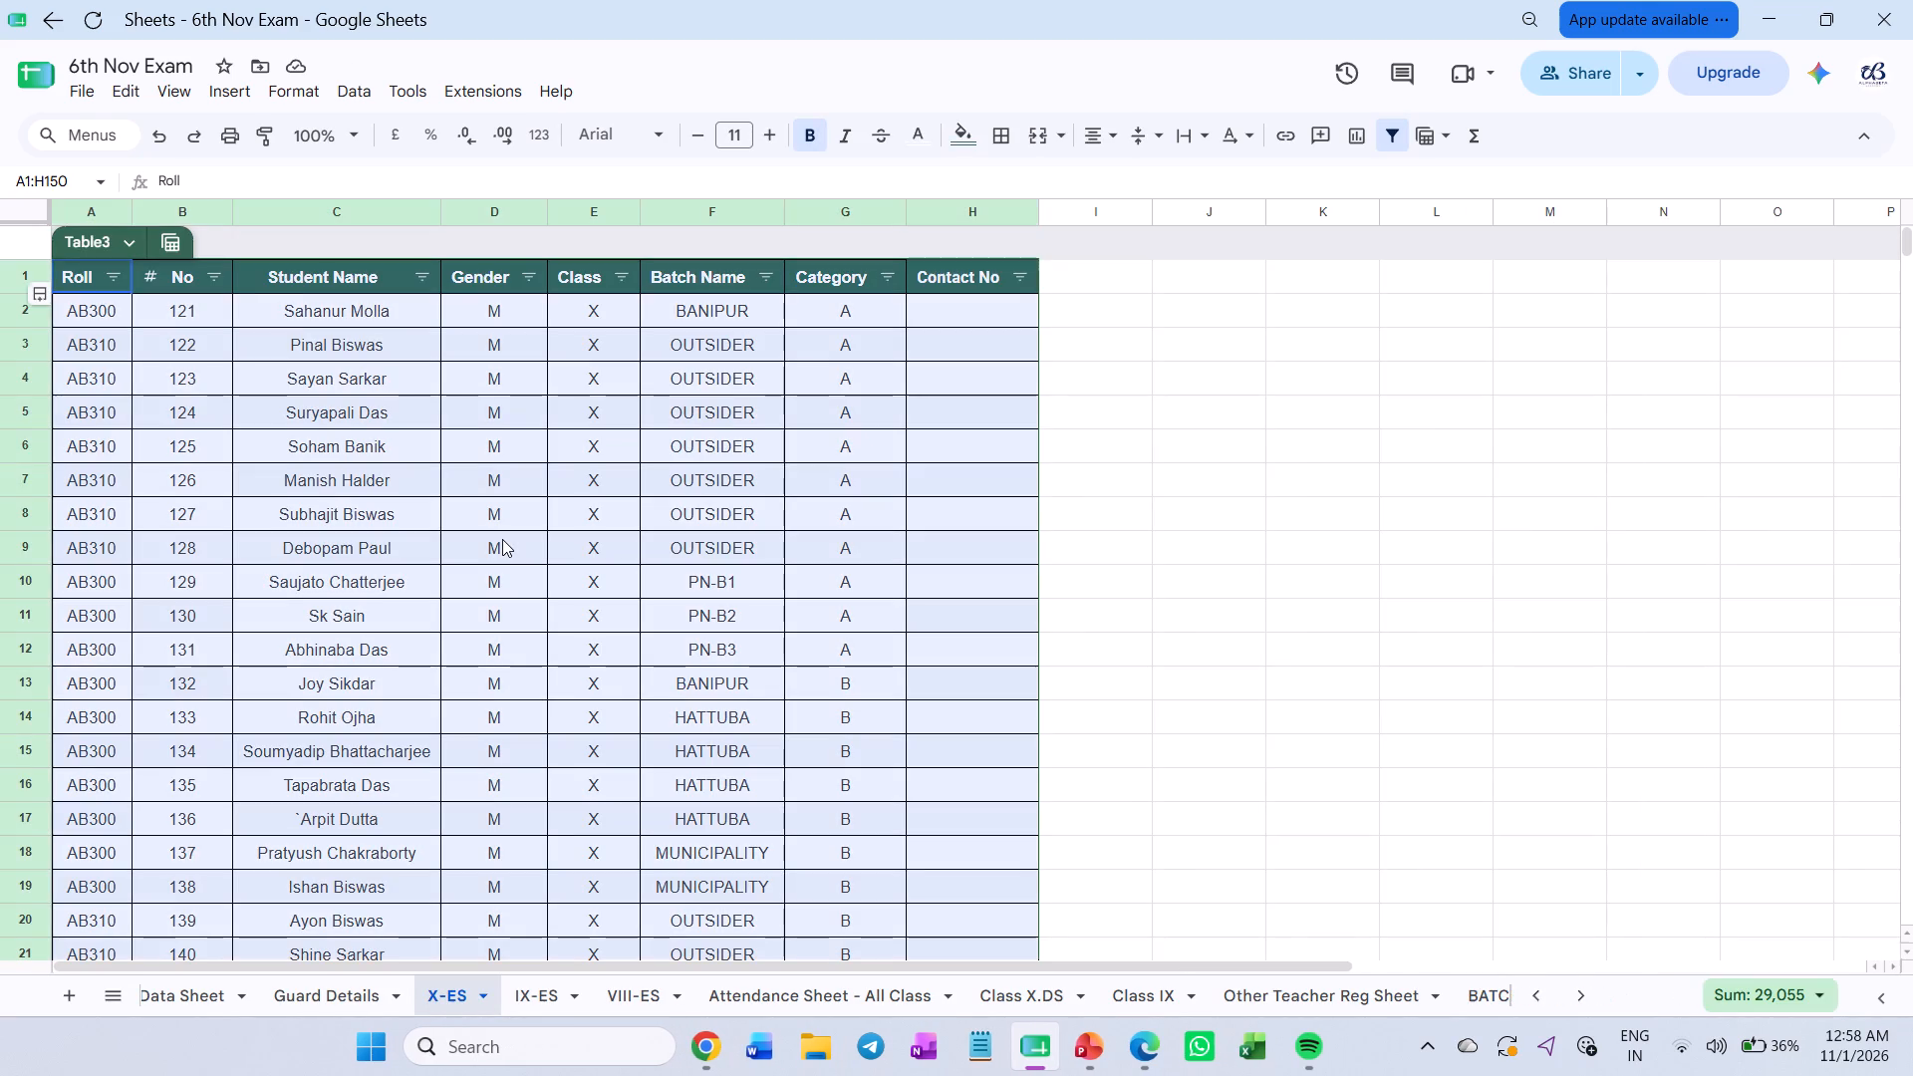
pyautogui.click(1144, 545)
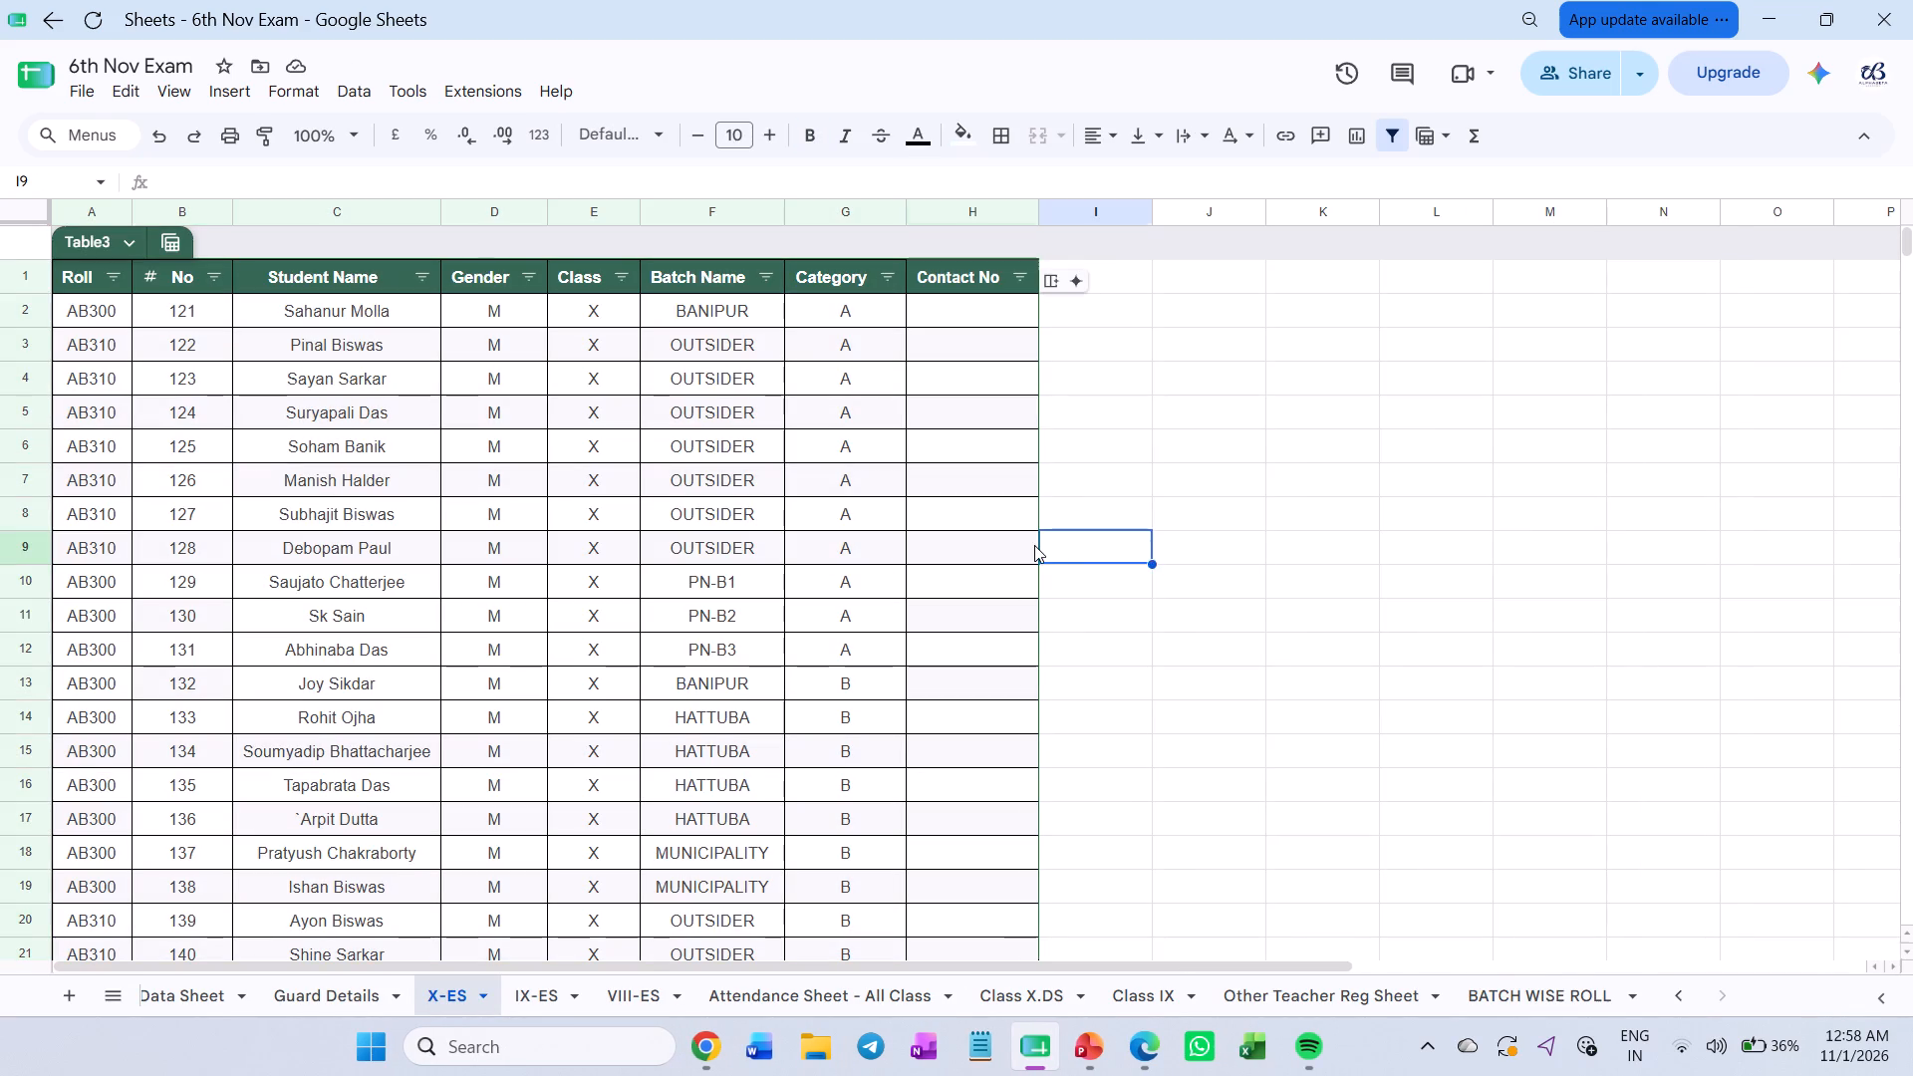
pyautogui.click(1034, 545)
pyautogui.hotkey('ctrl', 'a')
pyautogui.hotkey('ctrl', 'c')
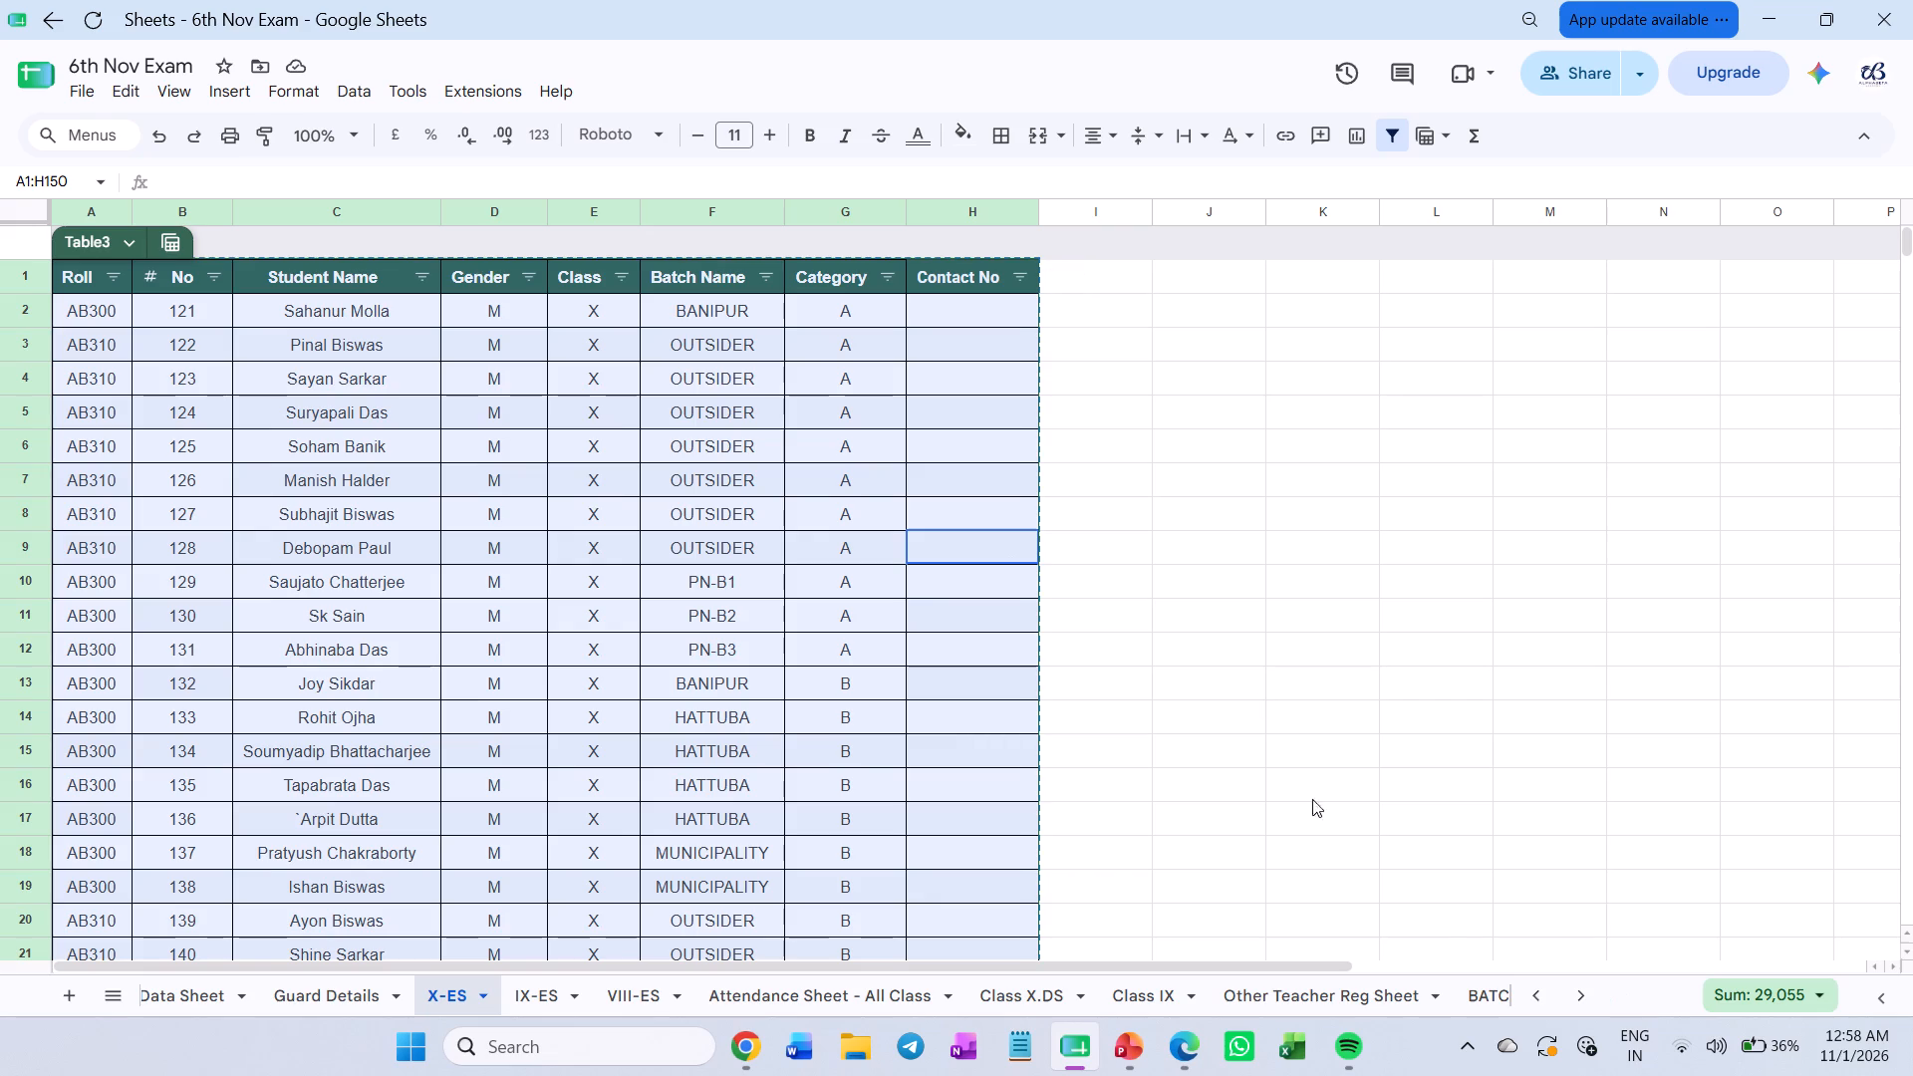
pyautogui.click(1475, 989)
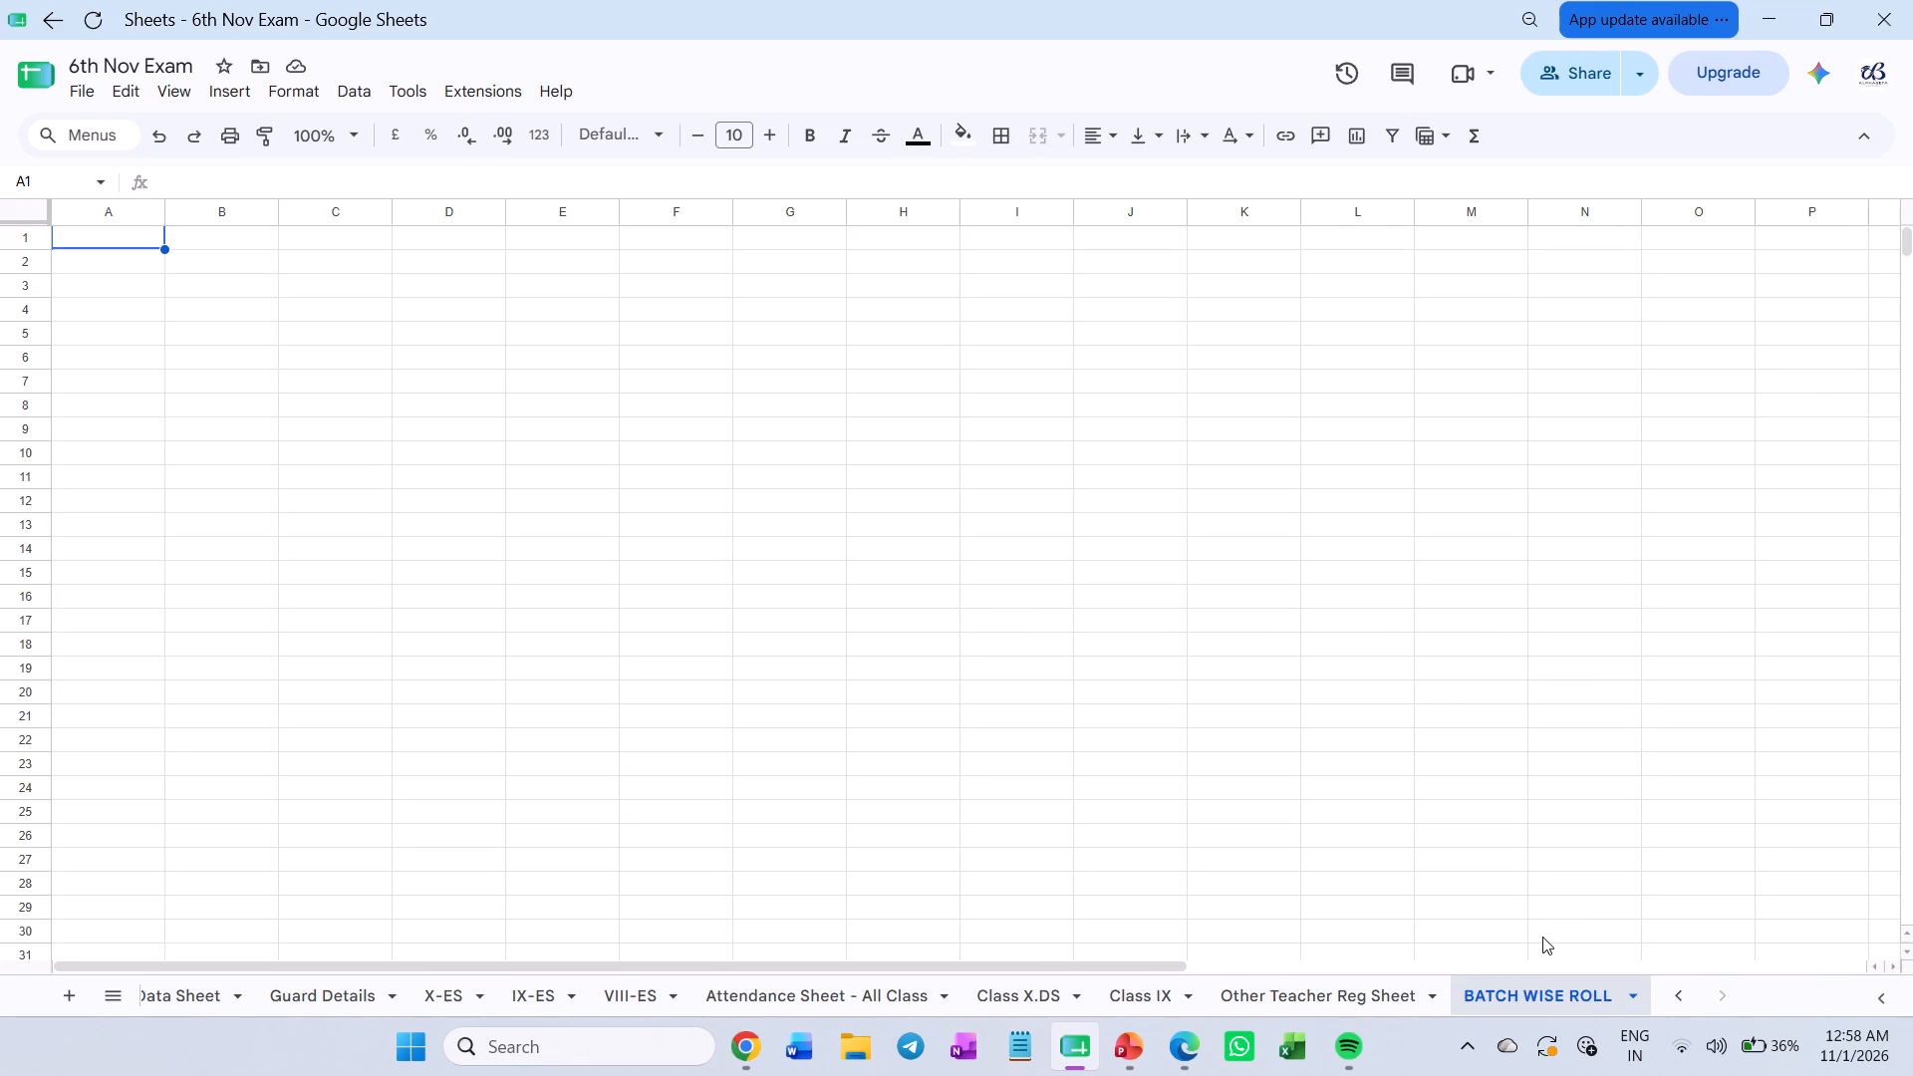
pyautogui.hotkey('ctrl', 'v')
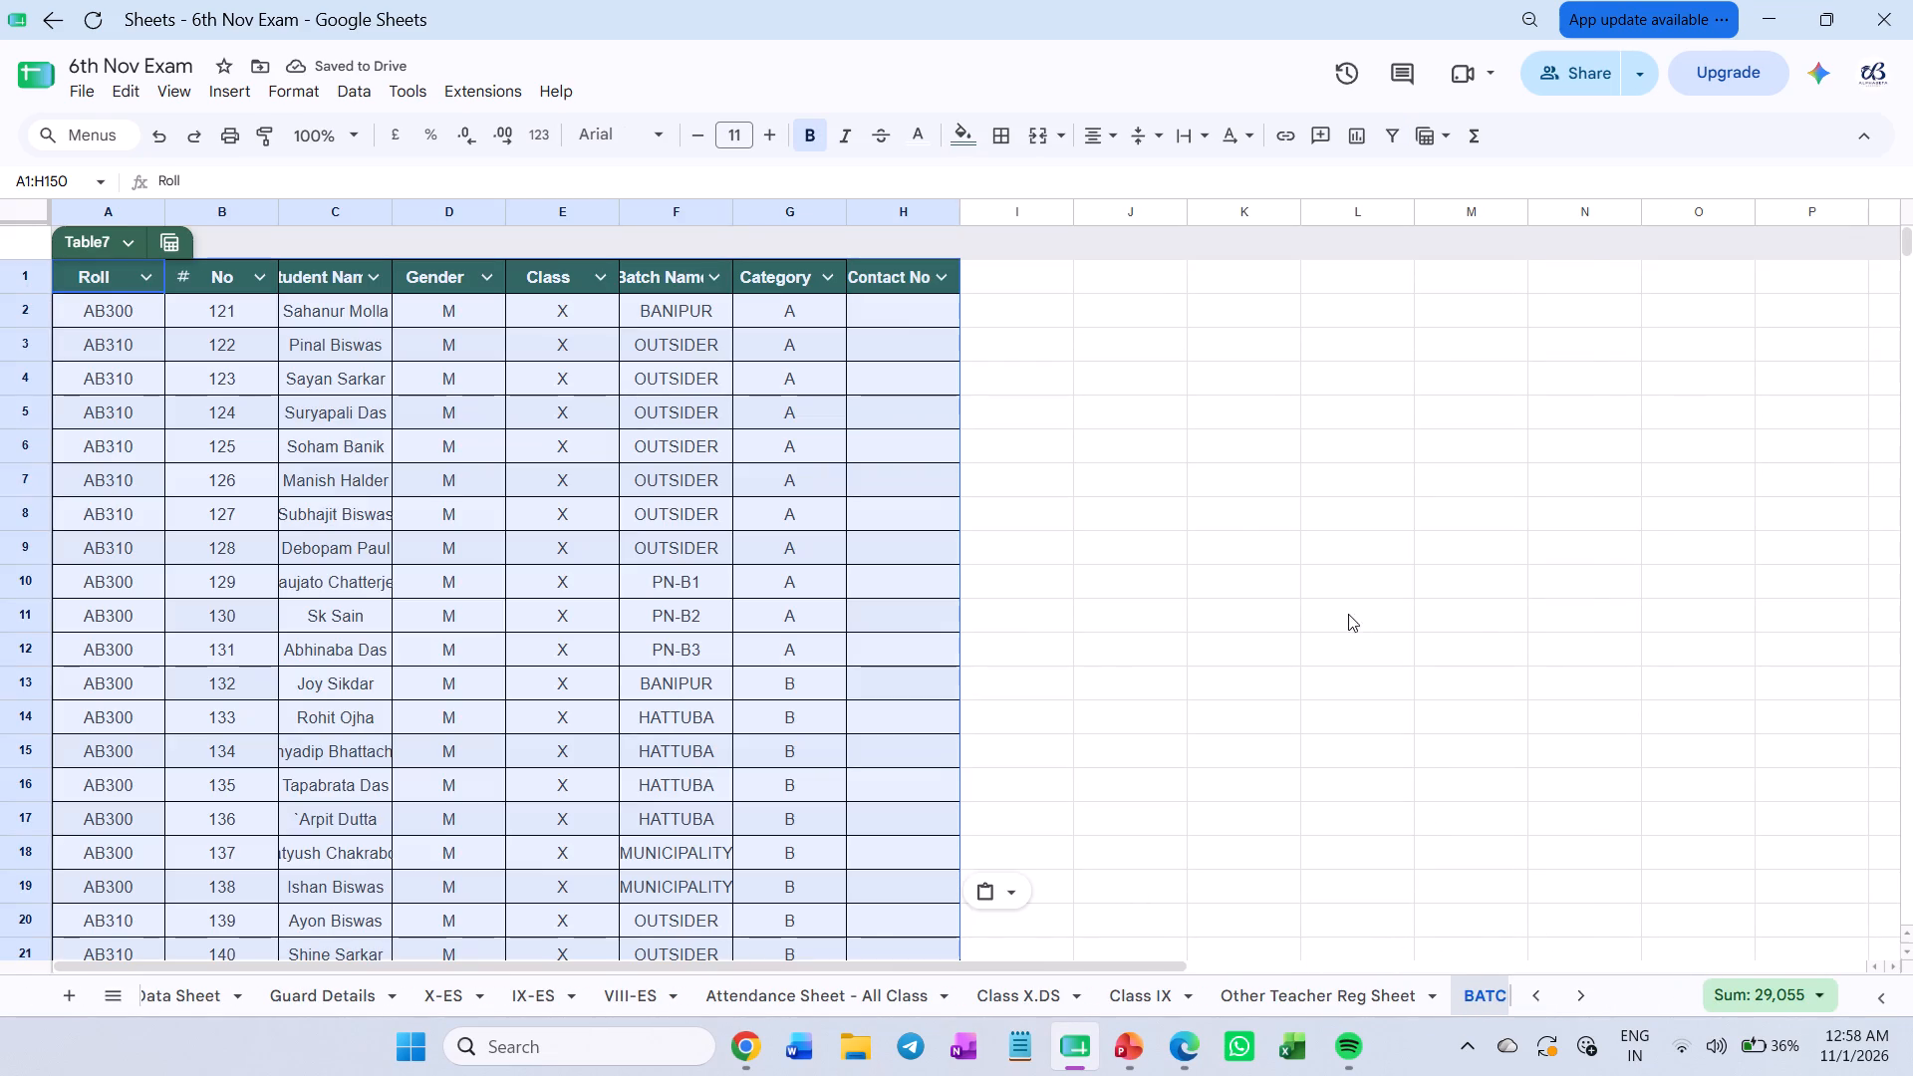
# Examine the pasted class X table down to its last row and select the first empty cell below it, A151.
pyautogui.scroll(-5, 817, 358)
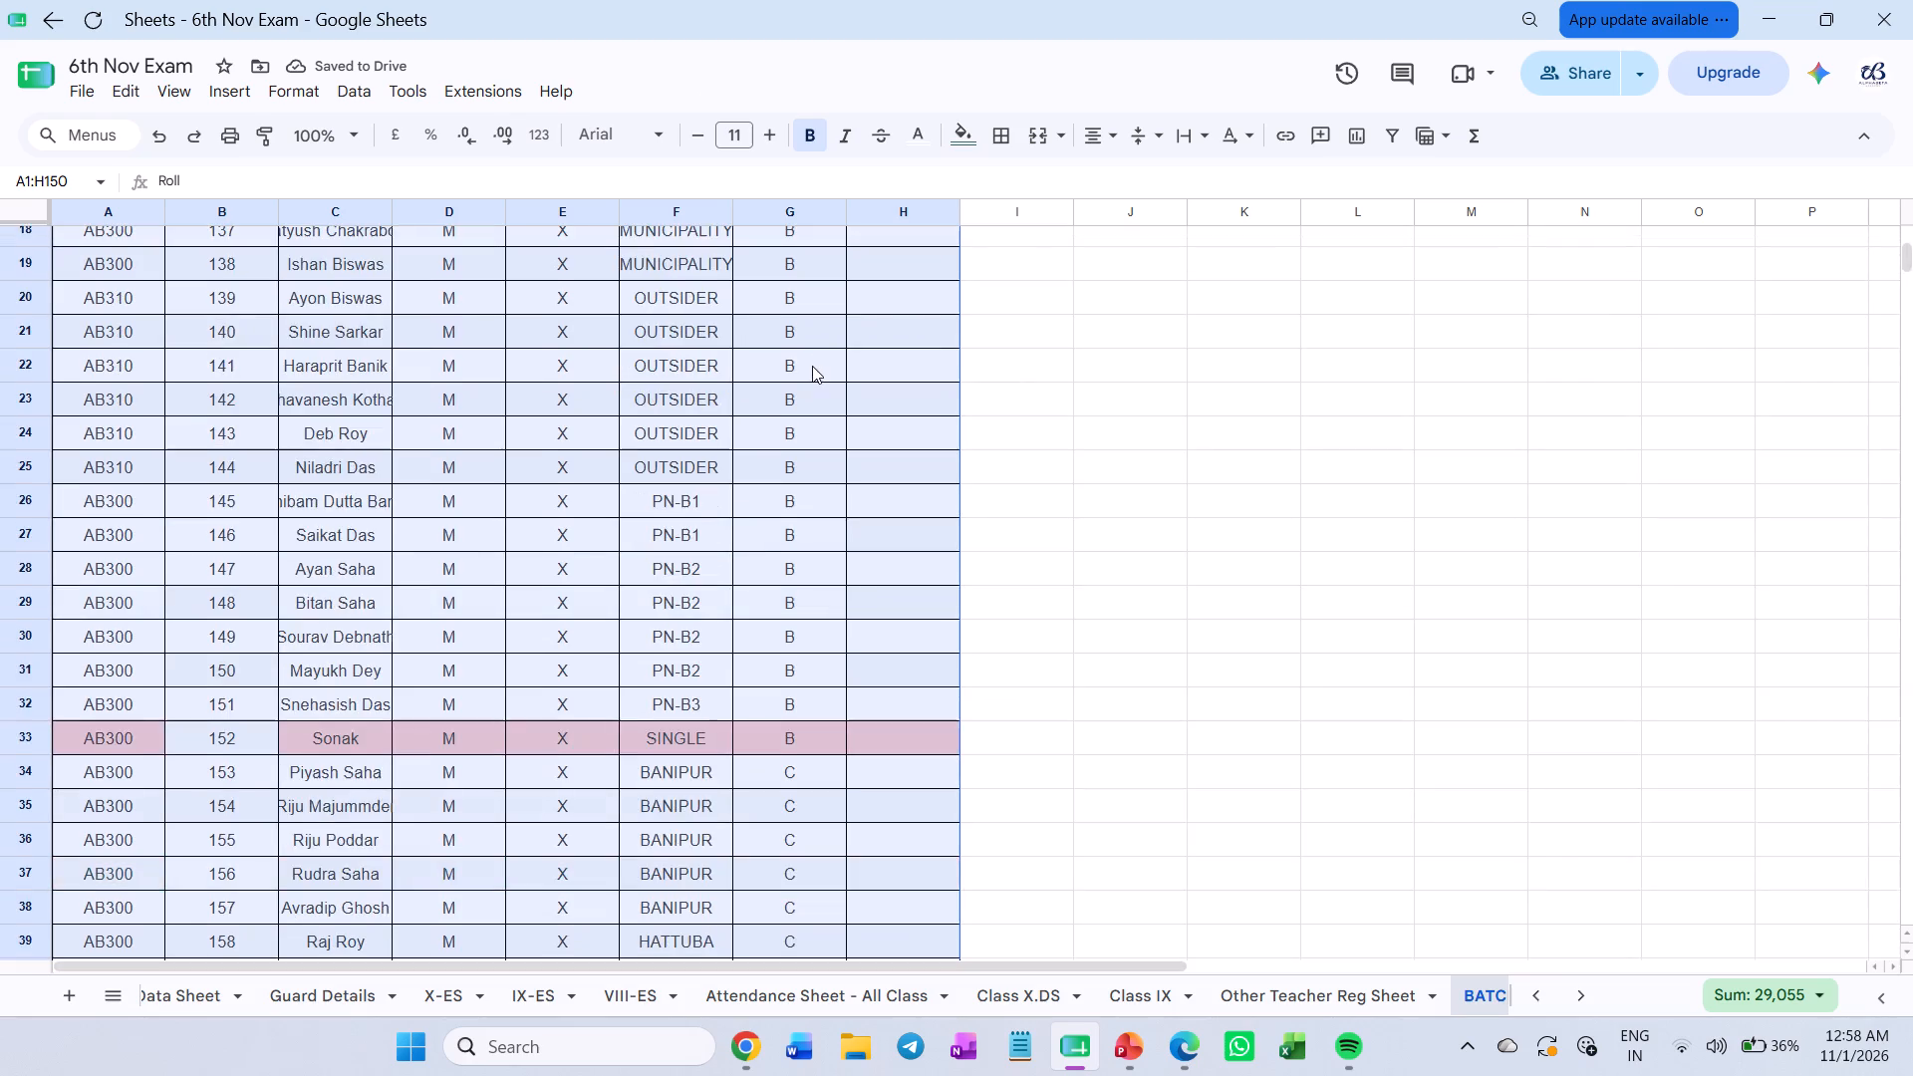
pyautogui.scroll(-15, 812, 366)
pyautogui.scroll(2, 812, 366)
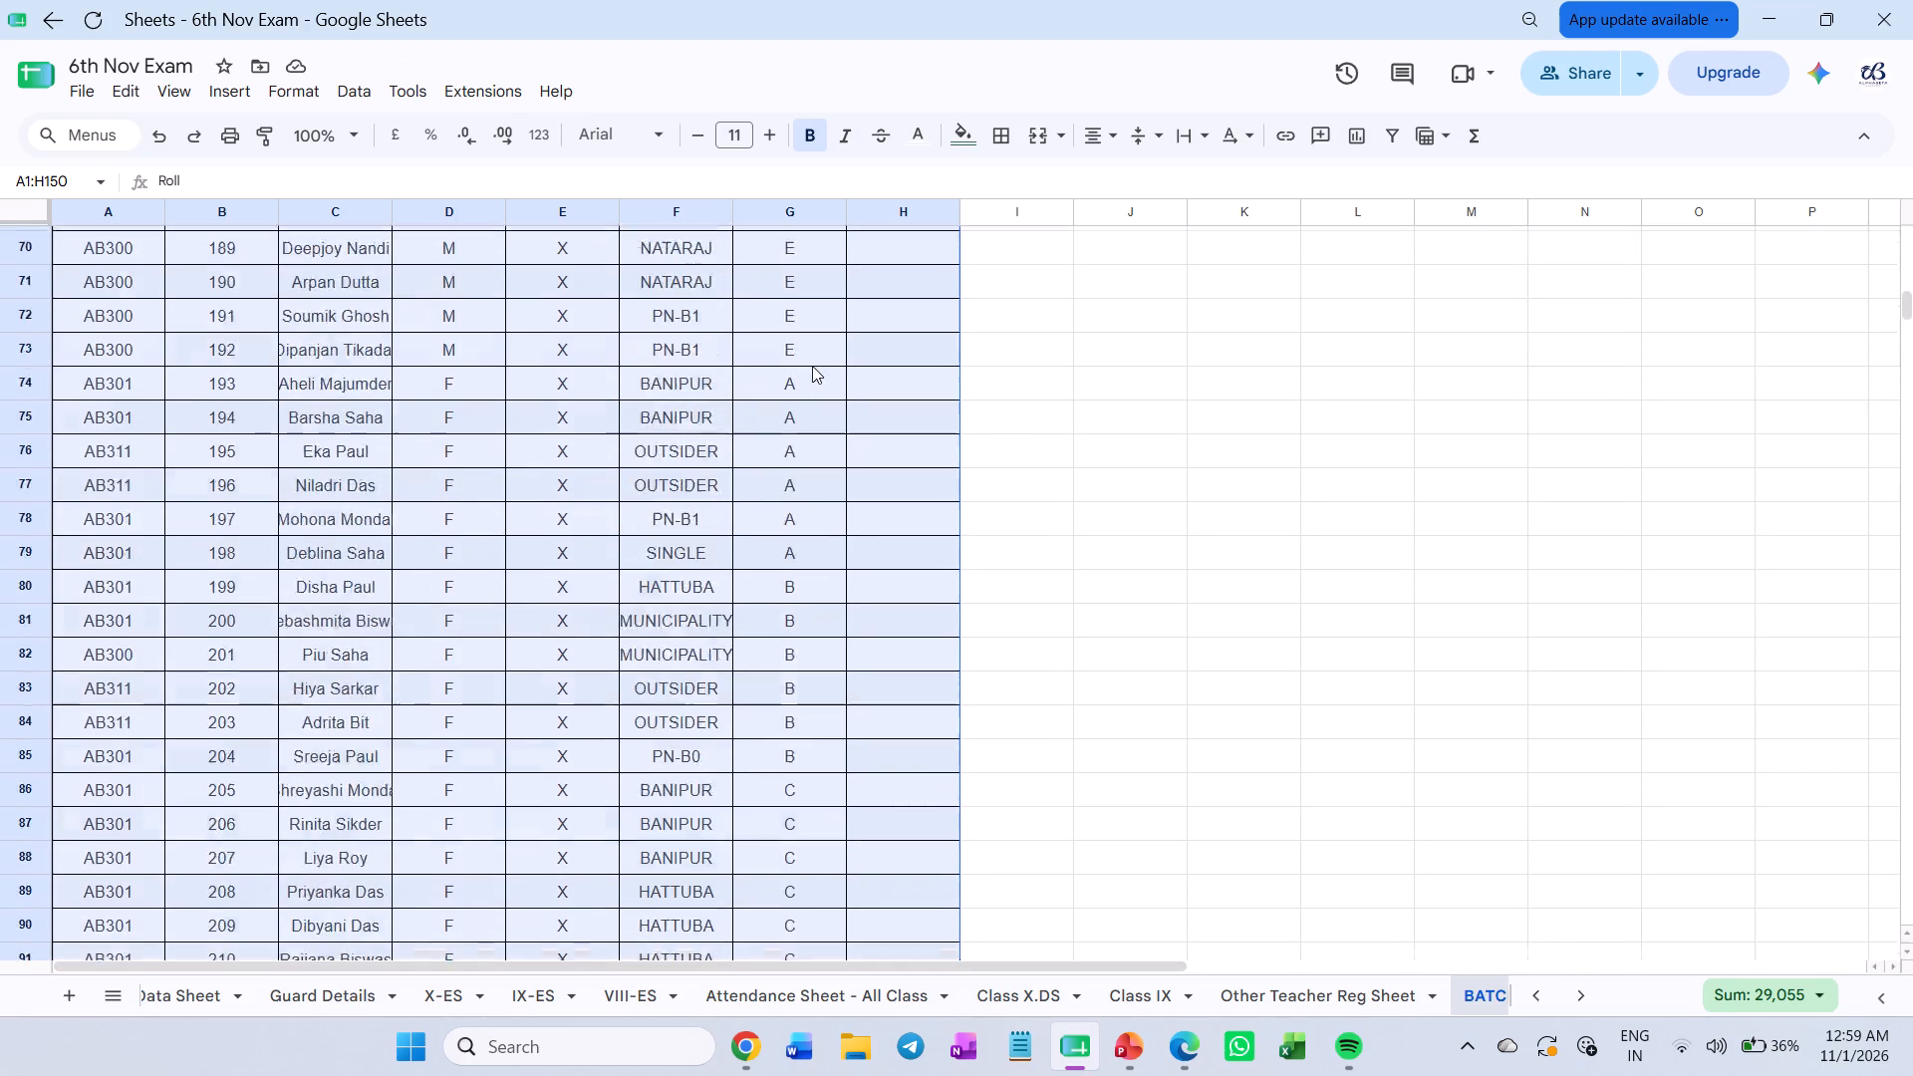
pyautogui.scroll(11, 812, 366)
pyautogui.scroll(-5, 812, 369)
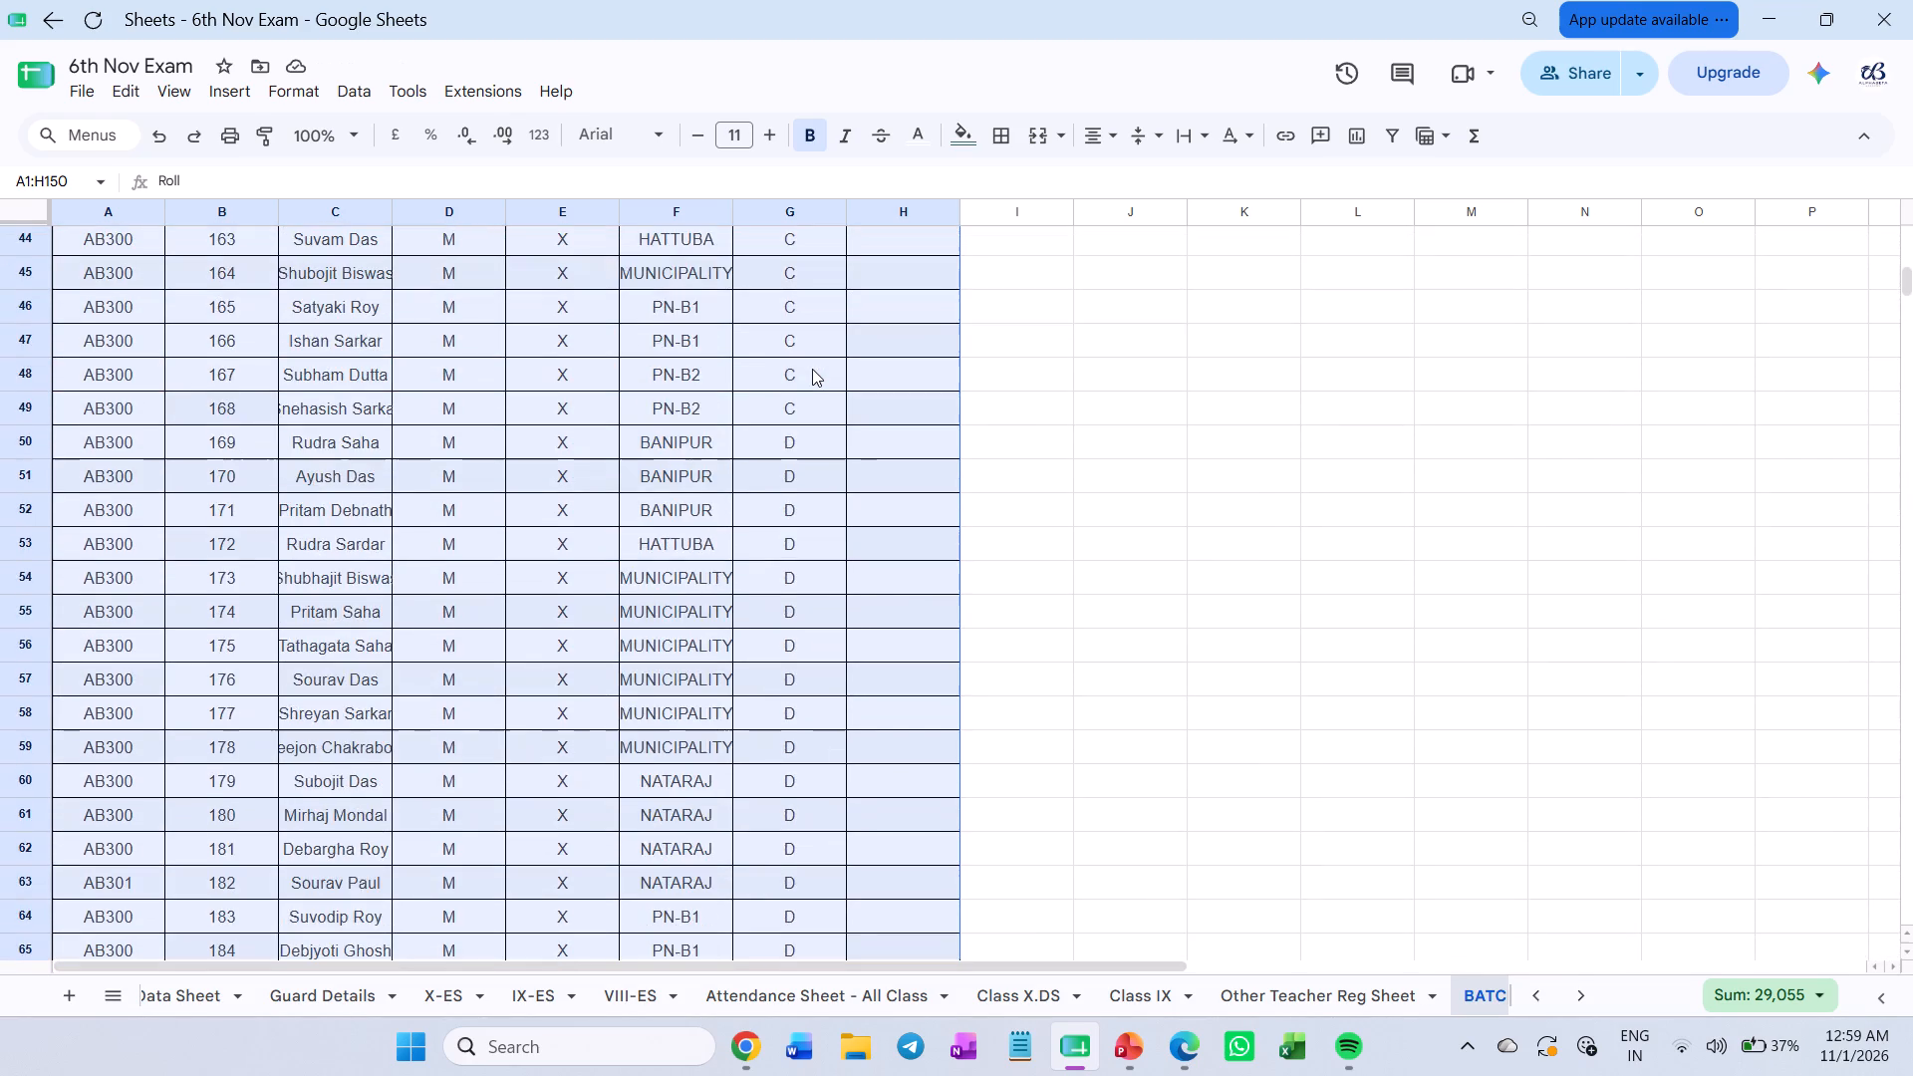
pyautogui.scroll(-18, 812, 369)
pyautogui.scroll(-6, 812, 370)
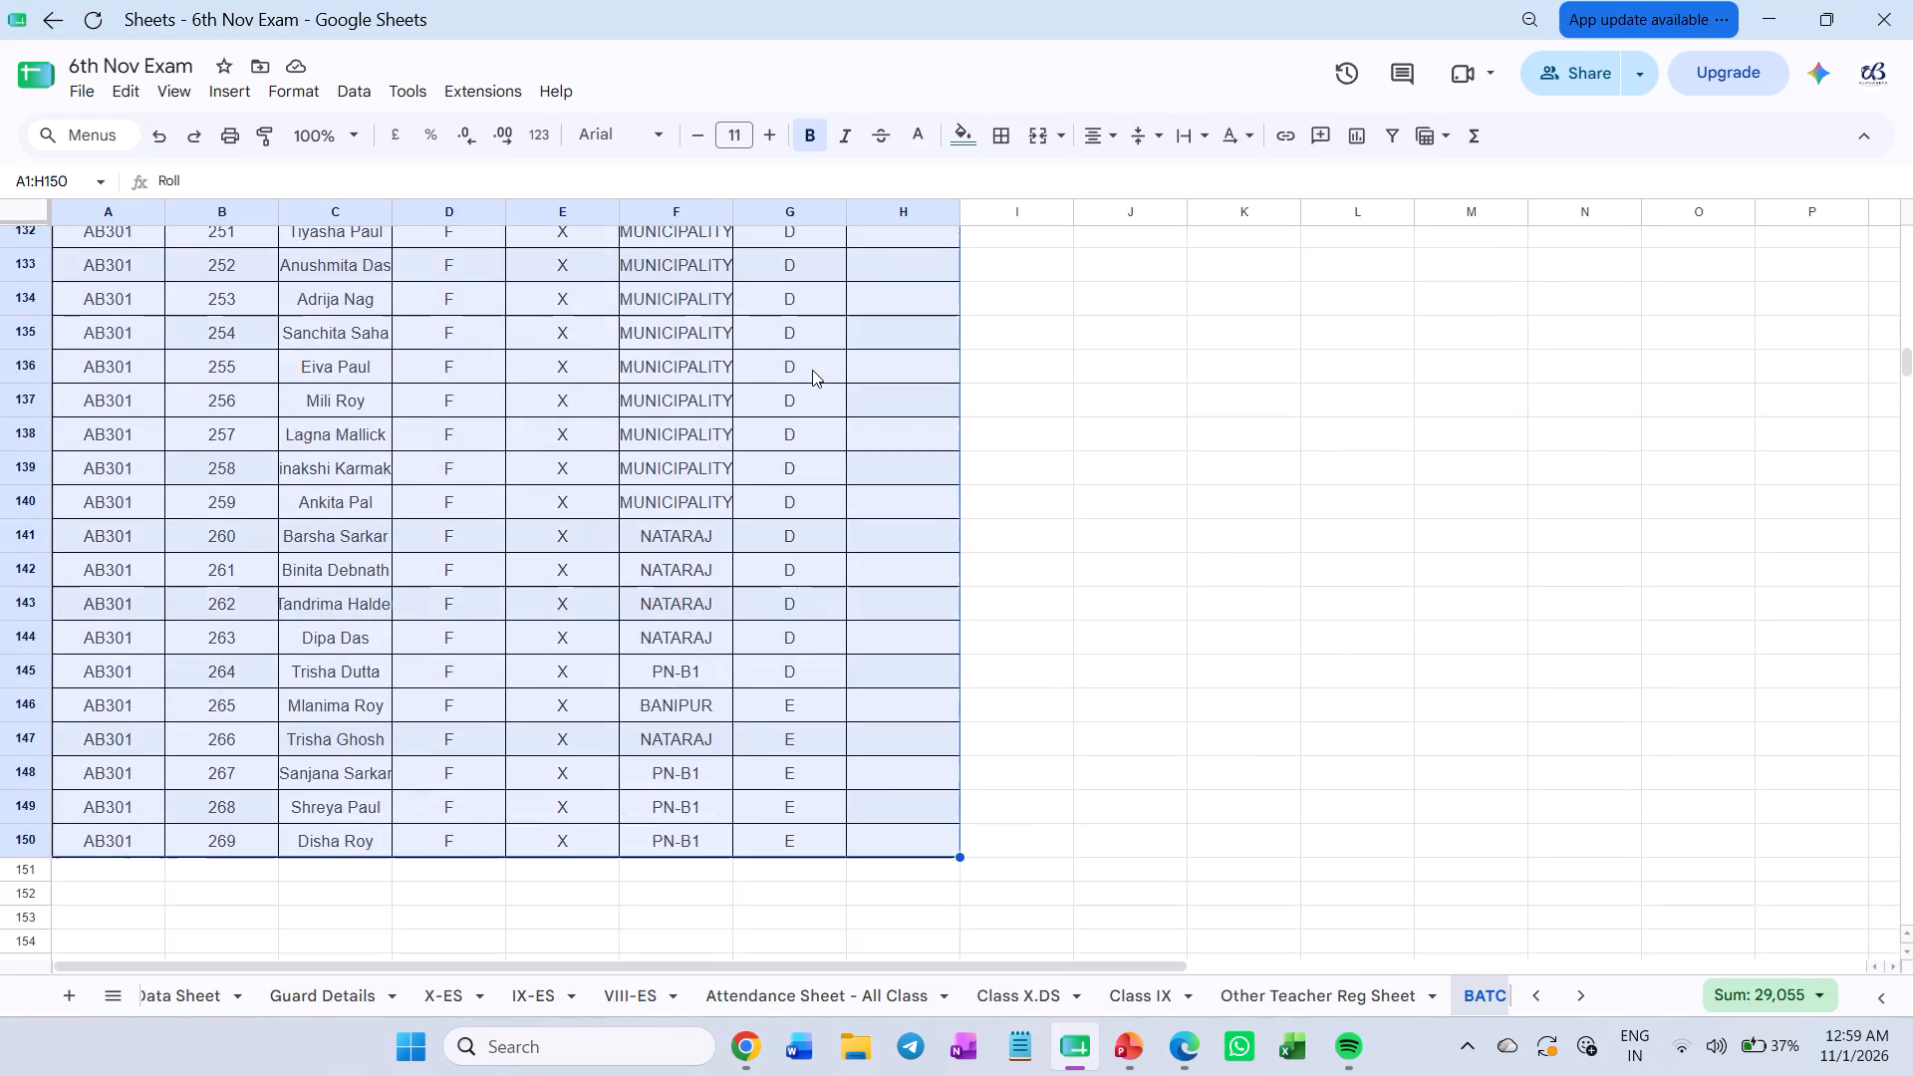
pyautogui.scroll(-6, 812, 370)
pyautogui.scroll(2, 812, 372)
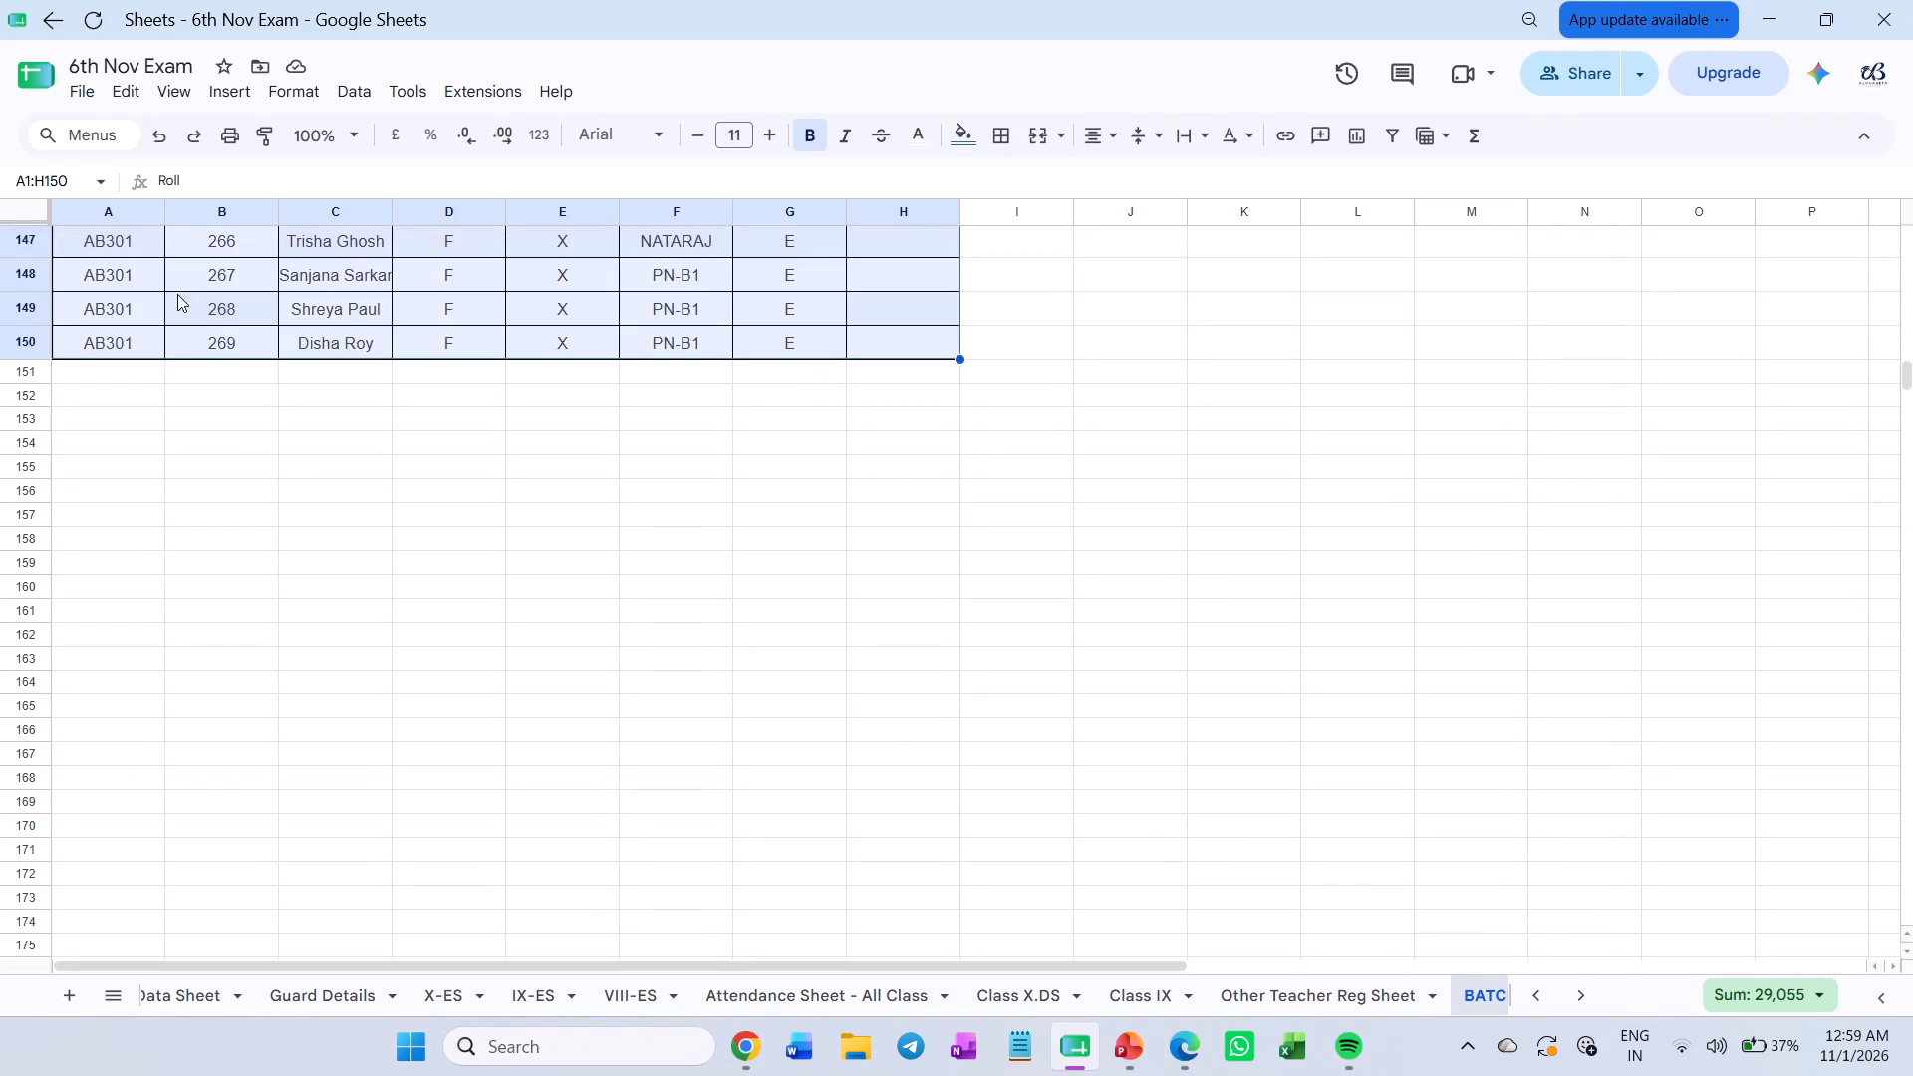
pyautogui.click(152, 375)
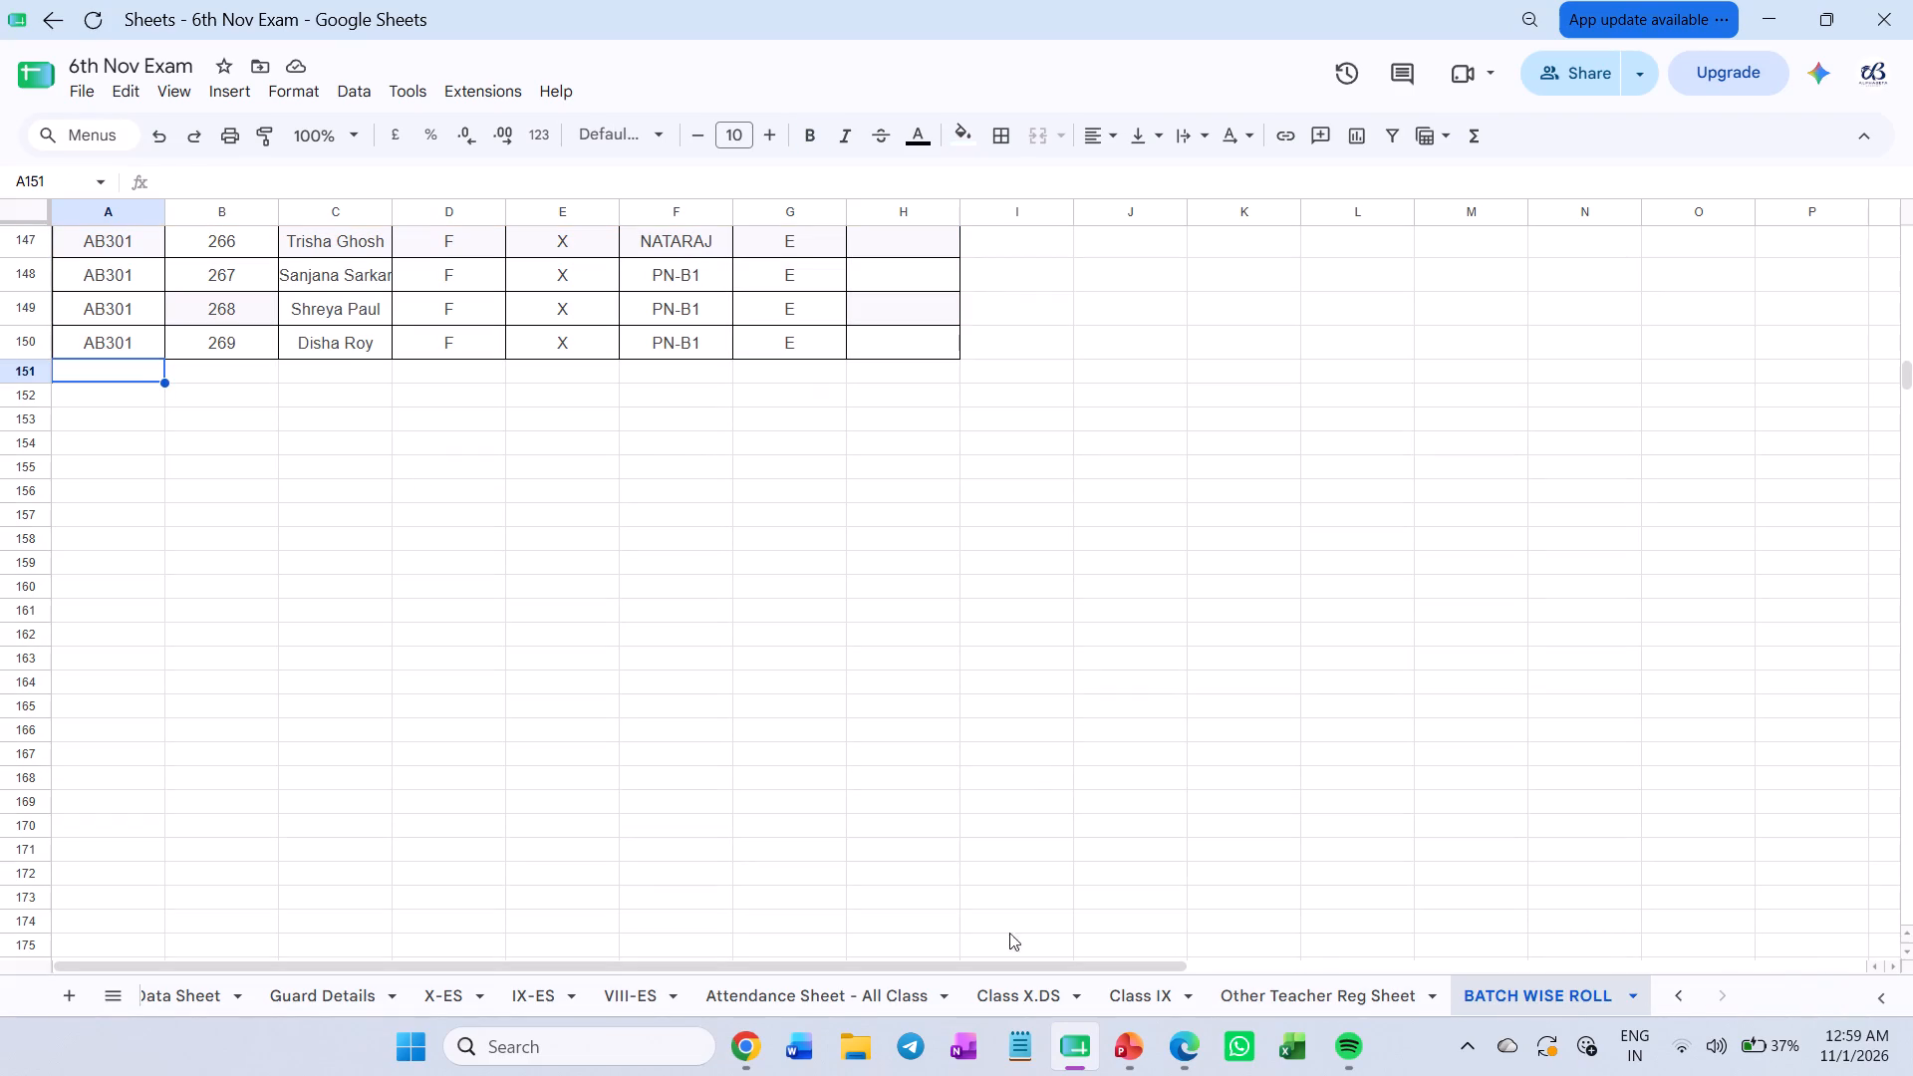
# Copy the entire class IX student table from the IX-ES sheet and return to the first row of the BATCH WISE ROLL sheet.
pyautogui.click(520, 997)
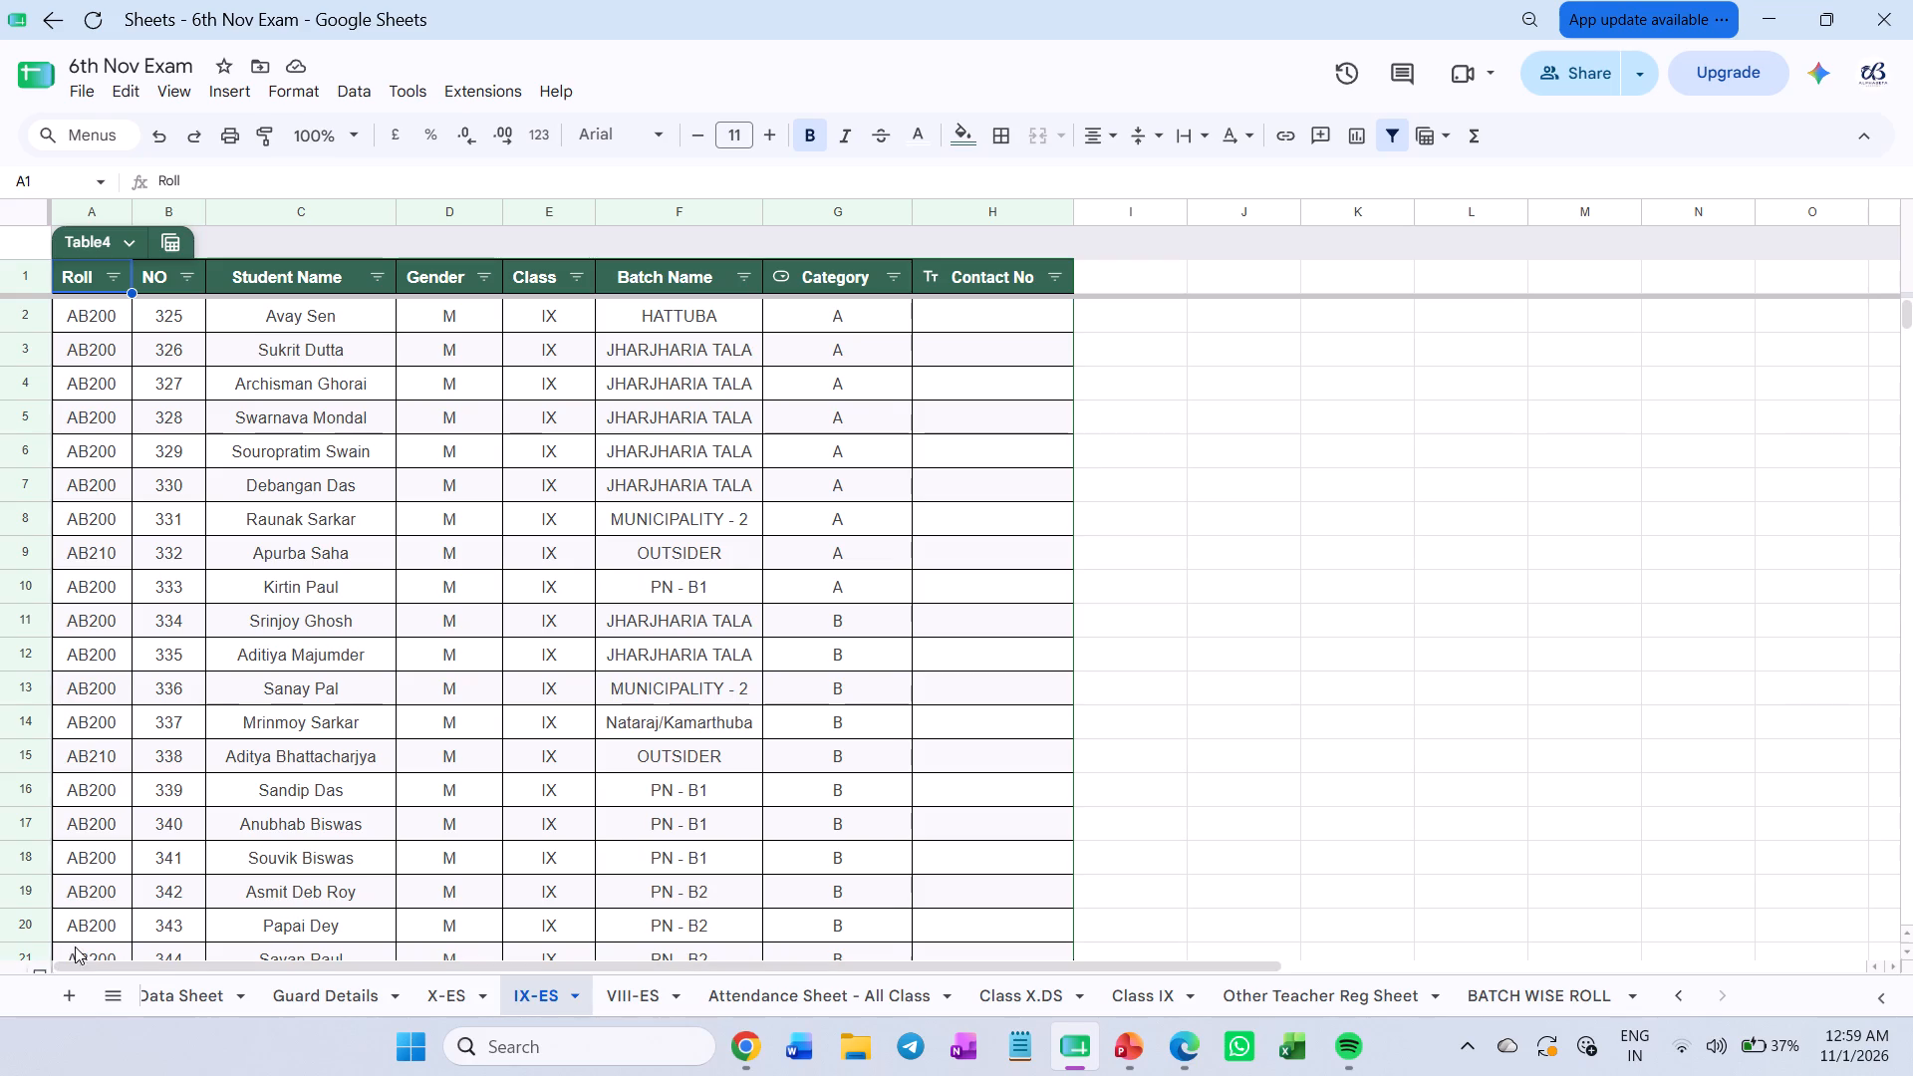
pyautogui.hotkey('ctrl', 'a')
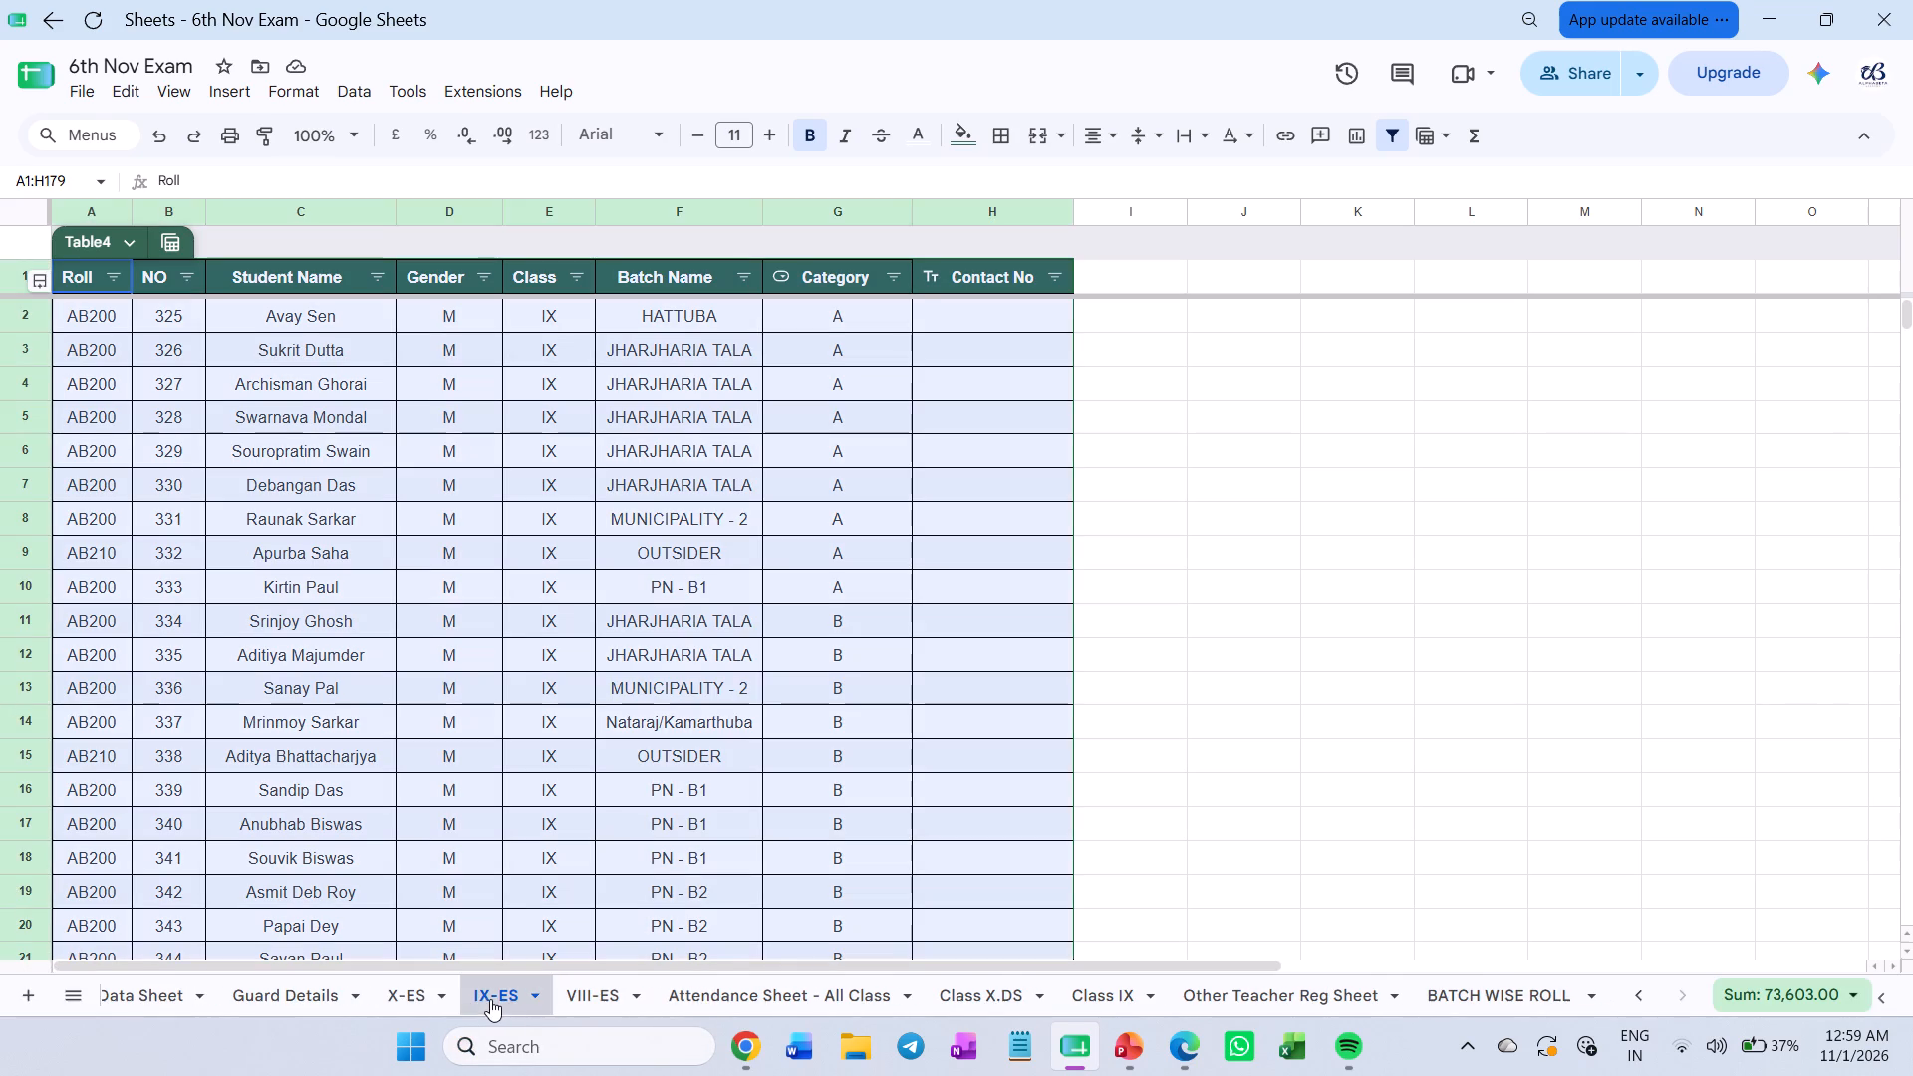
pyautogui.hotkey('ctrl', 'c')
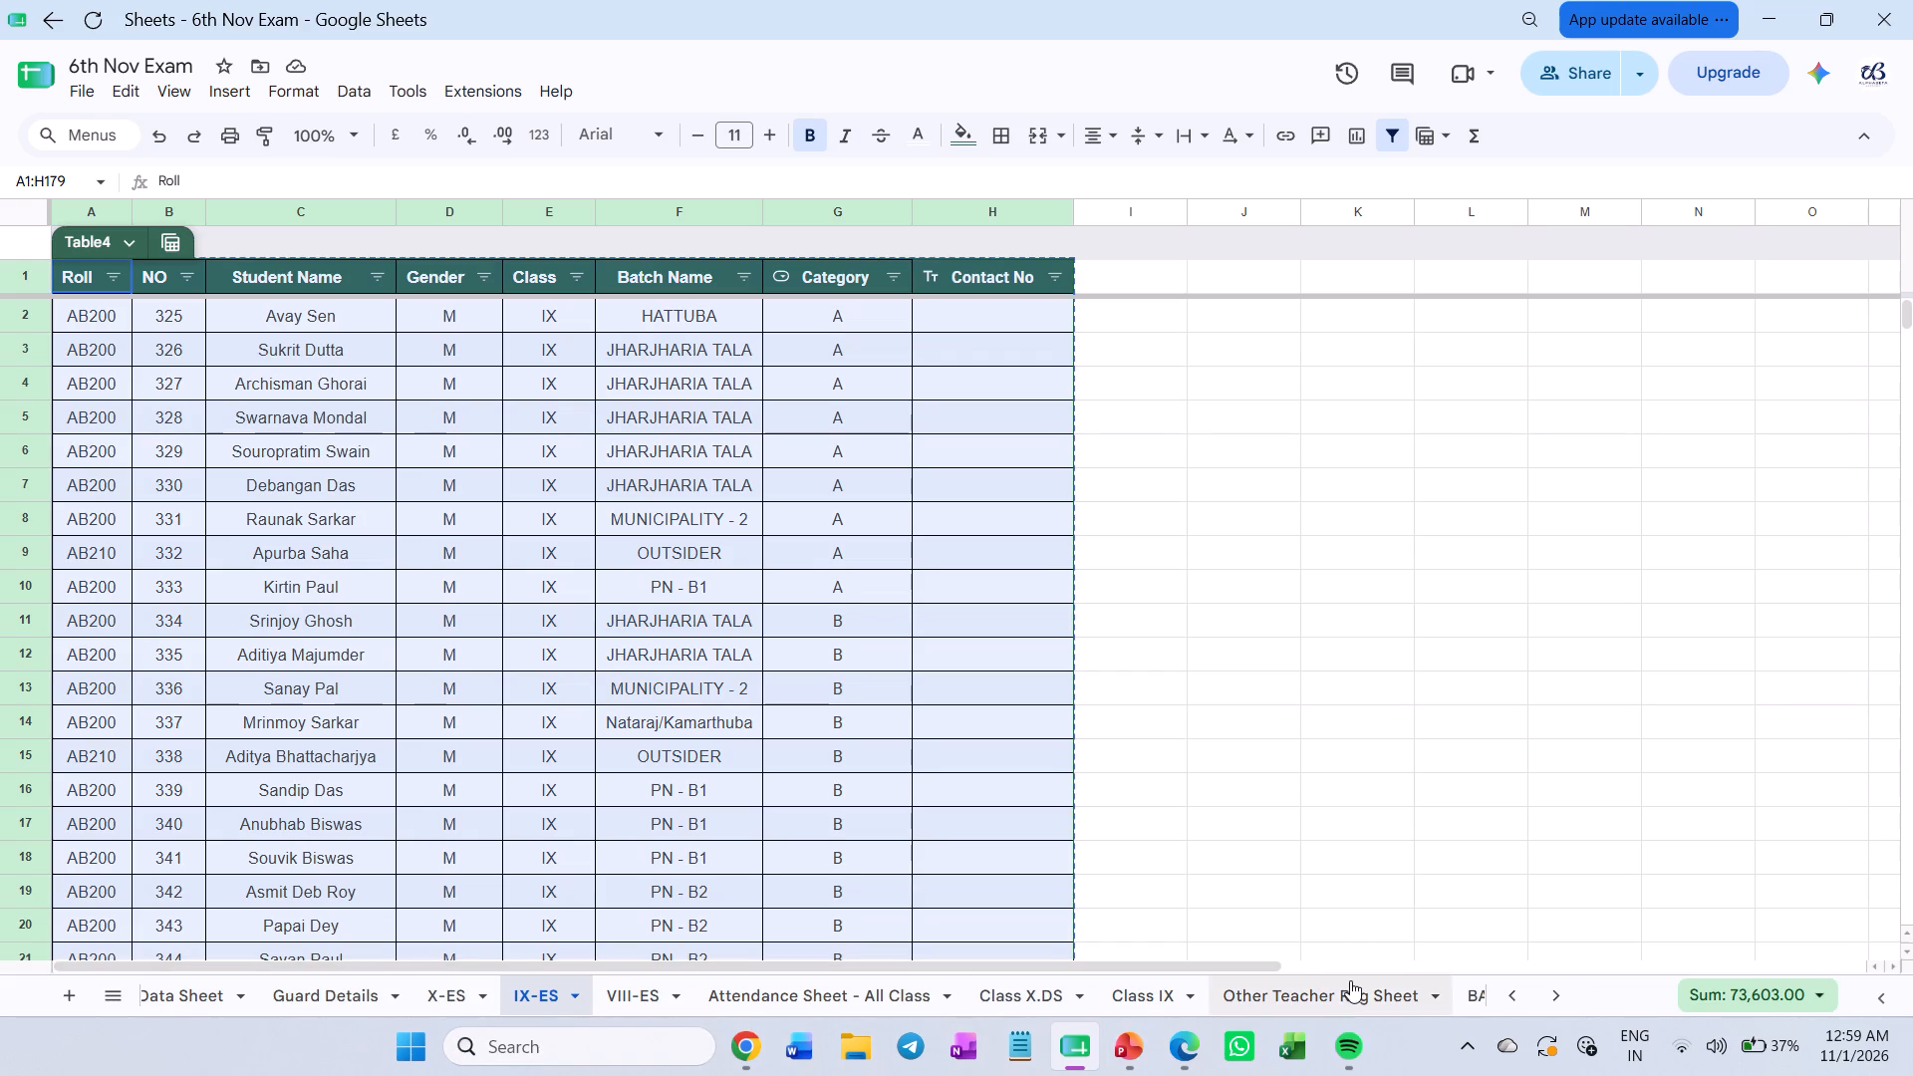
pyautogui.click(1474, 1004)
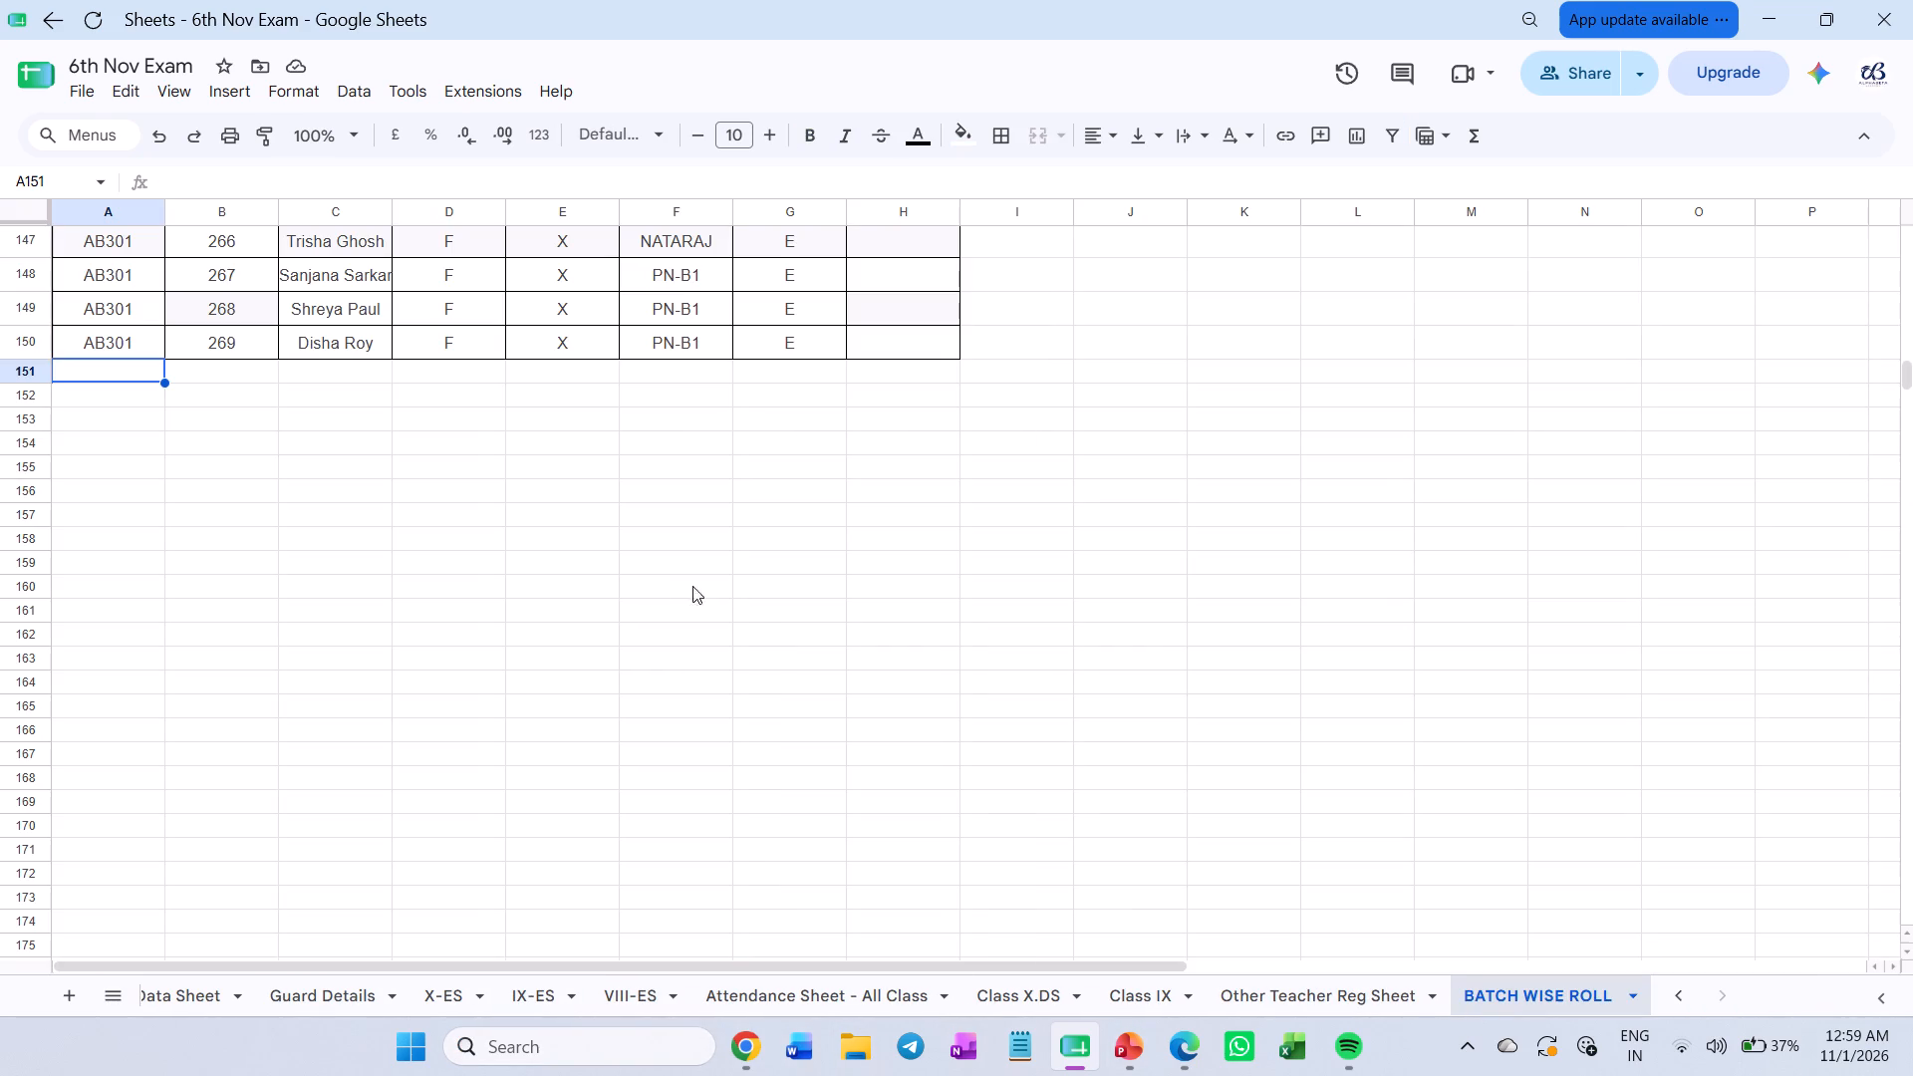
pyautogui.scroll(4, 789, 529)
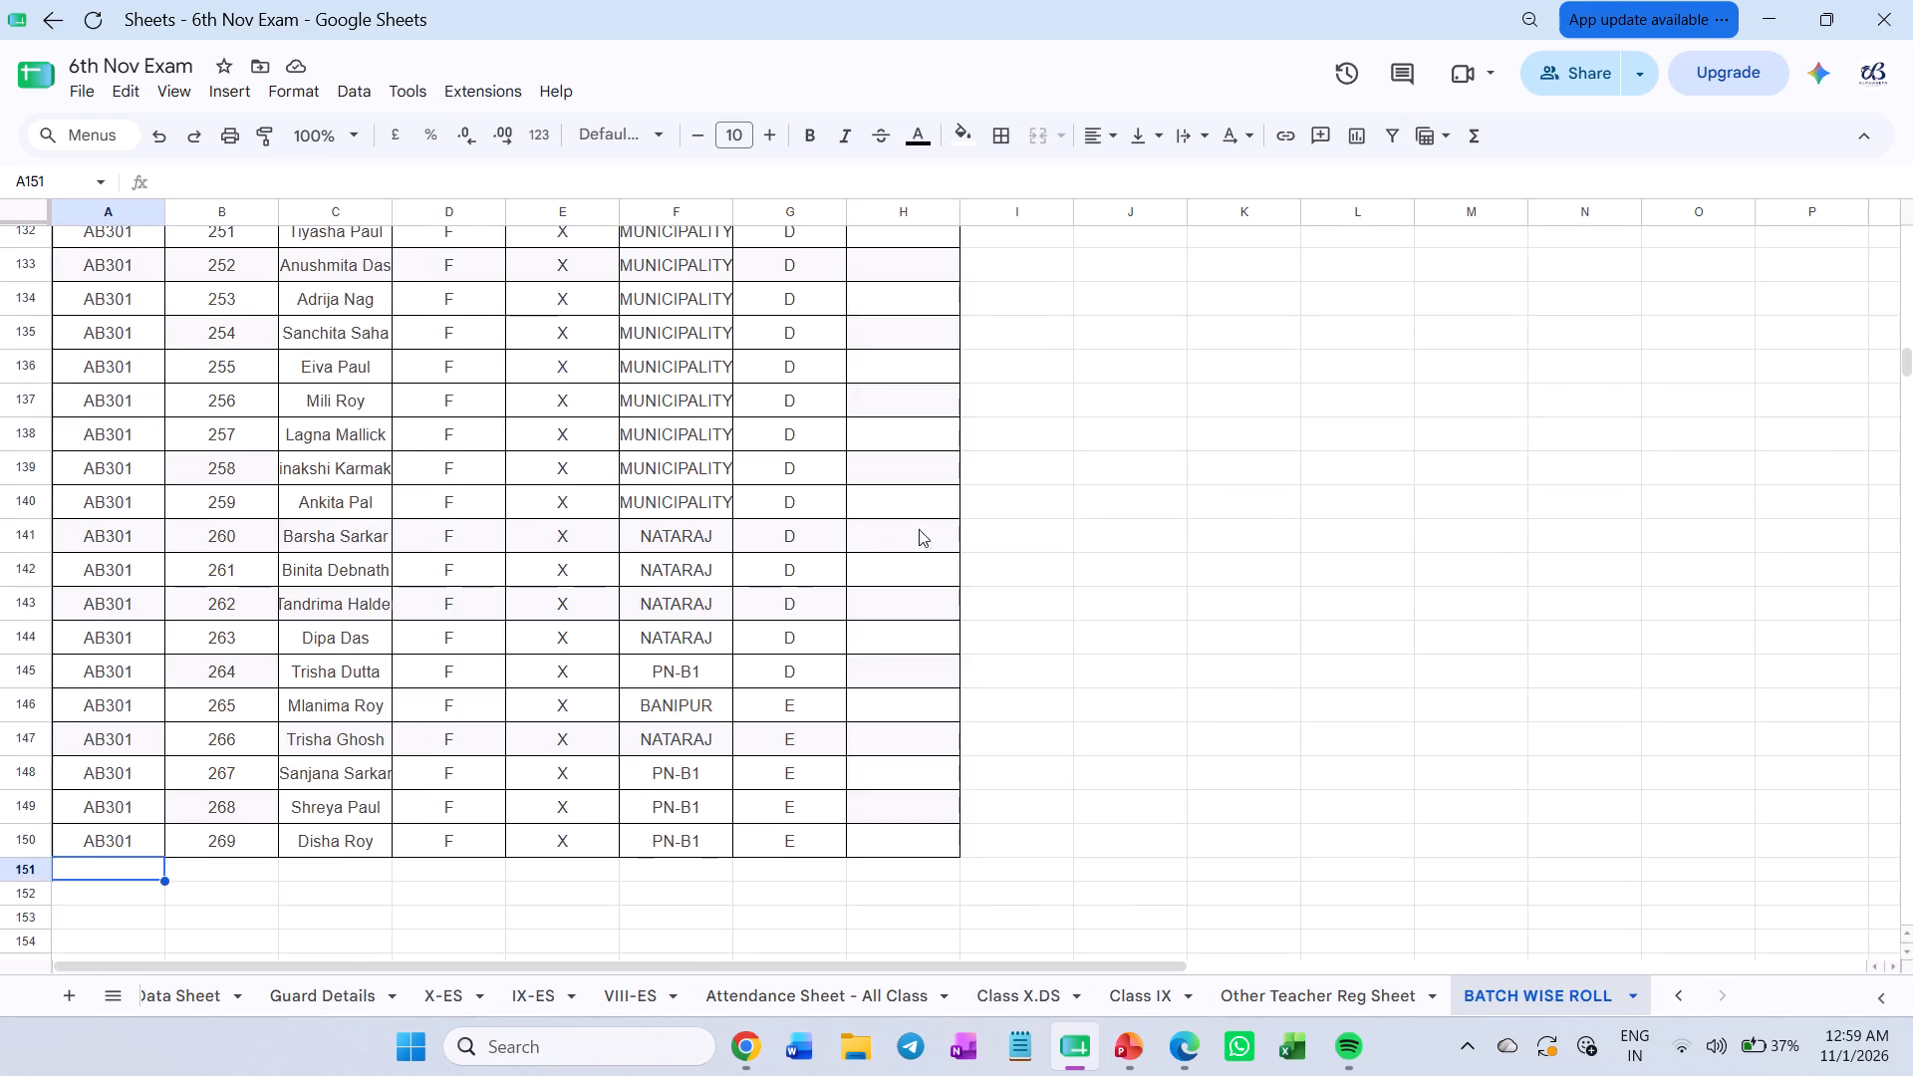
pyautogui.scroll(16, 920, 529)
pyautogui.scroll(7, 977, 506)
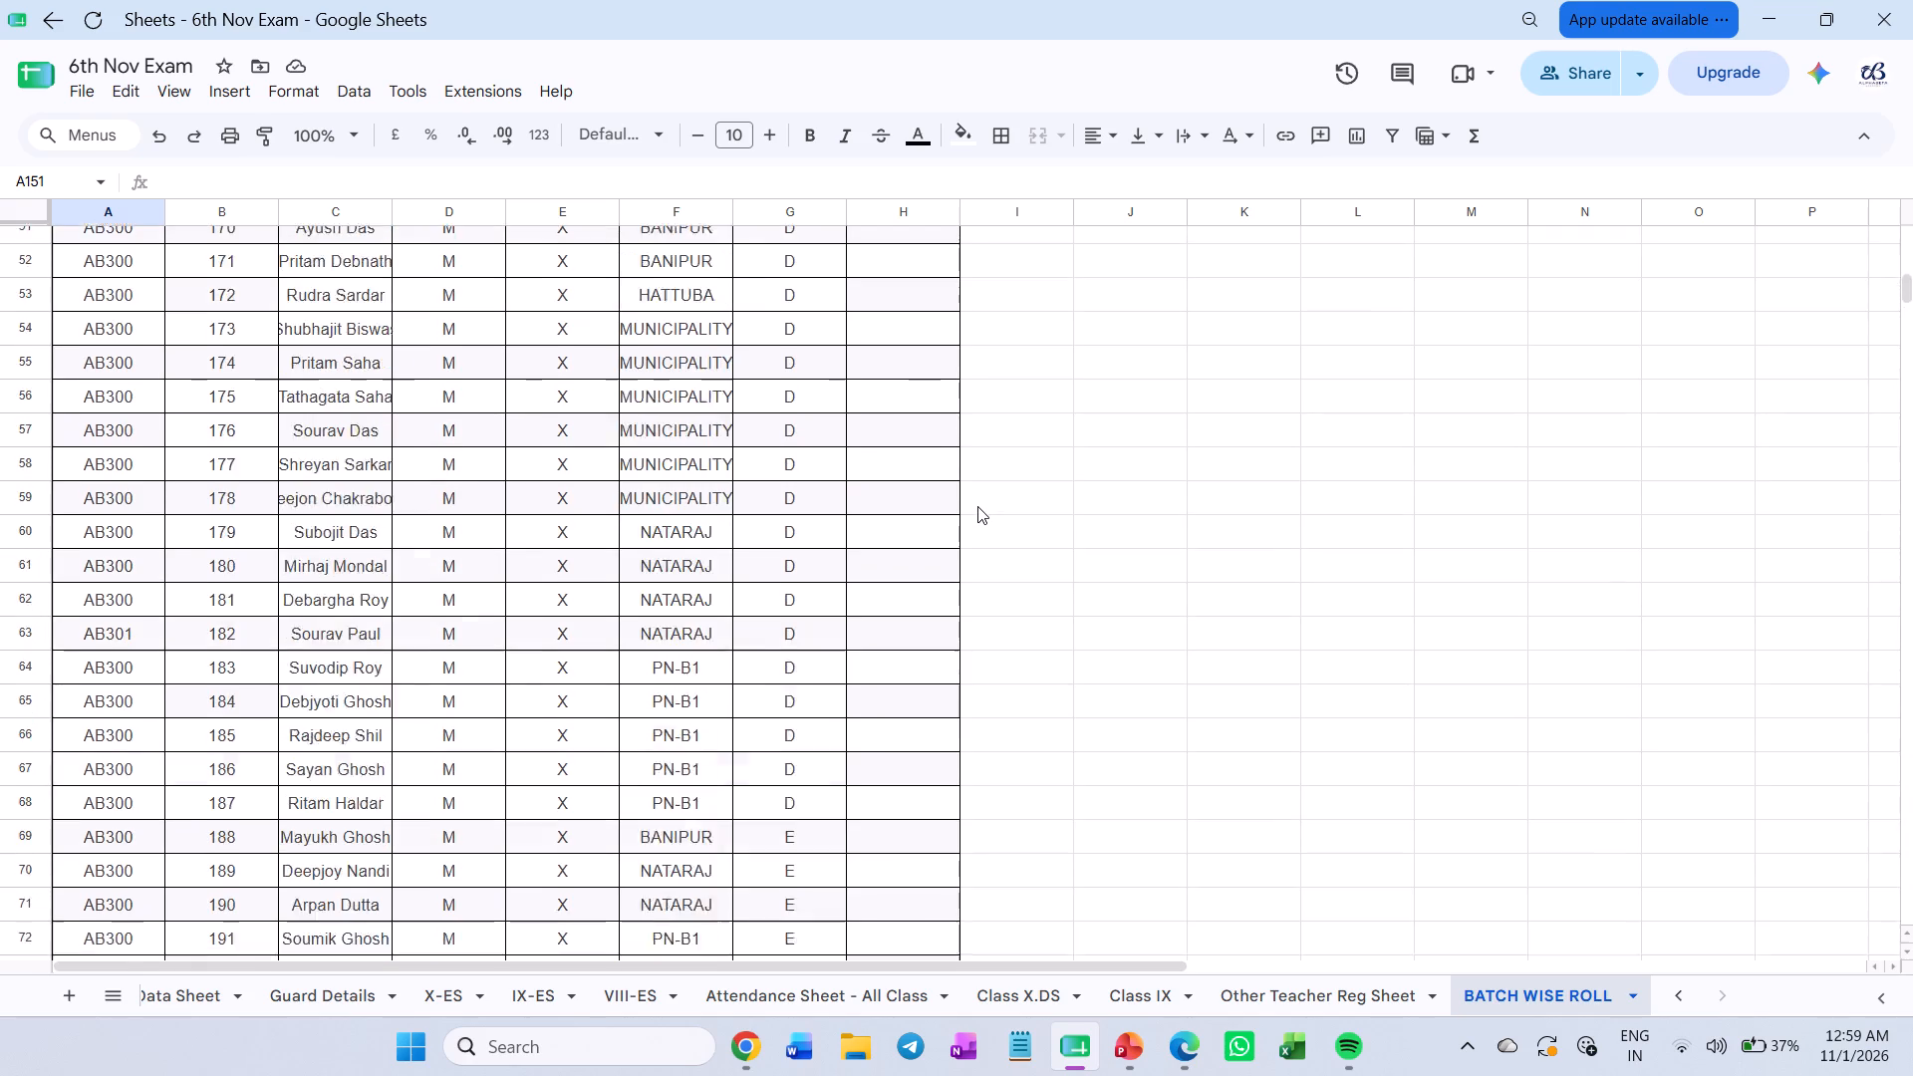
pyautogui.scroll(11, 977, 506)
pyautogui.scroll(10, 977, 506)
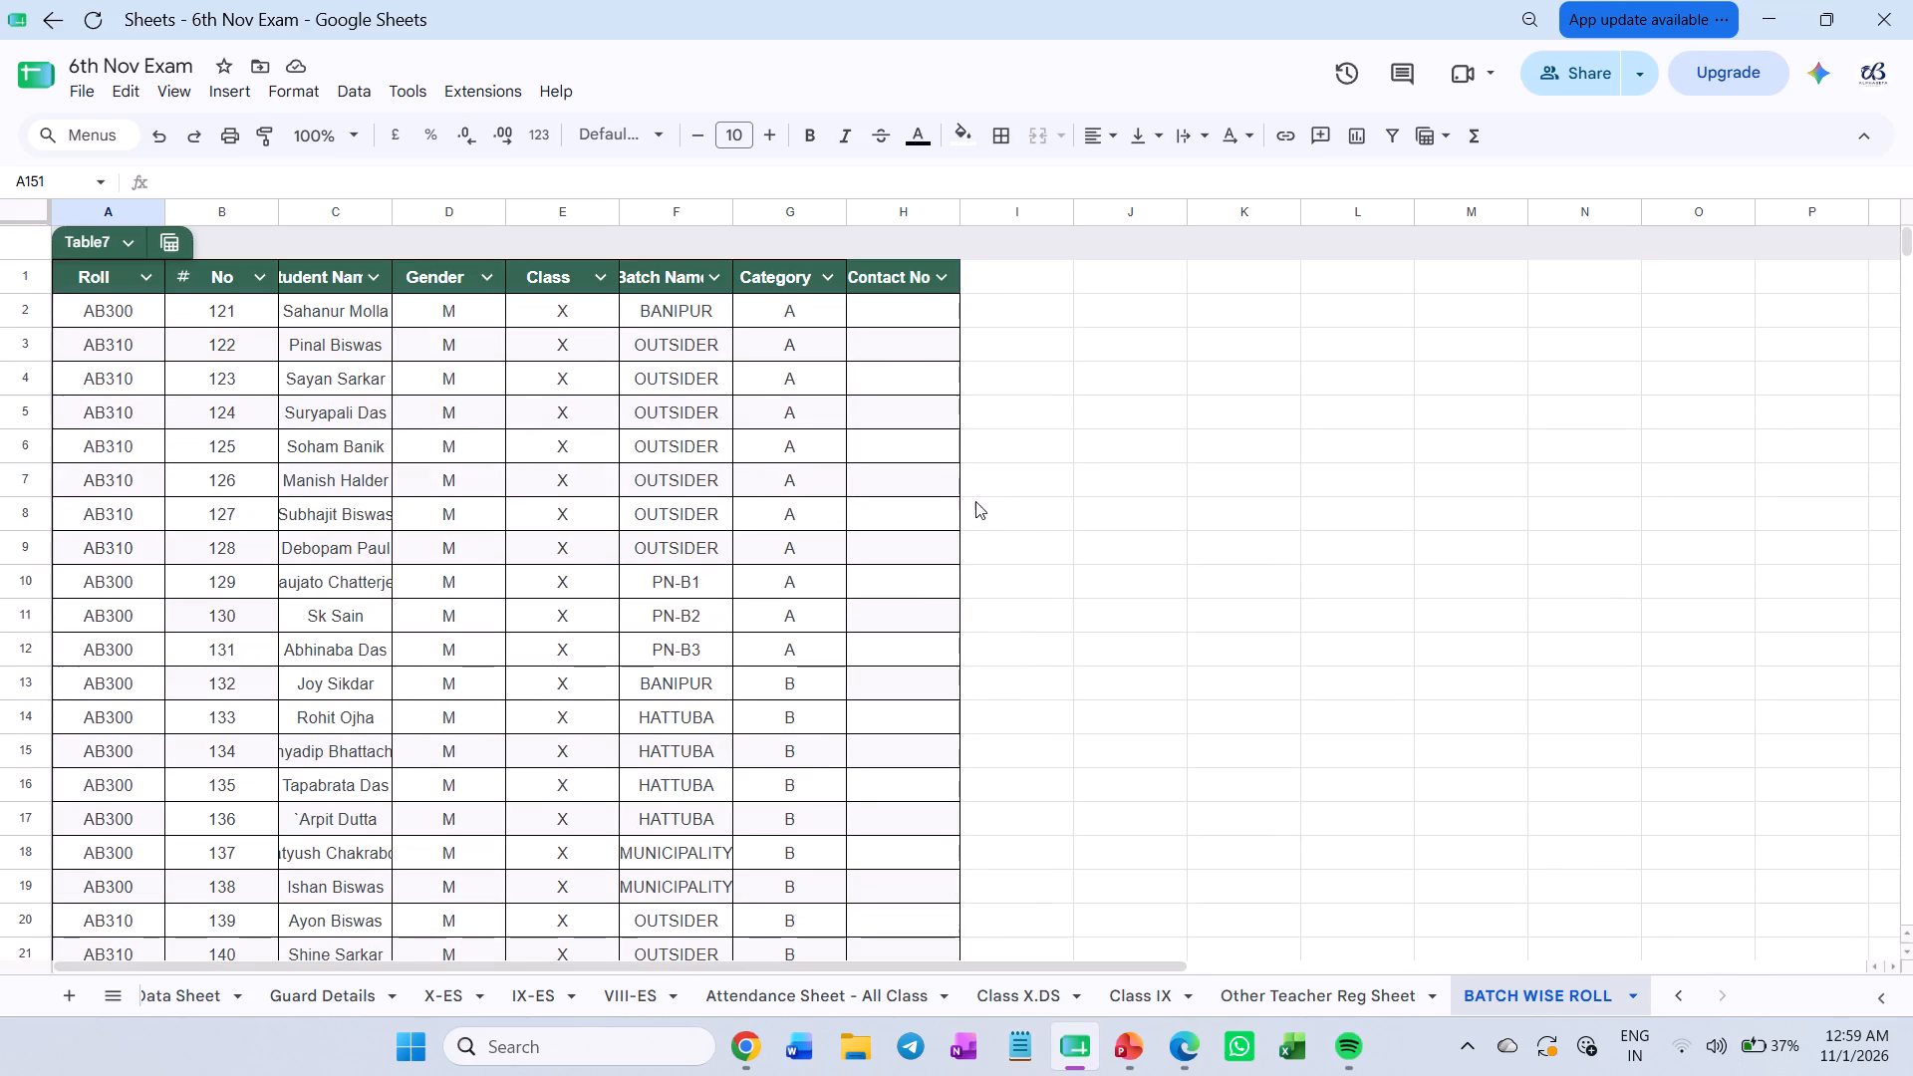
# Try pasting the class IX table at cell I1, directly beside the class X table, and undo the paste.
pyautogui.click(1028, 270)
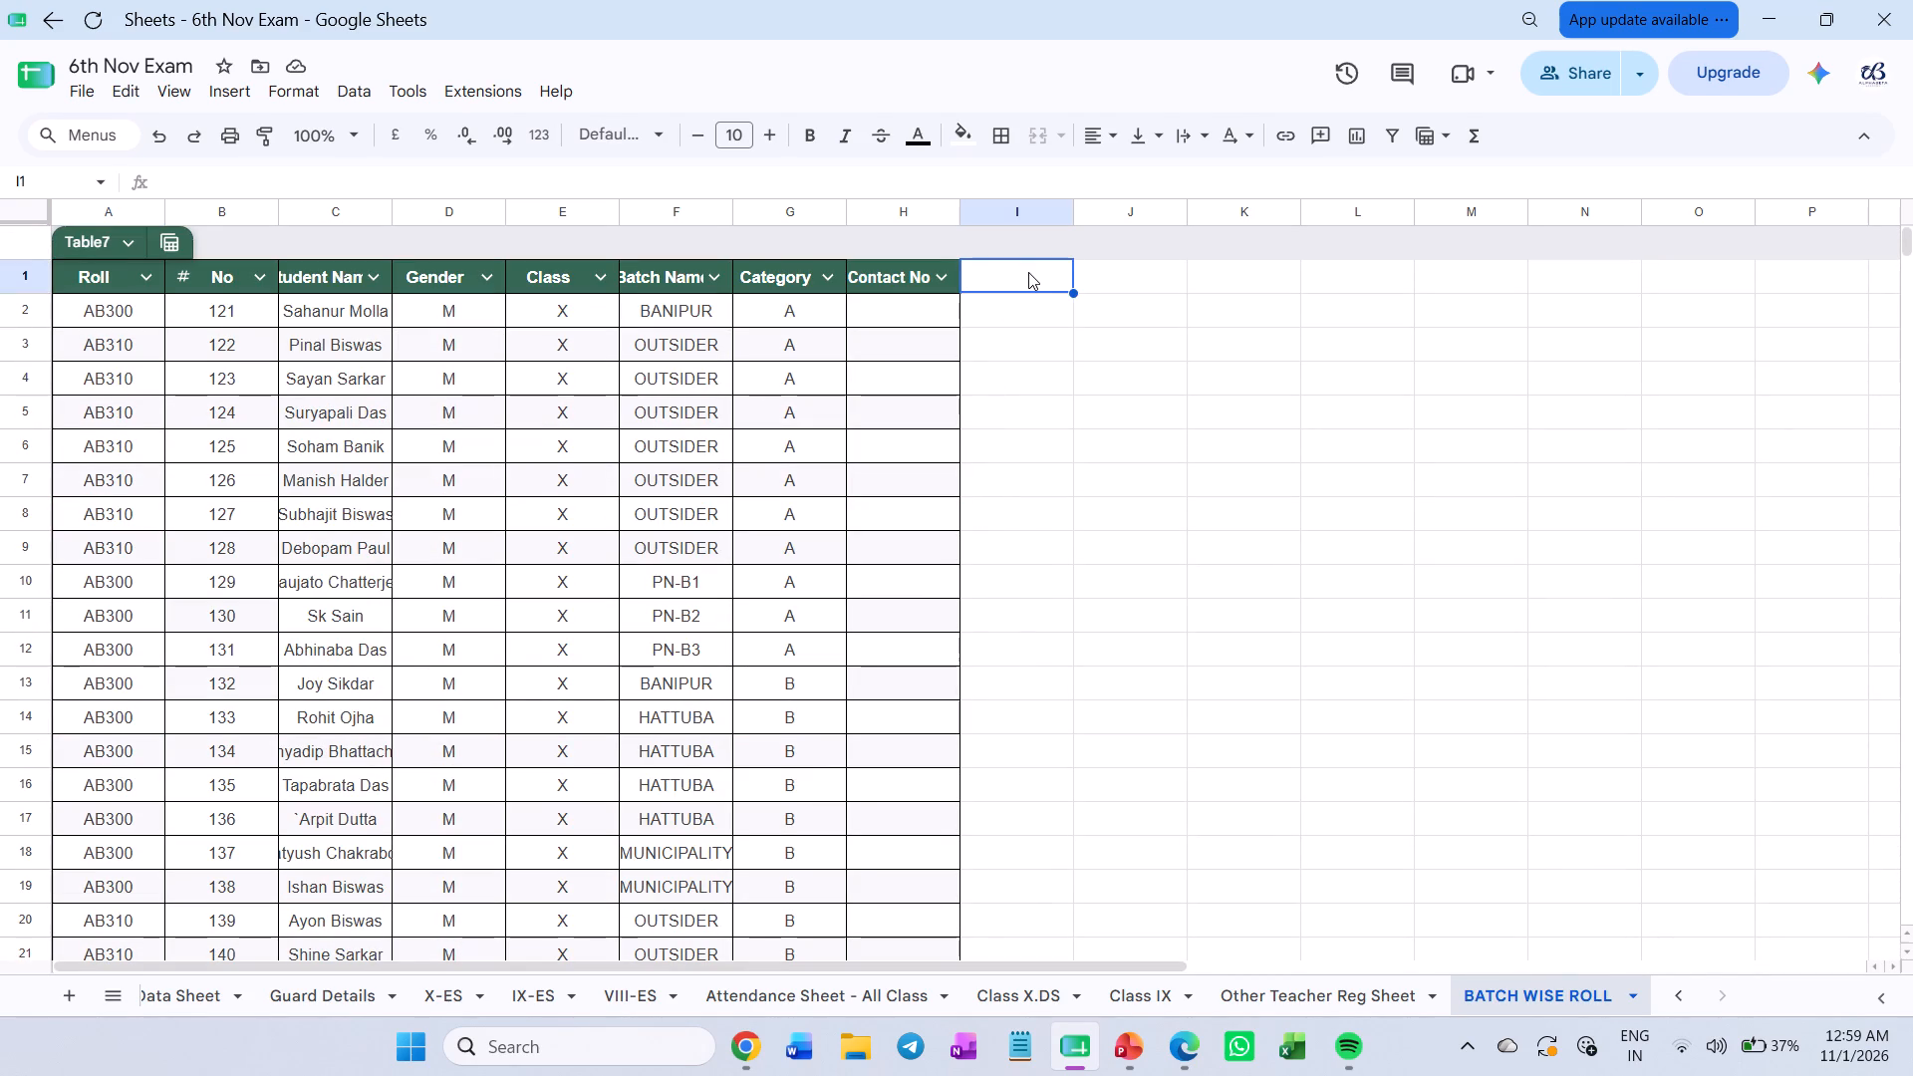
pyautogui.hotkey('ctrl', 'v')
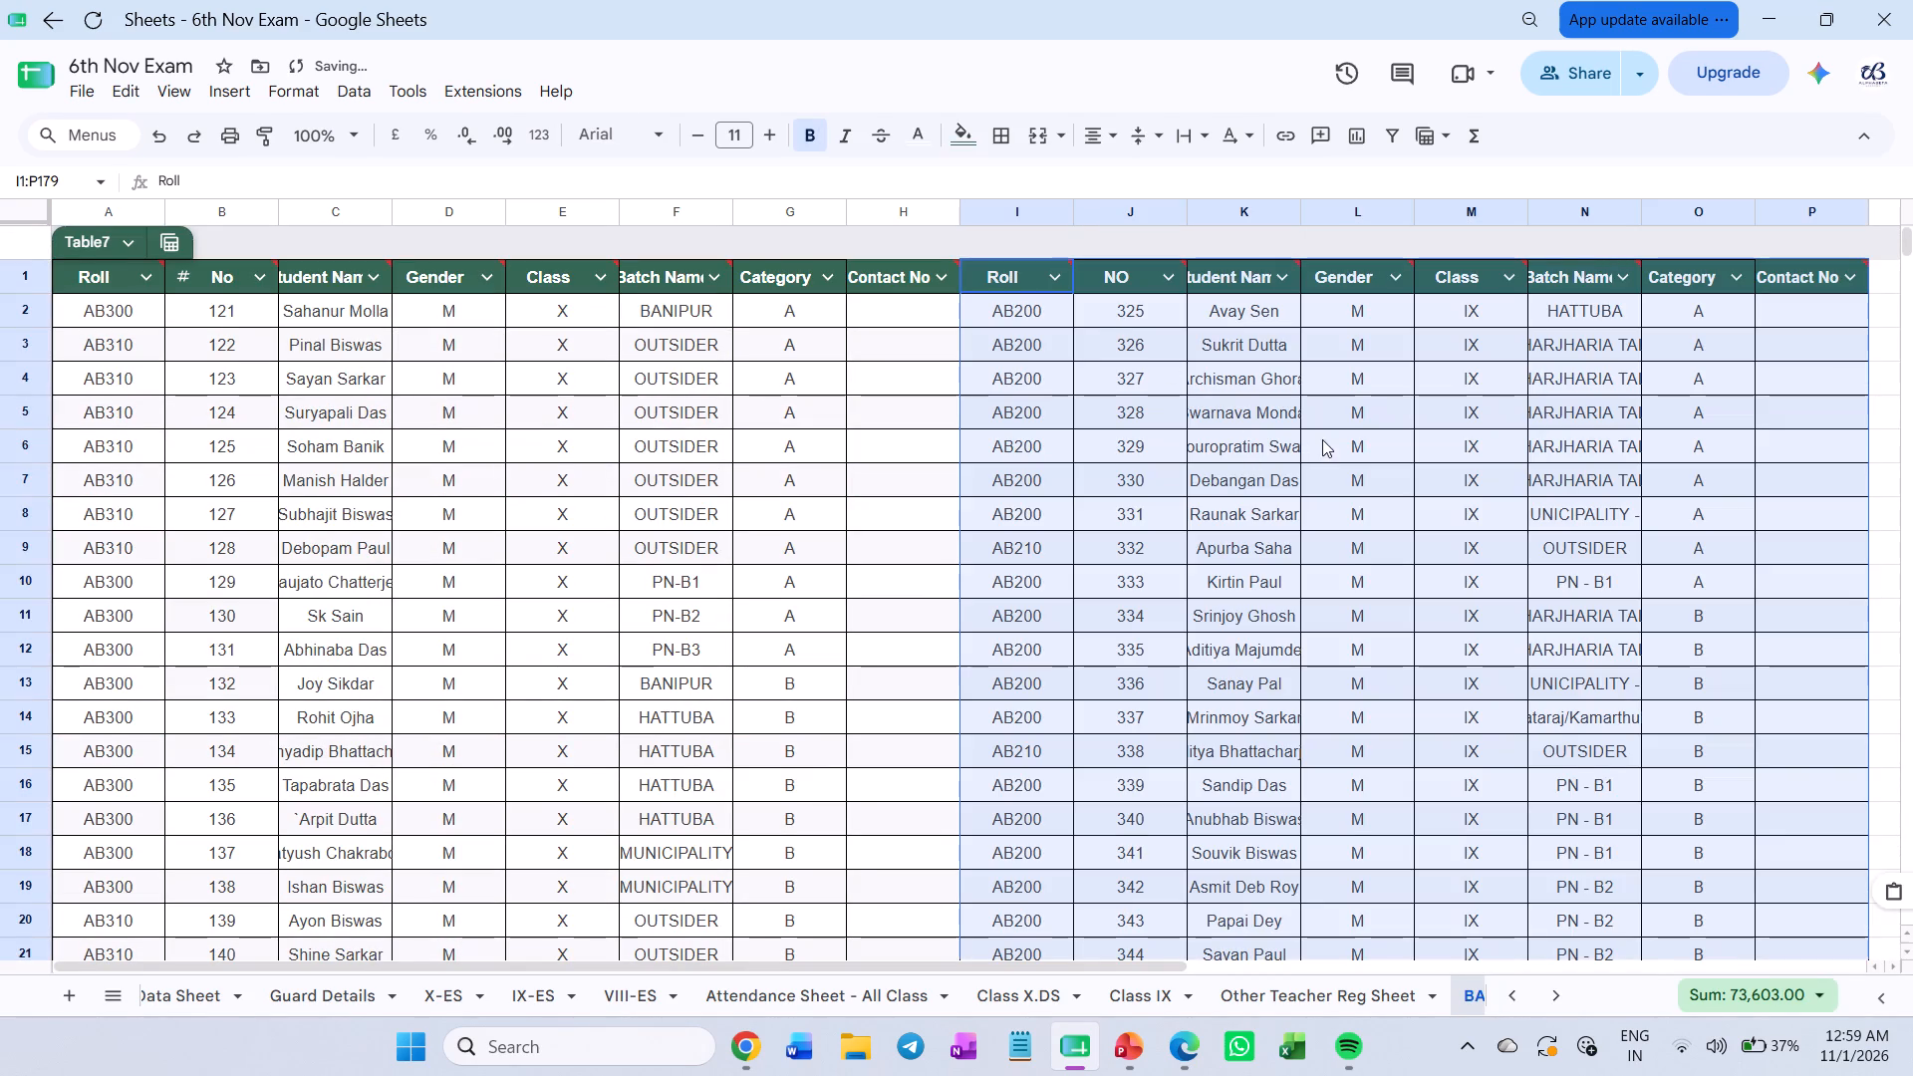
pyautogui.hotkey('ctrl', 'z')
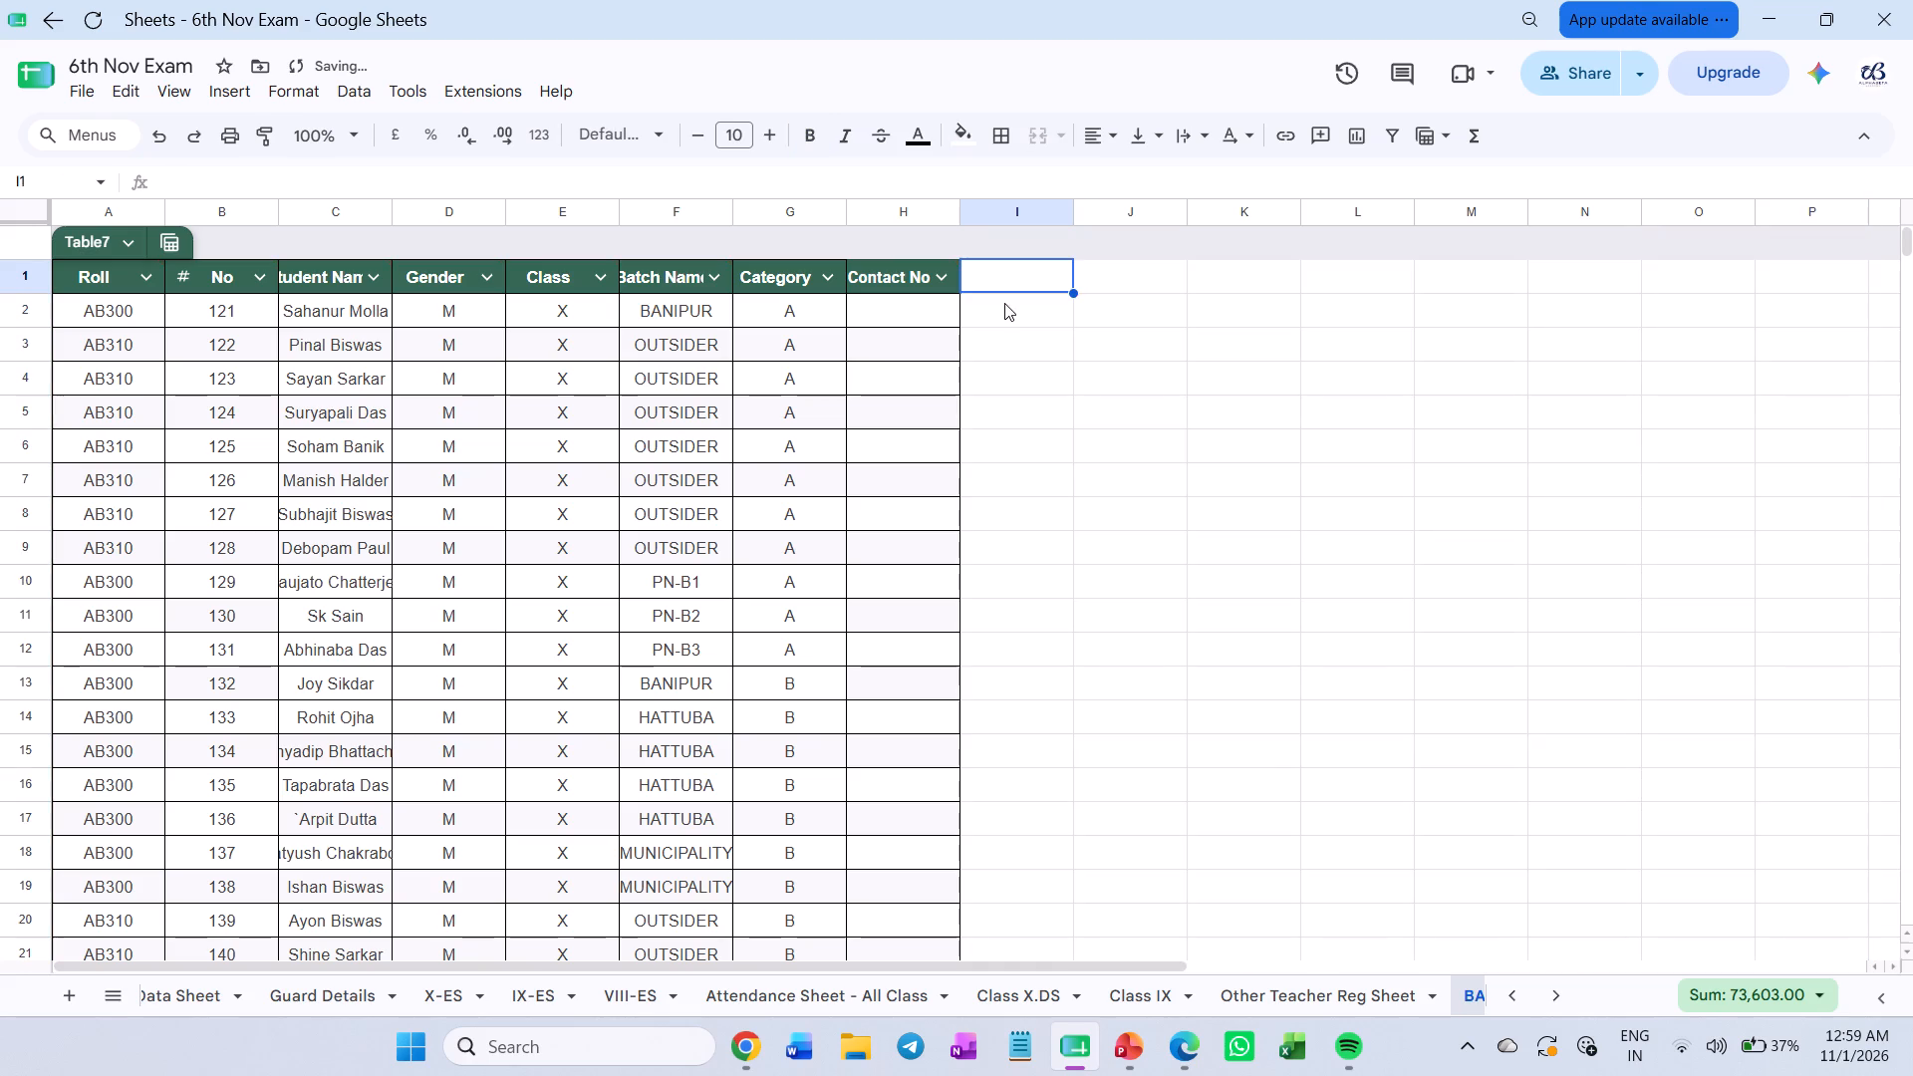
# Paste the copied class IX table at cell J1, leaving column I blank between it and the class X table.
pyautogui.click(1117, 284)
pyautogui.hotkey('ctrl', 'v')
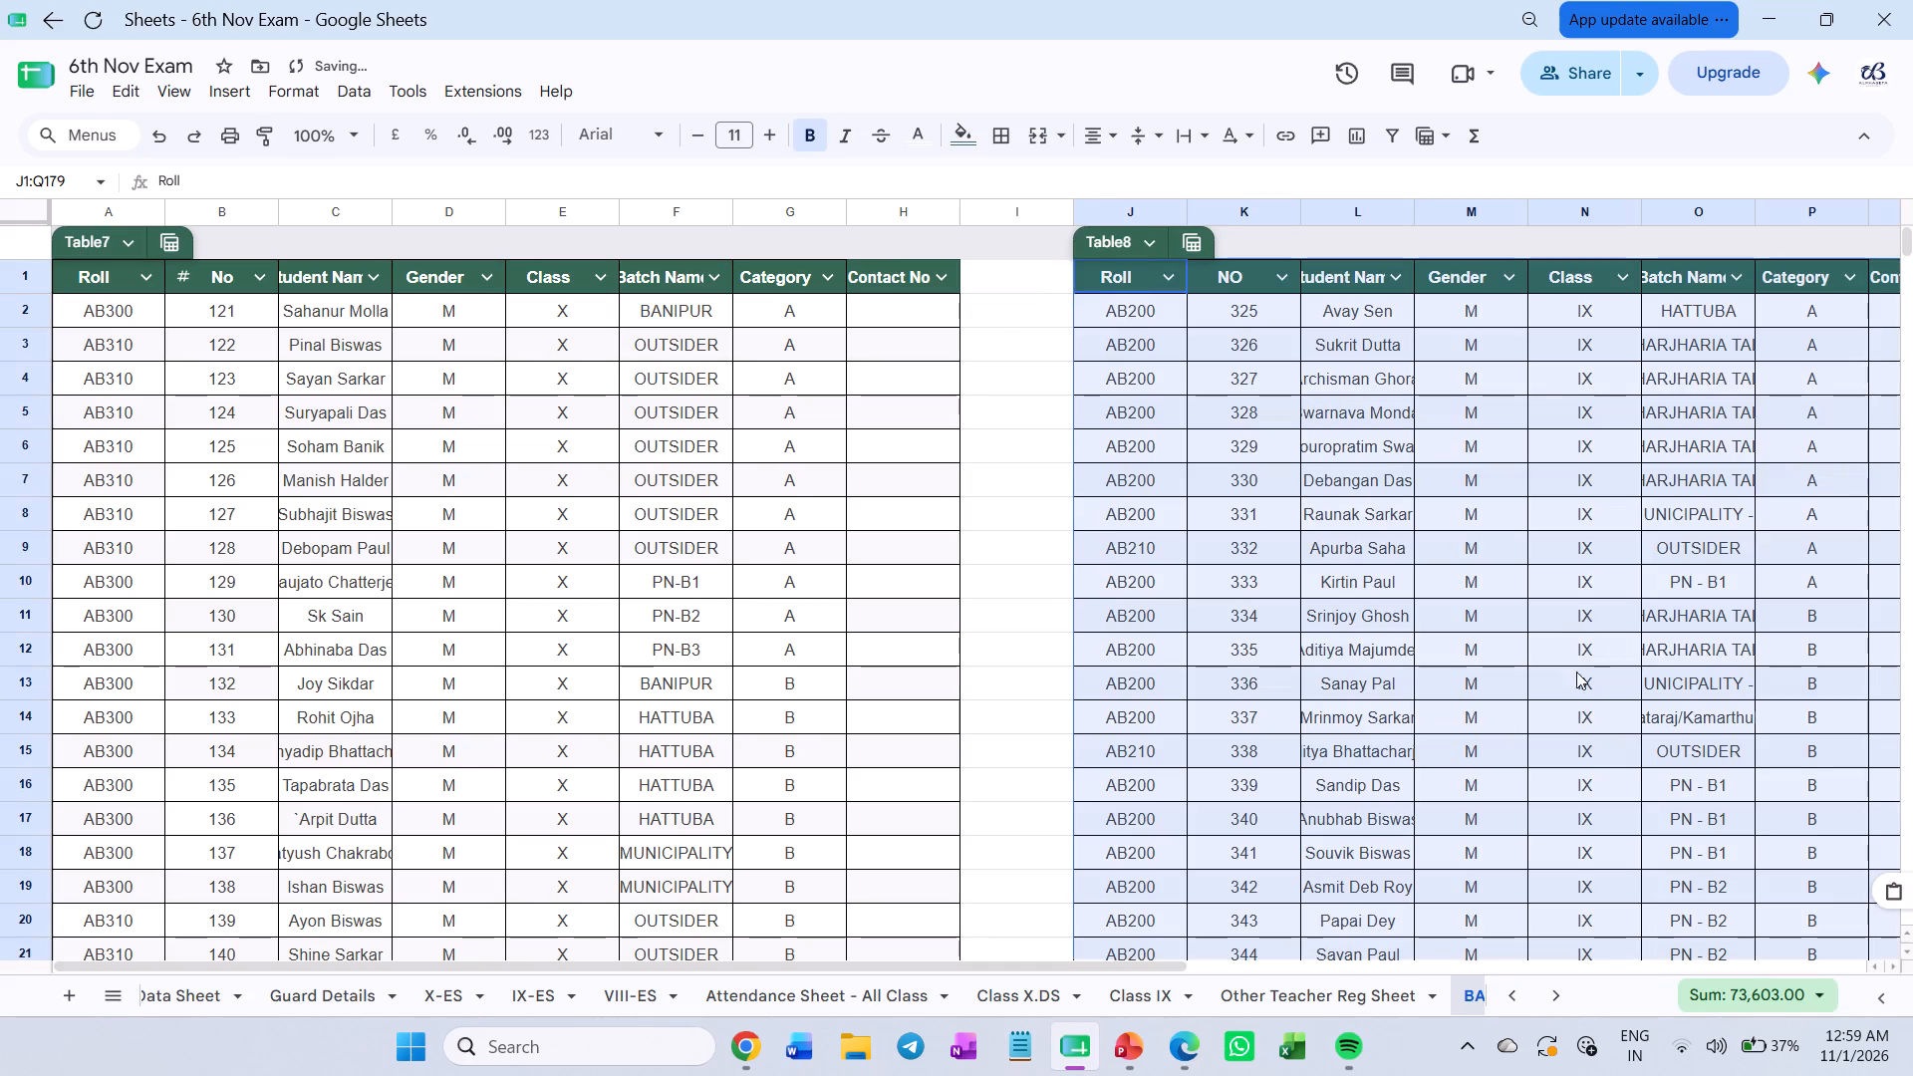
pyautogui.moveTo(1072, 969); pyautogui.dragTo(1158, 963)
pyautogui.moveTo(1146, 969); pyautogui.dragTo(1198, 965)
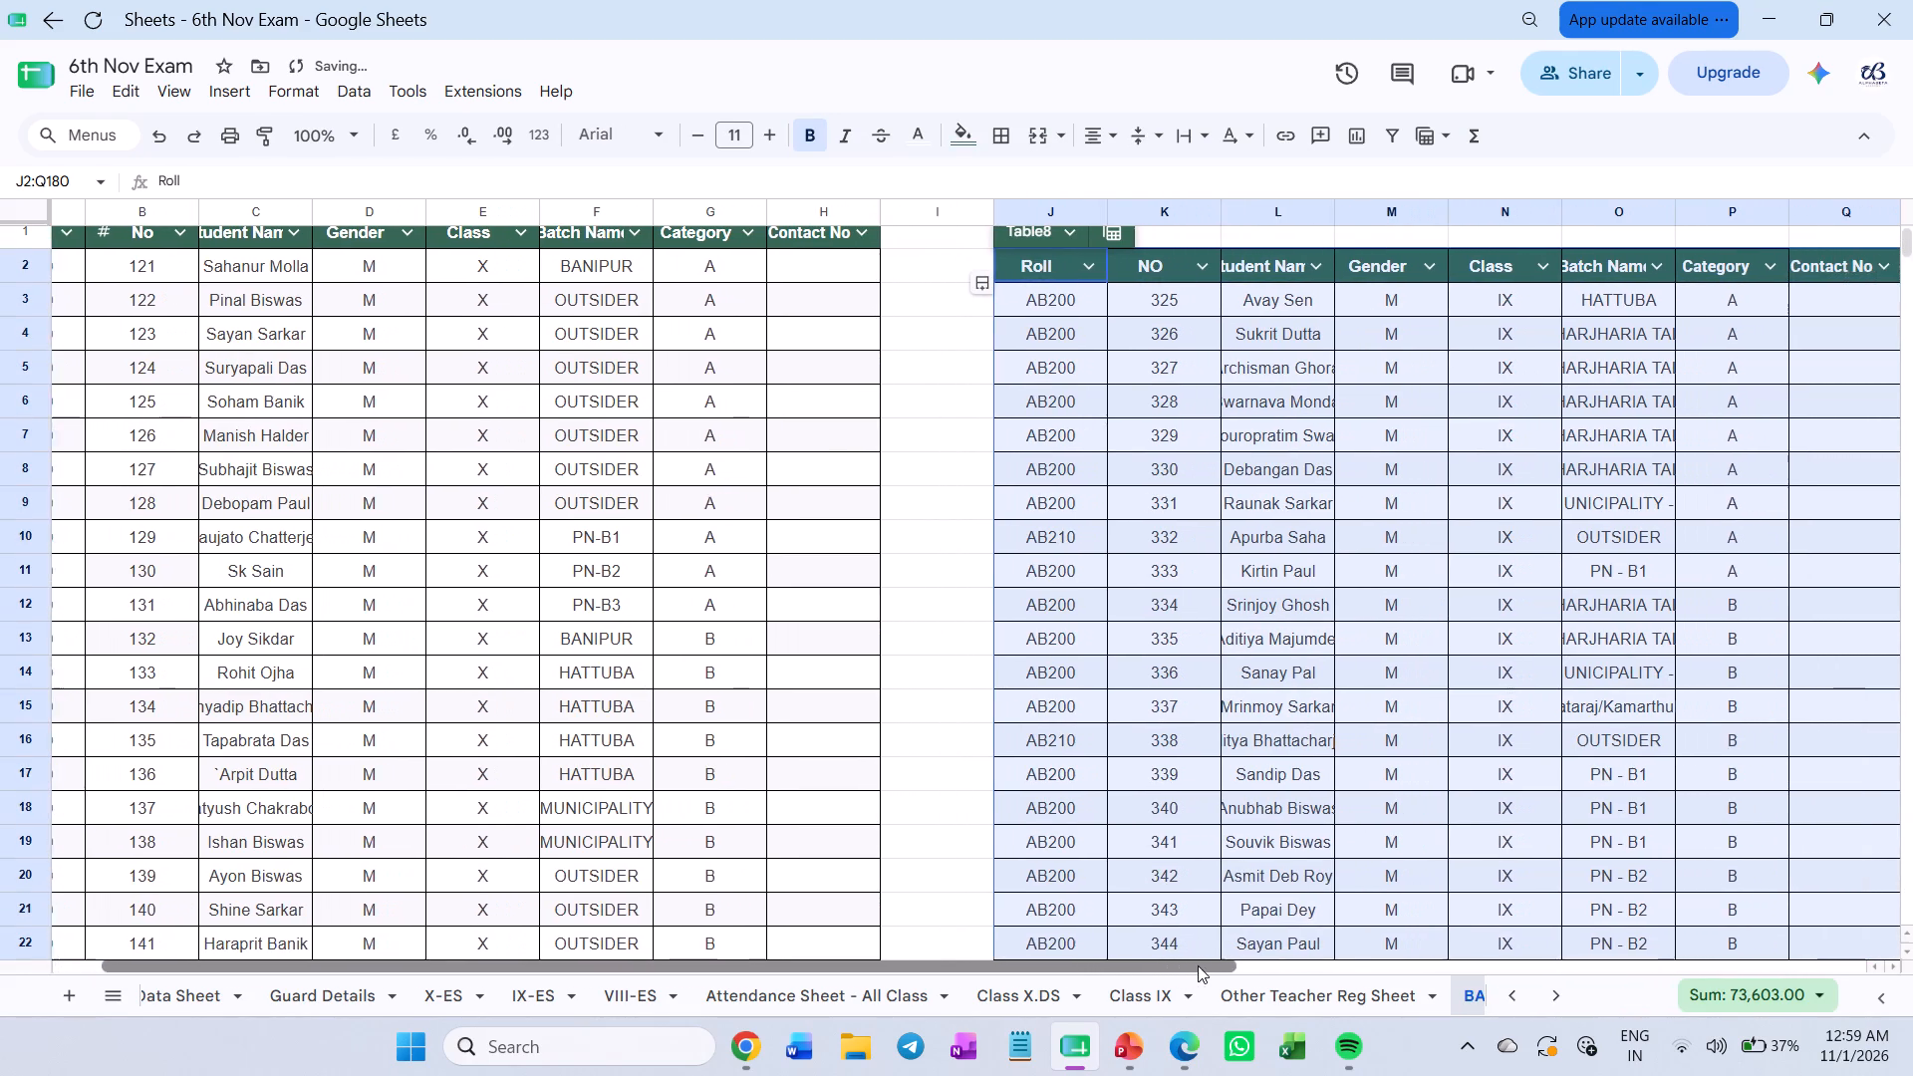
pyautogui.moveTo(1198, 965); pyautogui.dragTo(1574, 935)
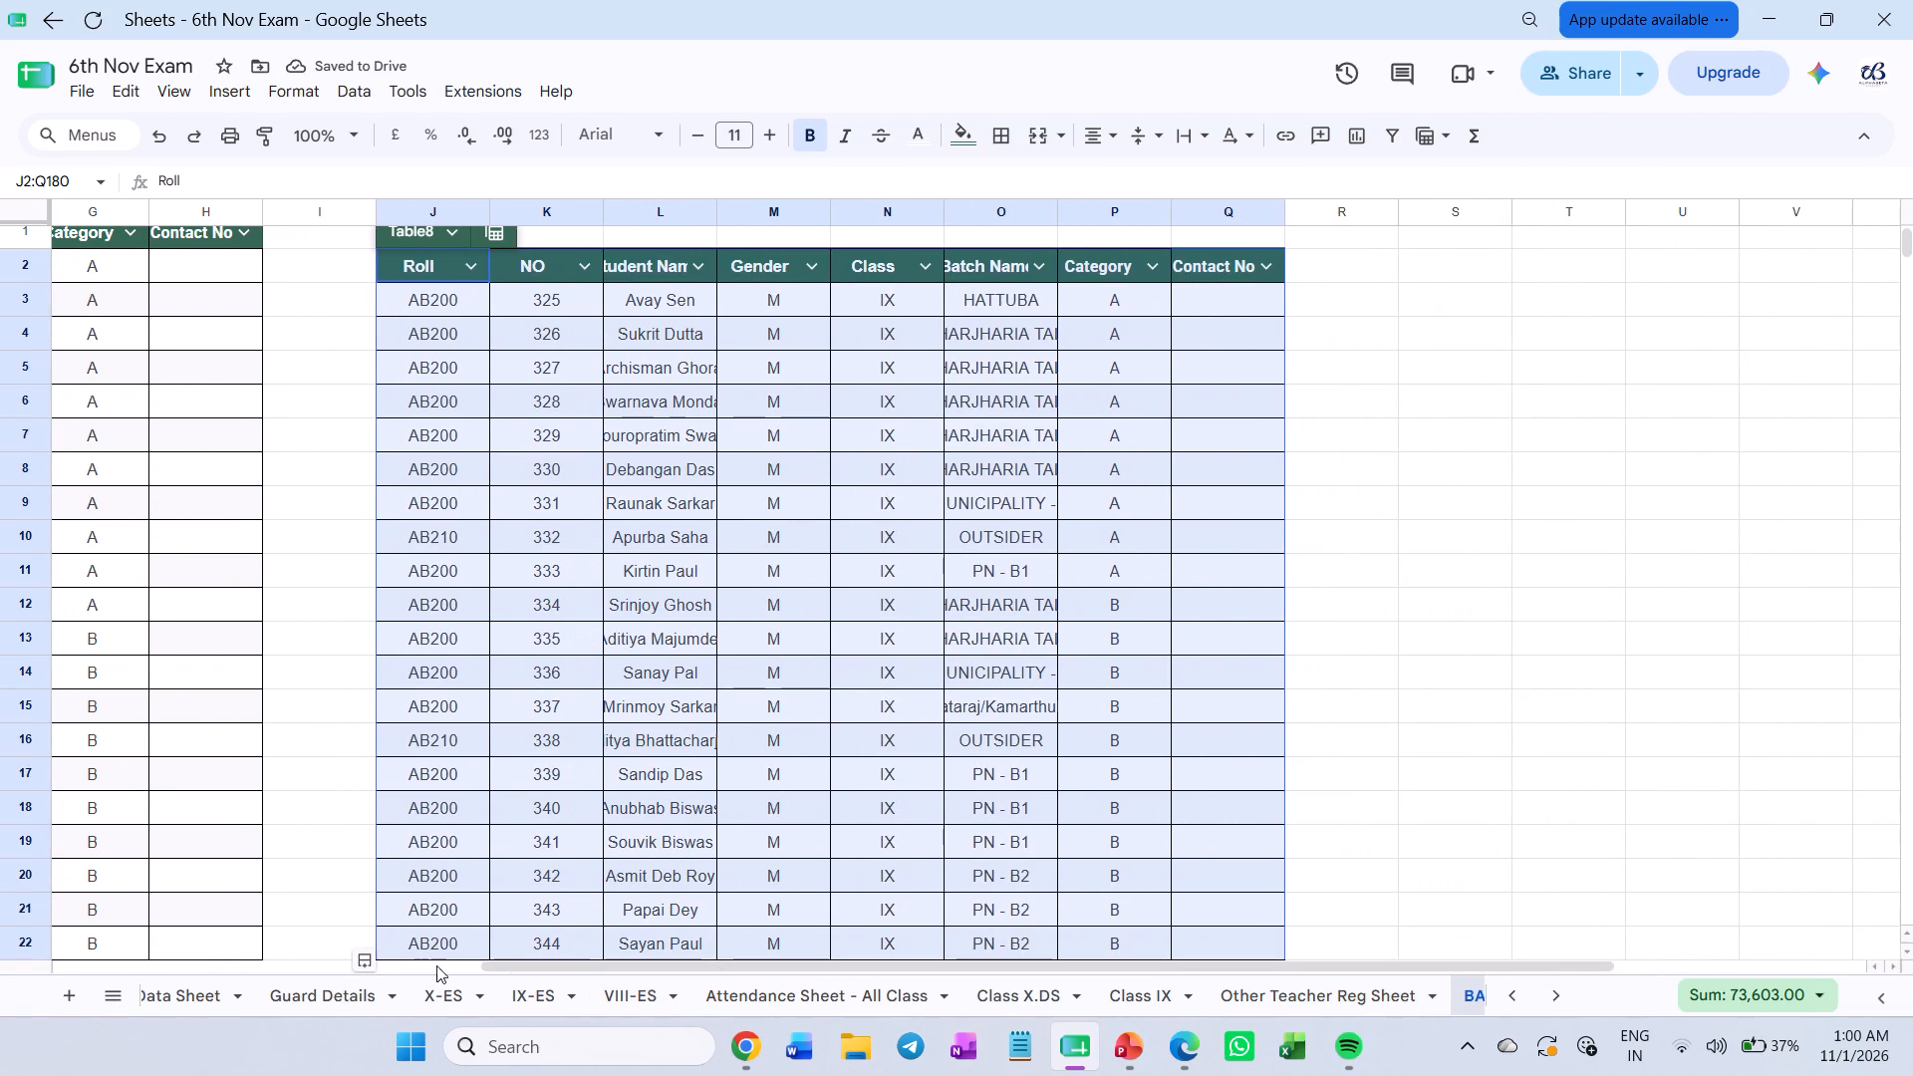
# On the VIII-ES sheet, extend the Batch Name filter to include Municipality, Outsider, PN, Single and Srinagar alongside Jaygachi.
pyautogui.click(452, 993)
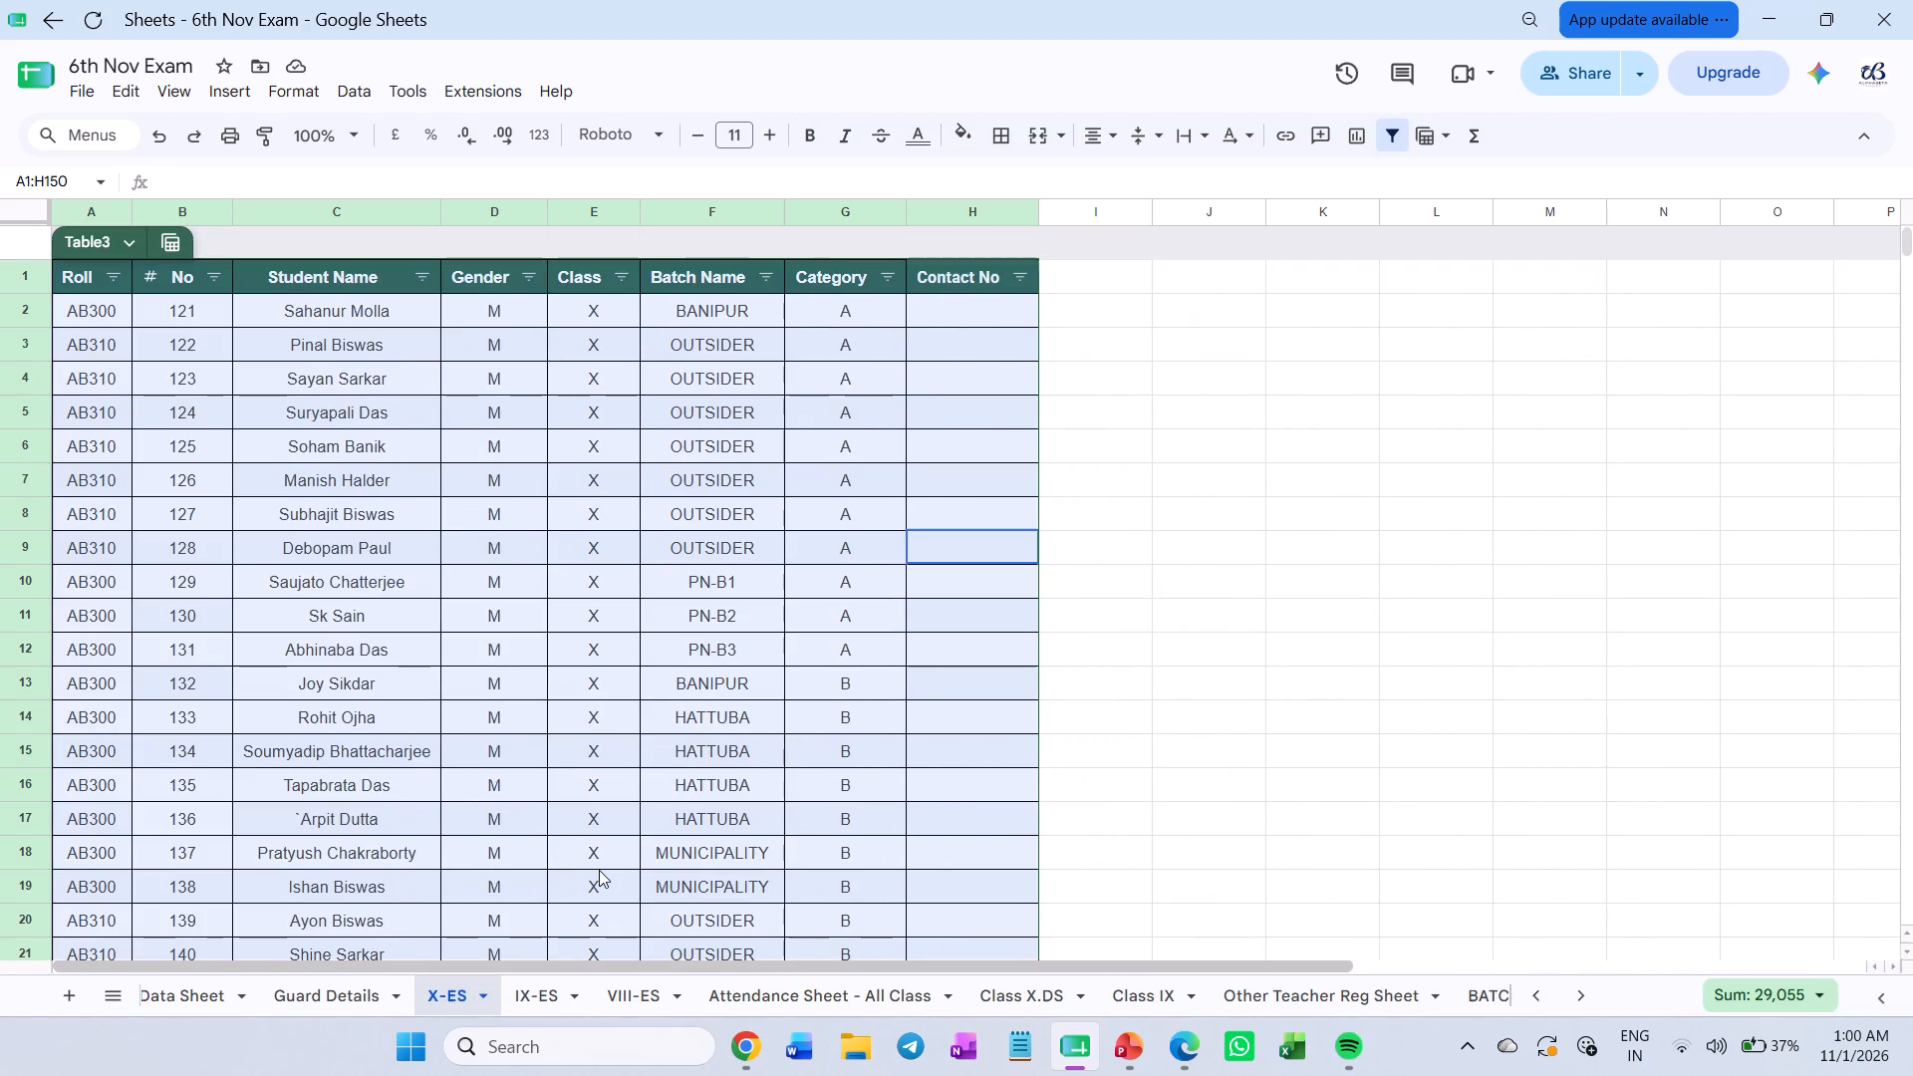
pyautogui.click(642, 992)
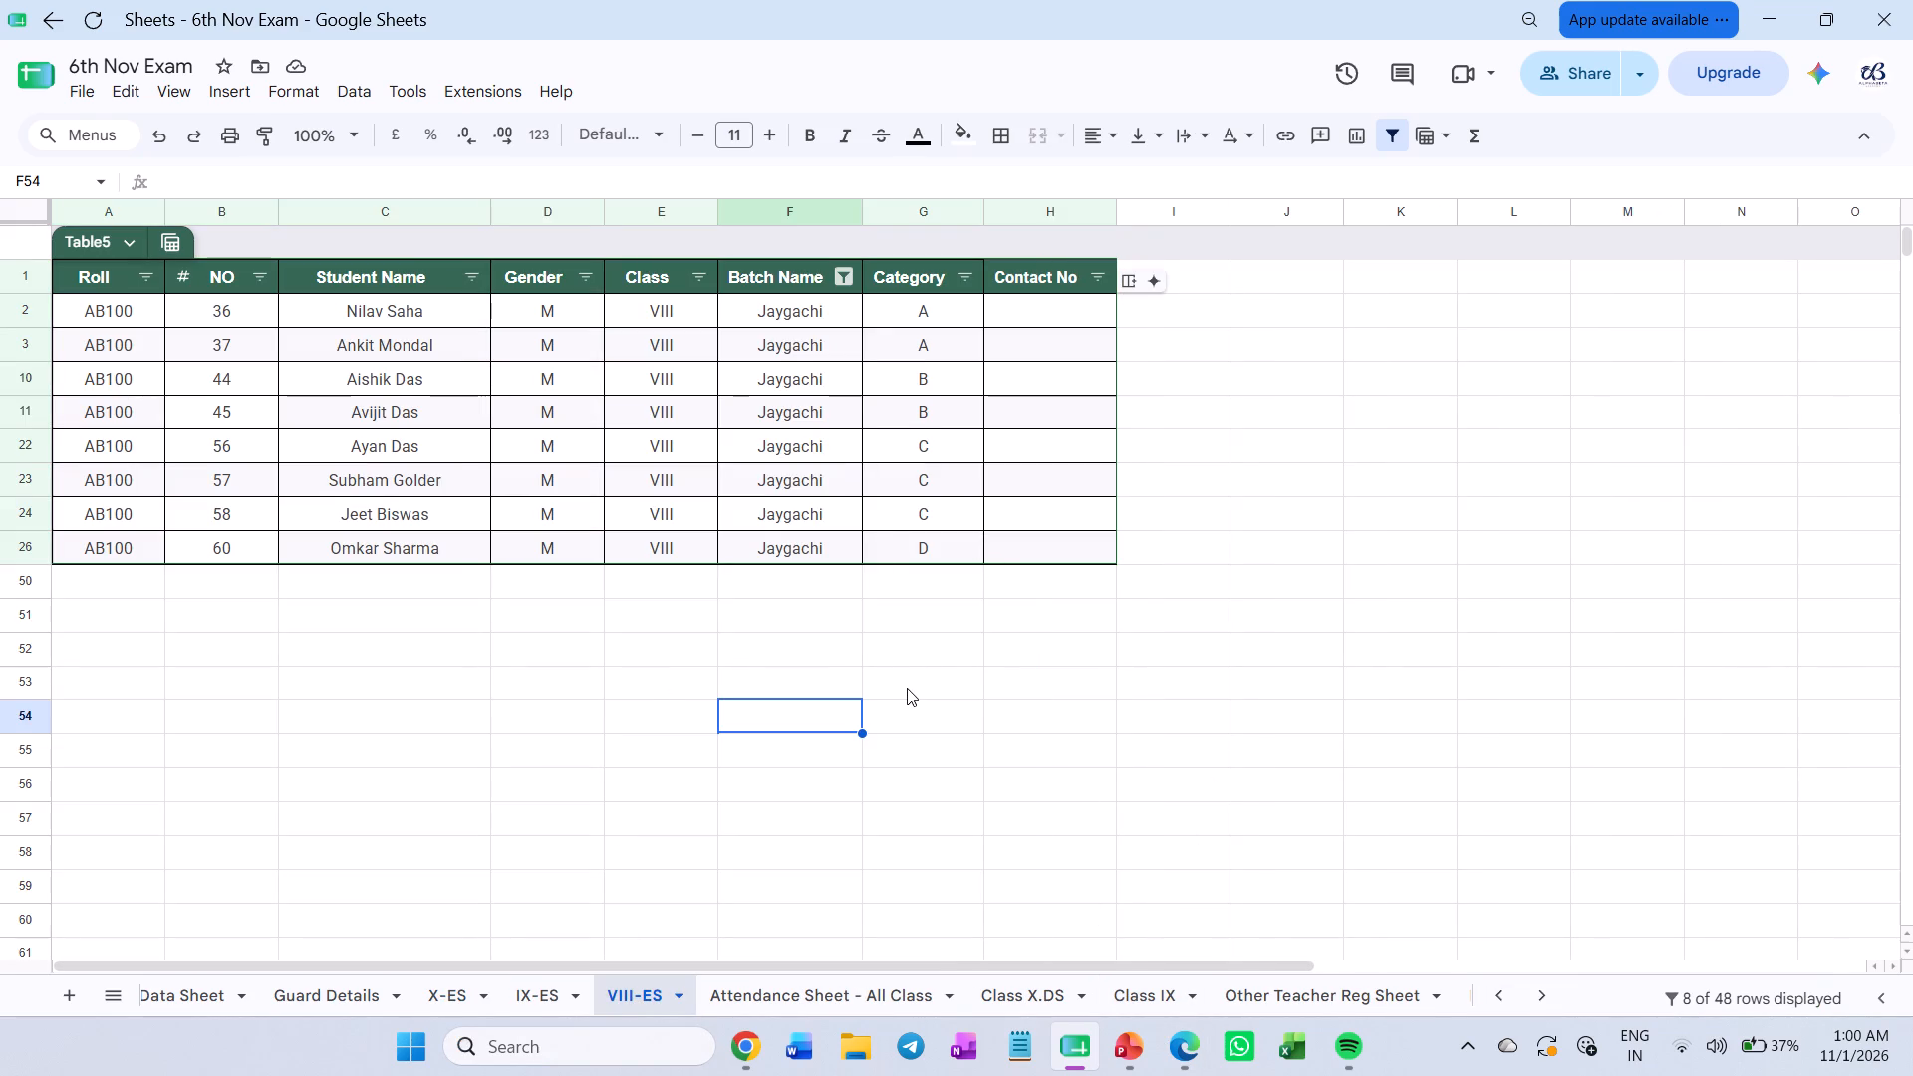
pyautogui.click(842, 279)
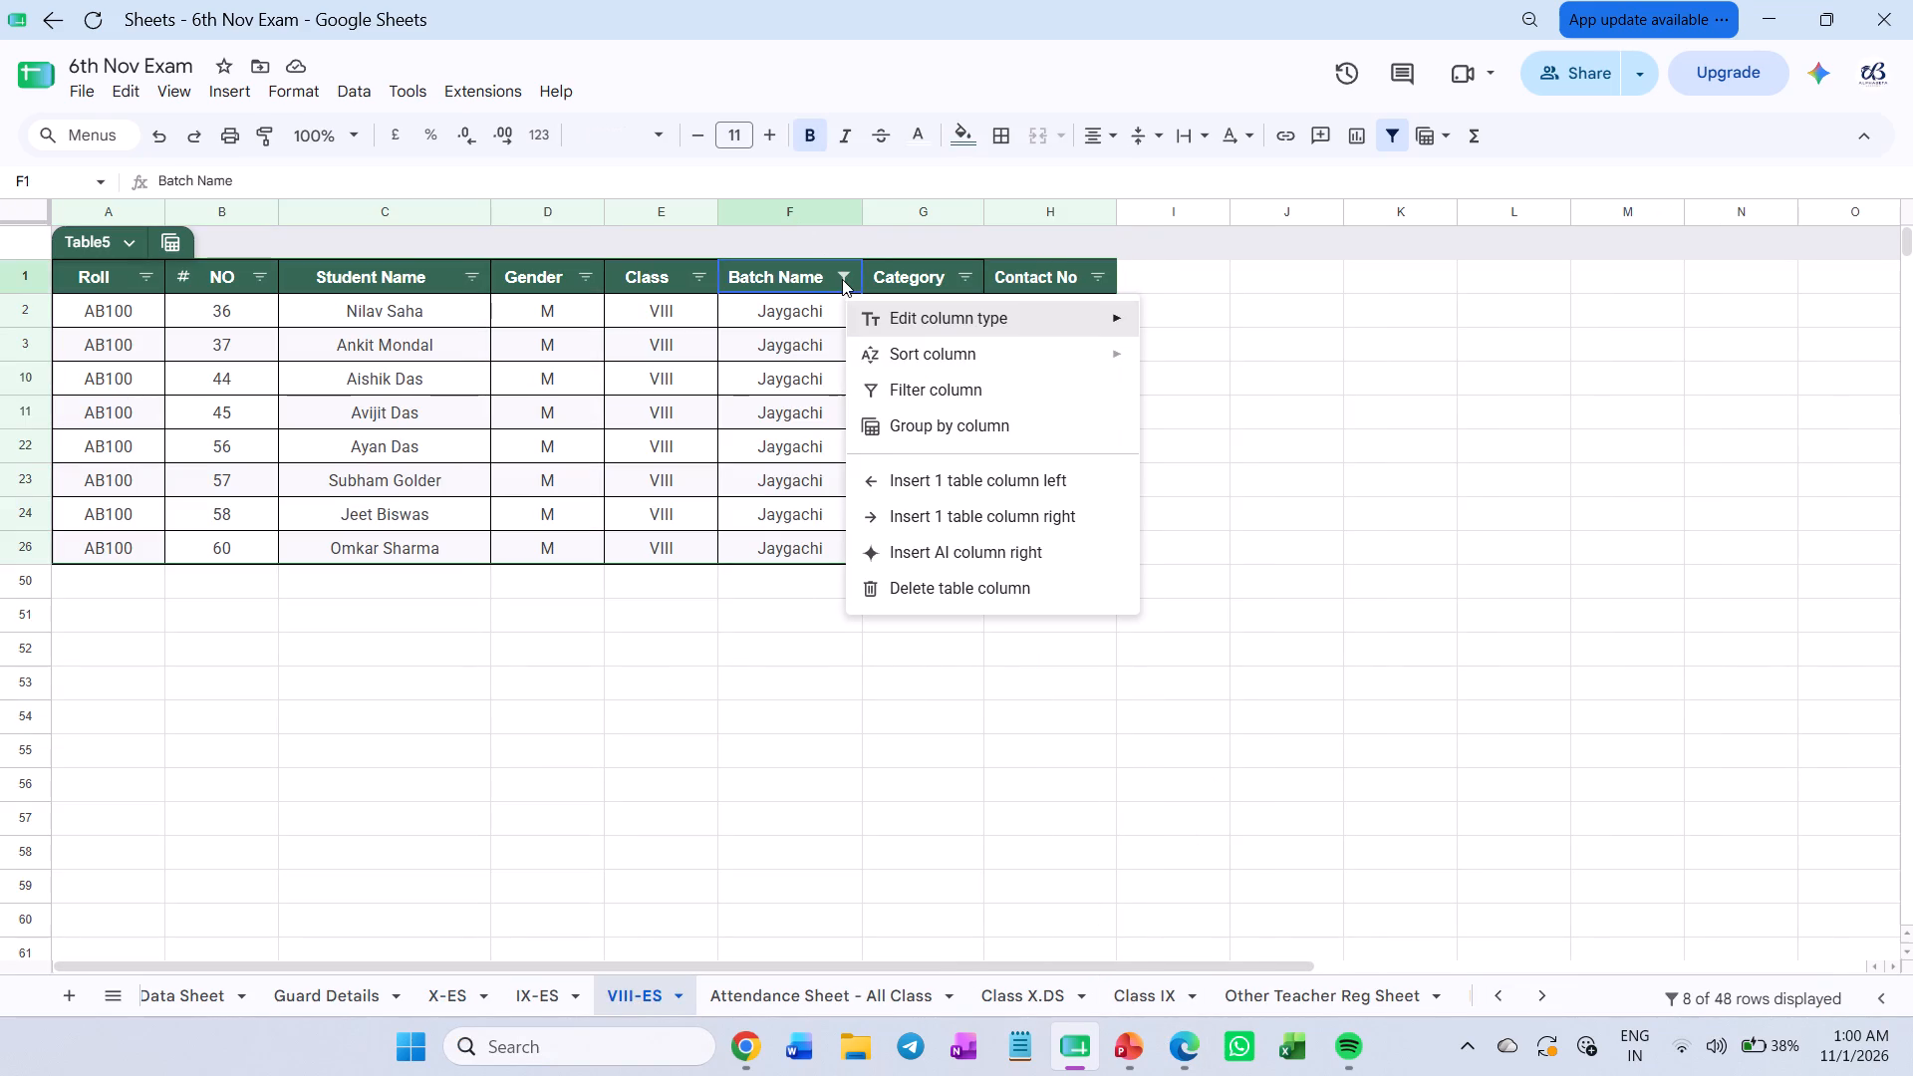
pyautogui.click(933, 384)
pyautogui.click(581, 688)
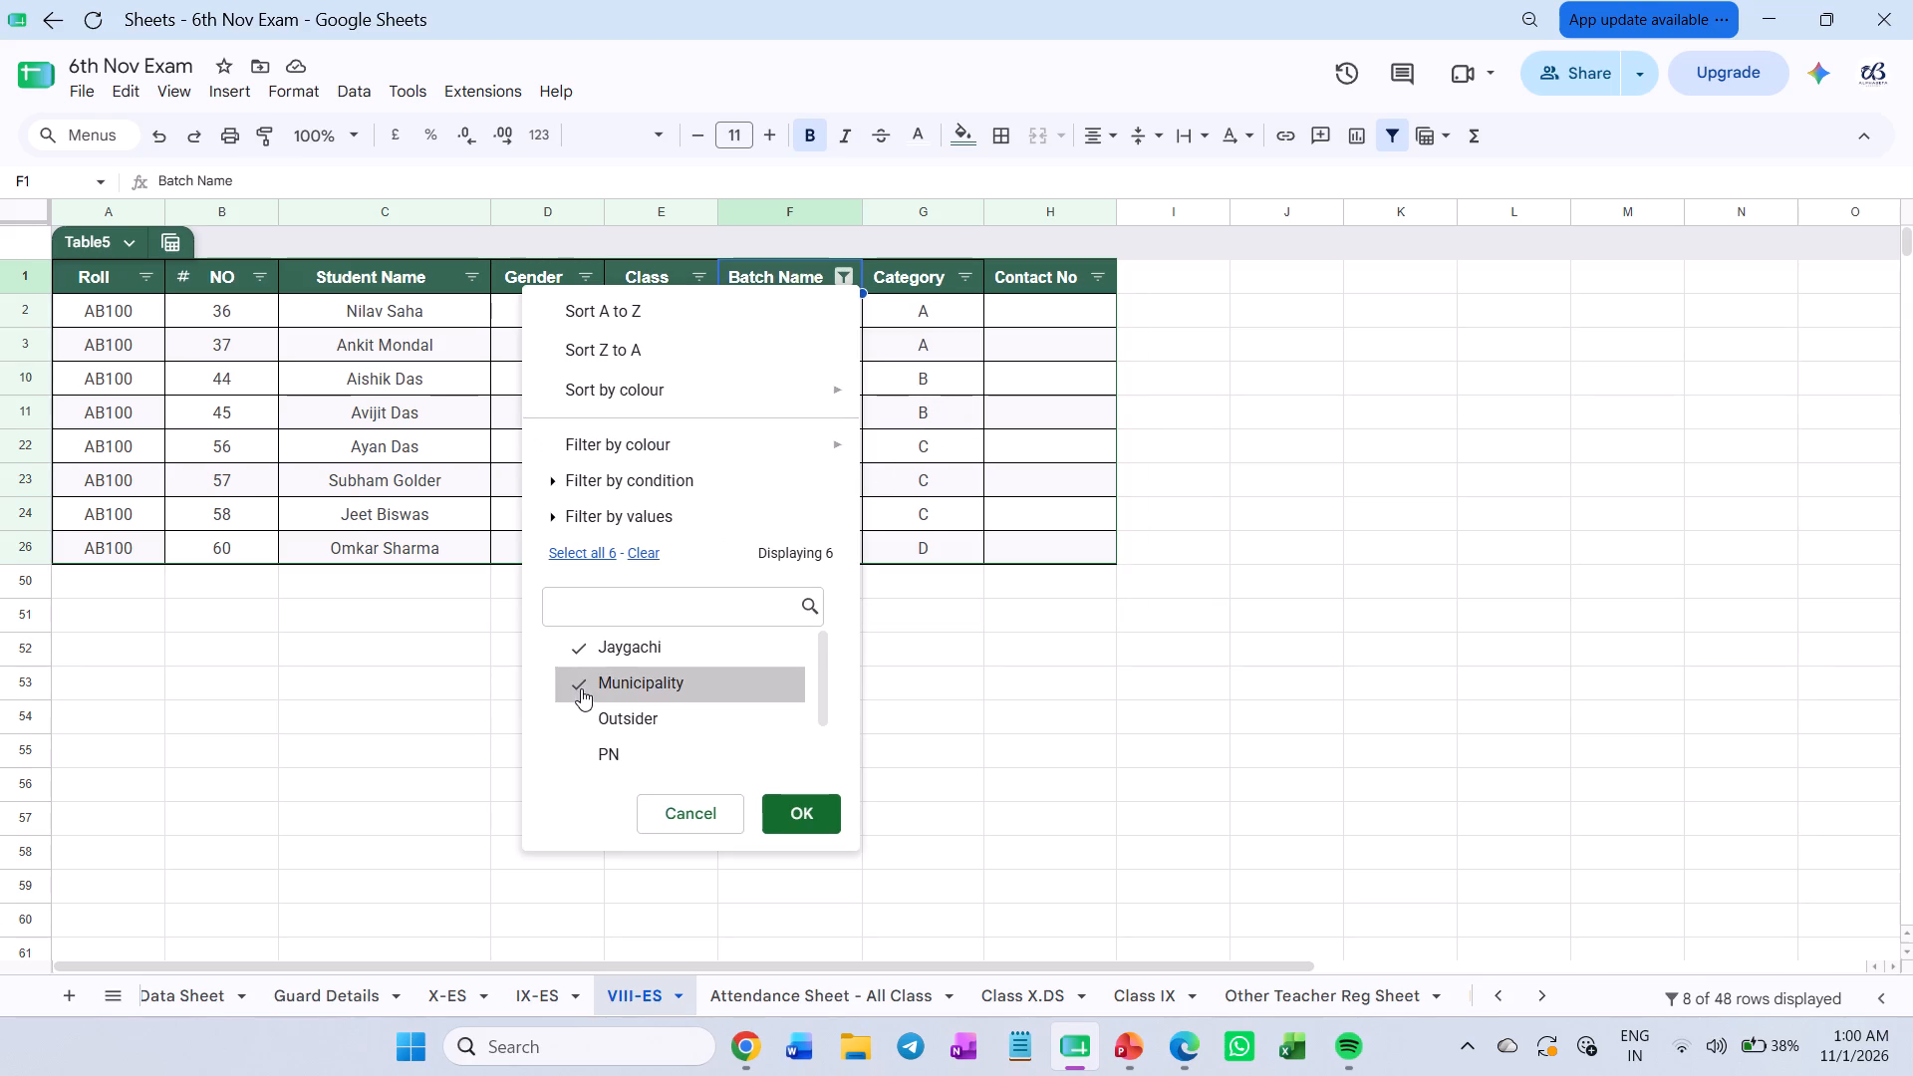
pyautogui.click(605, 728)
pyautogui.click(605, 760)
pyautogui.scroll(-4, 607, 757)
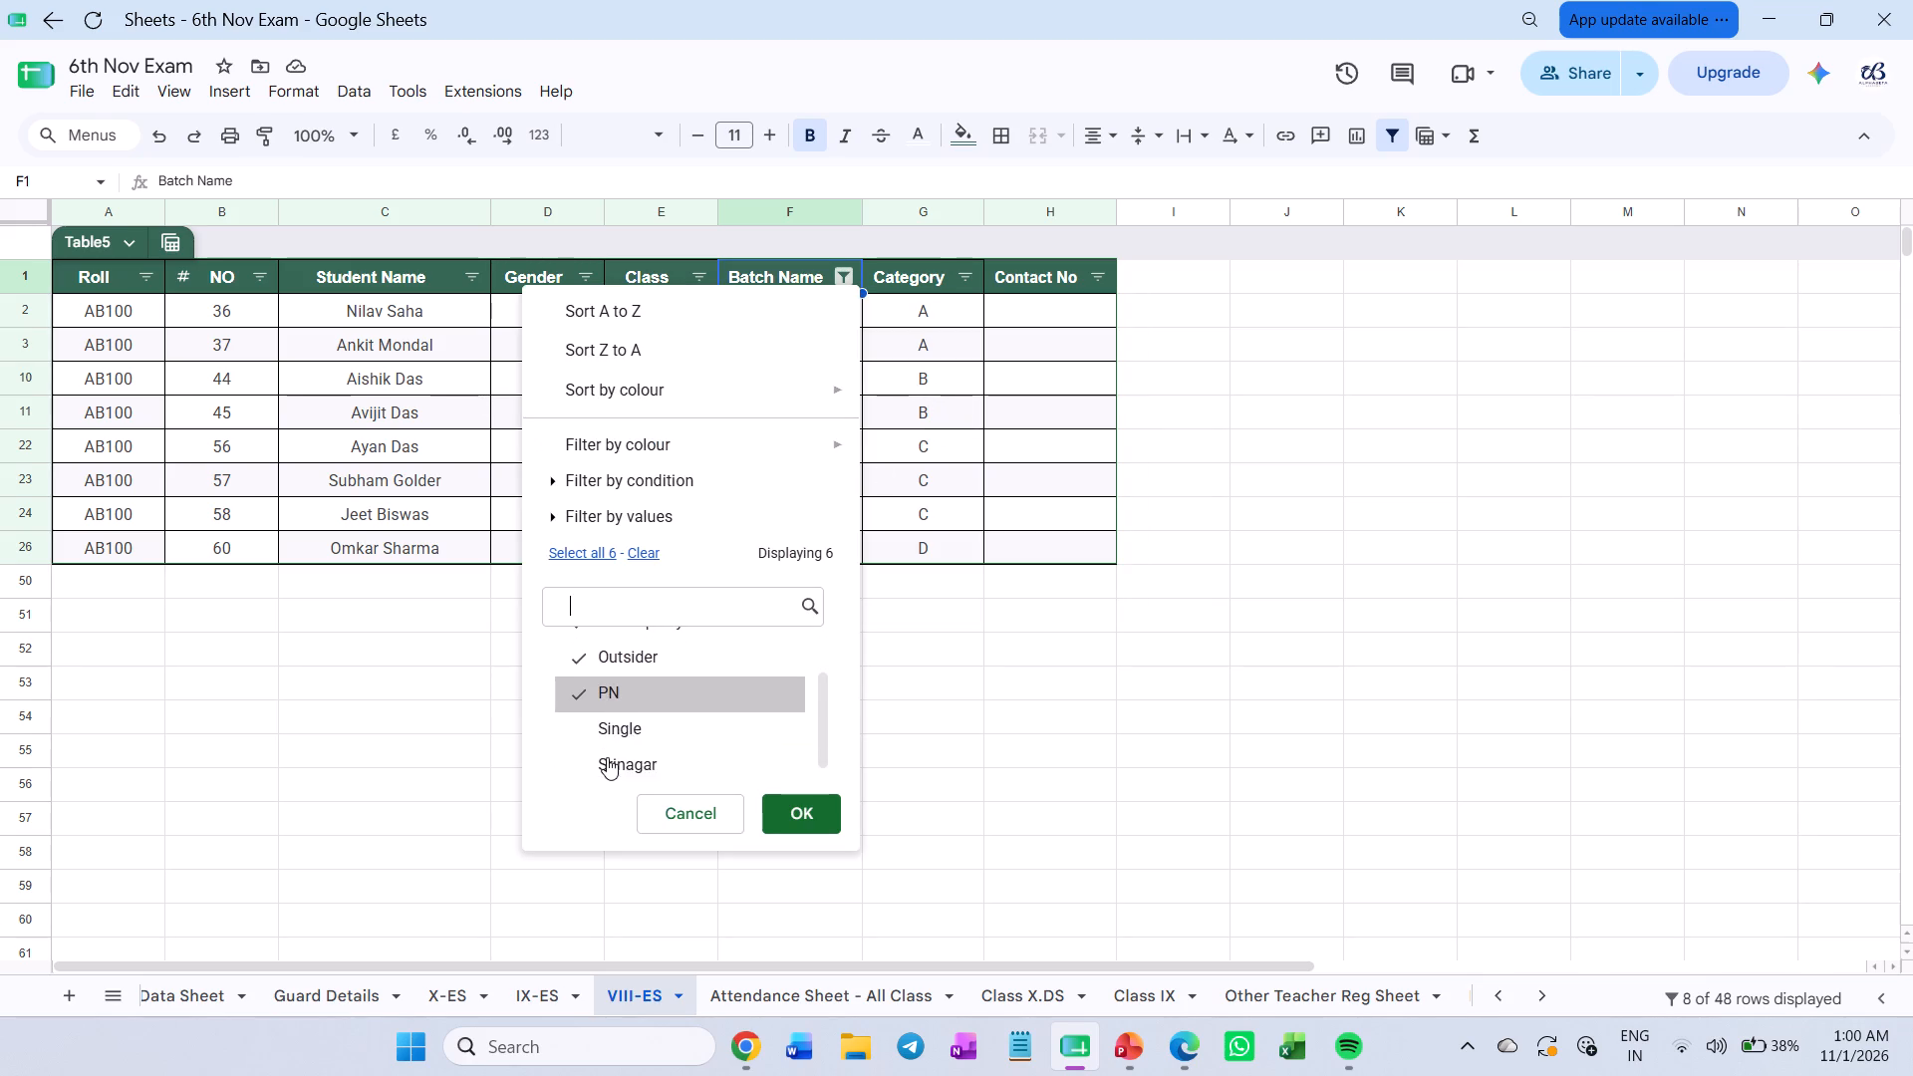
pyautogui.click(612, 721)
pyautogui.click(617, 761)
pyautogui.scroll(-4, 617, 757)
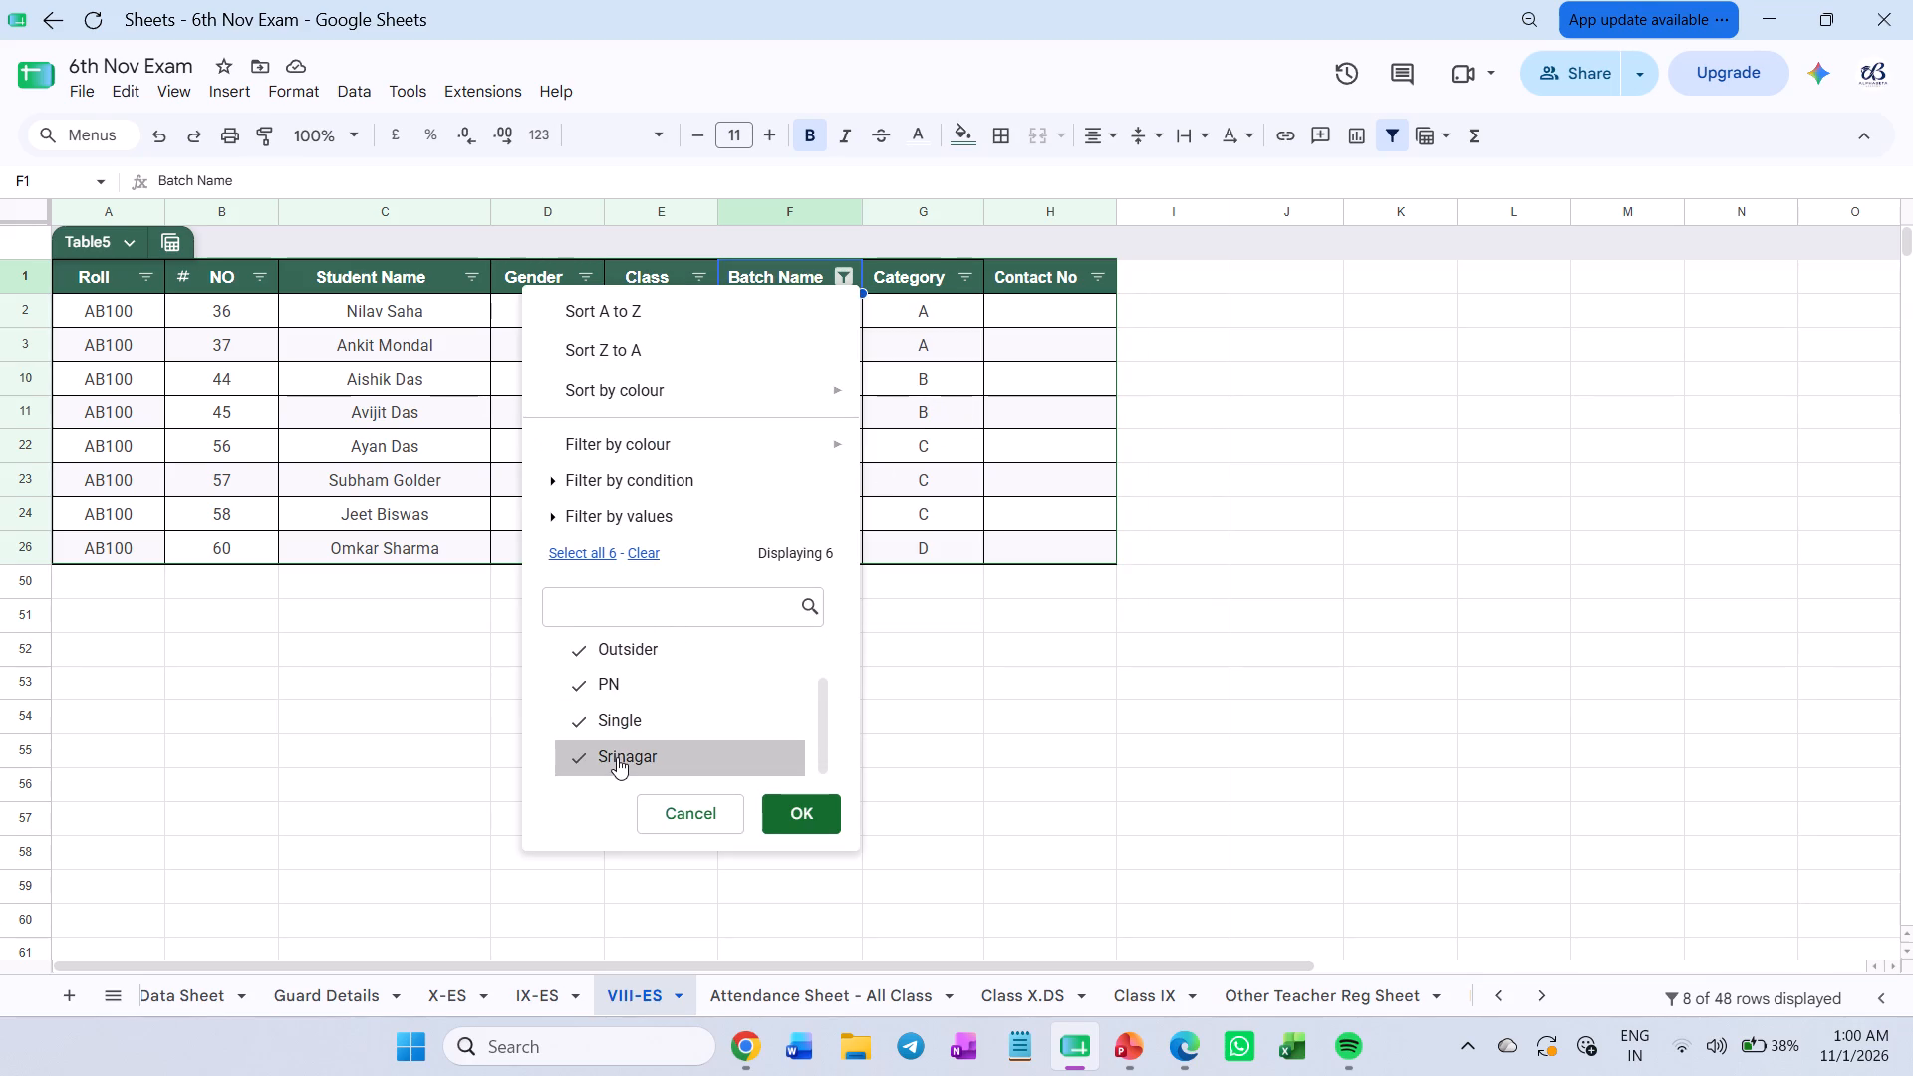
pyautogui.click(790, 813)
pyautogui.scroll(2, 711, 718)
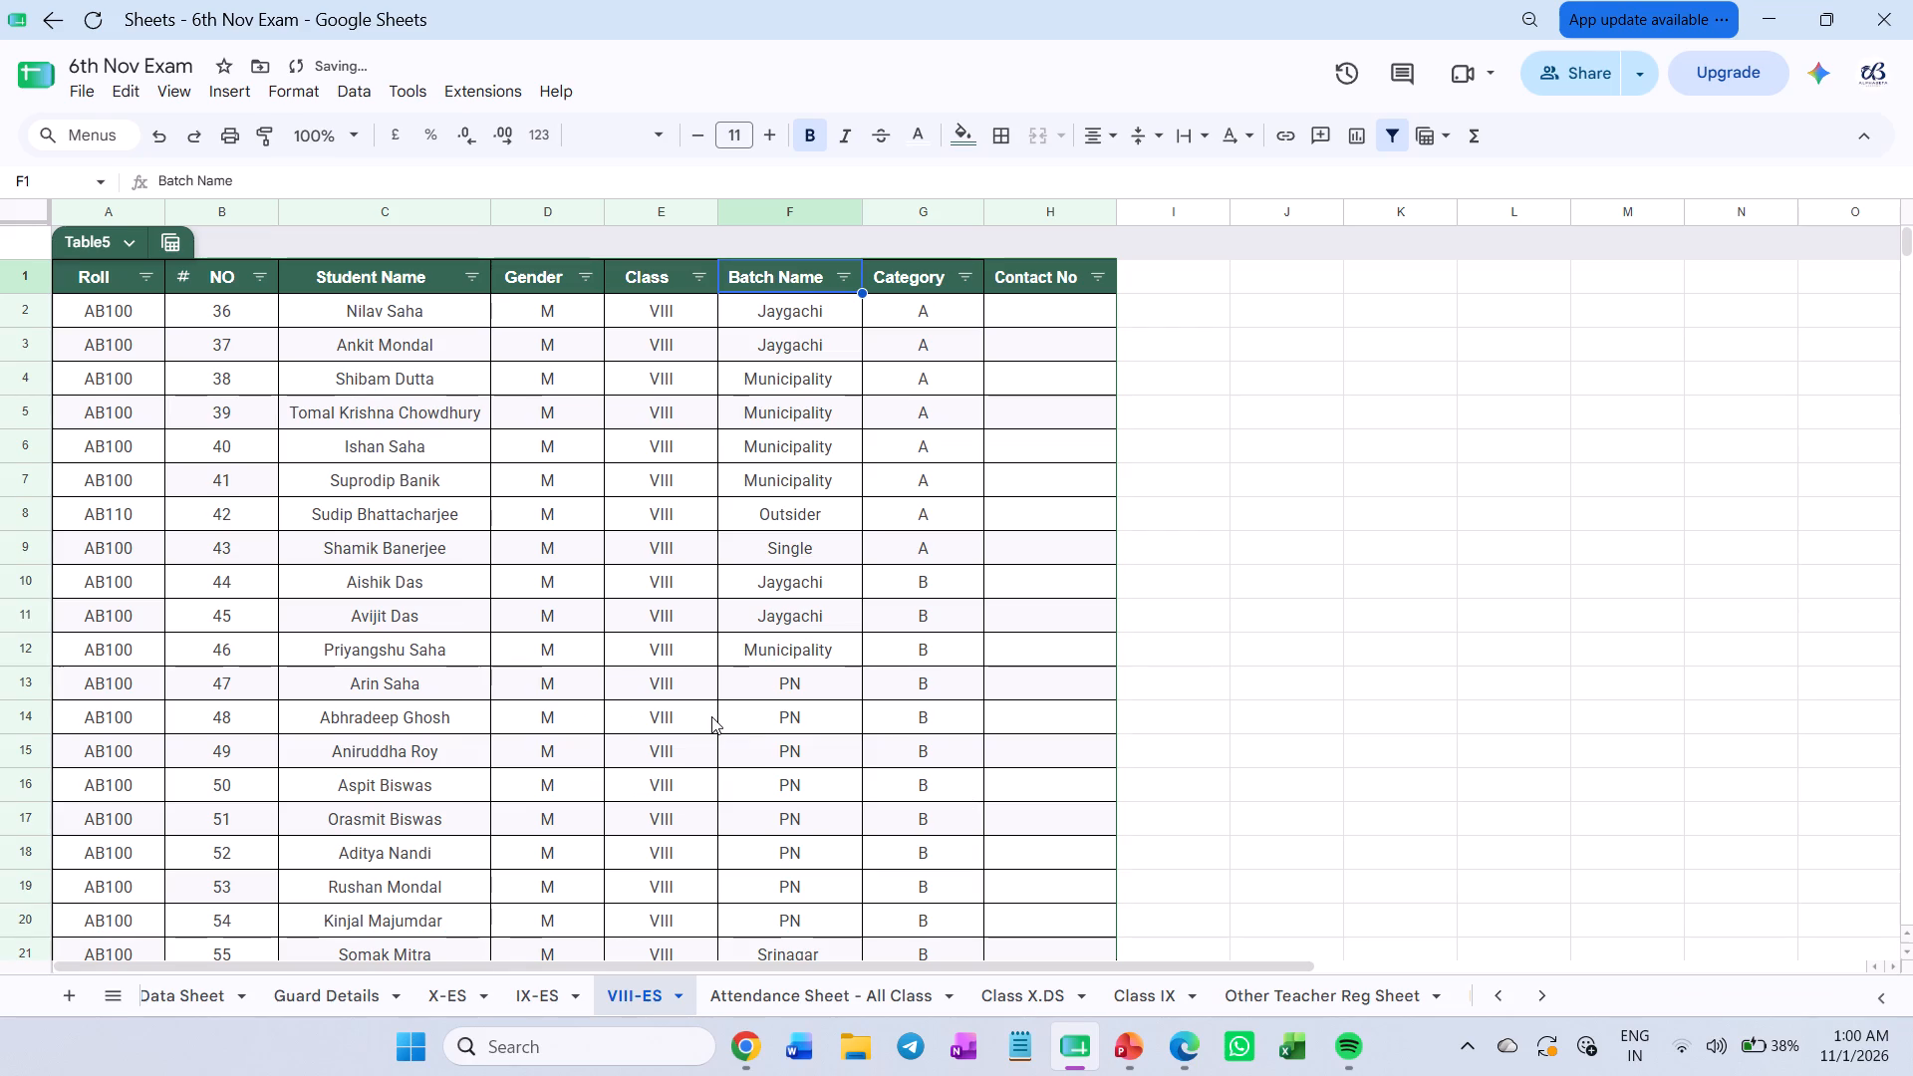
pyautogui.scroll(2, 711, 716)
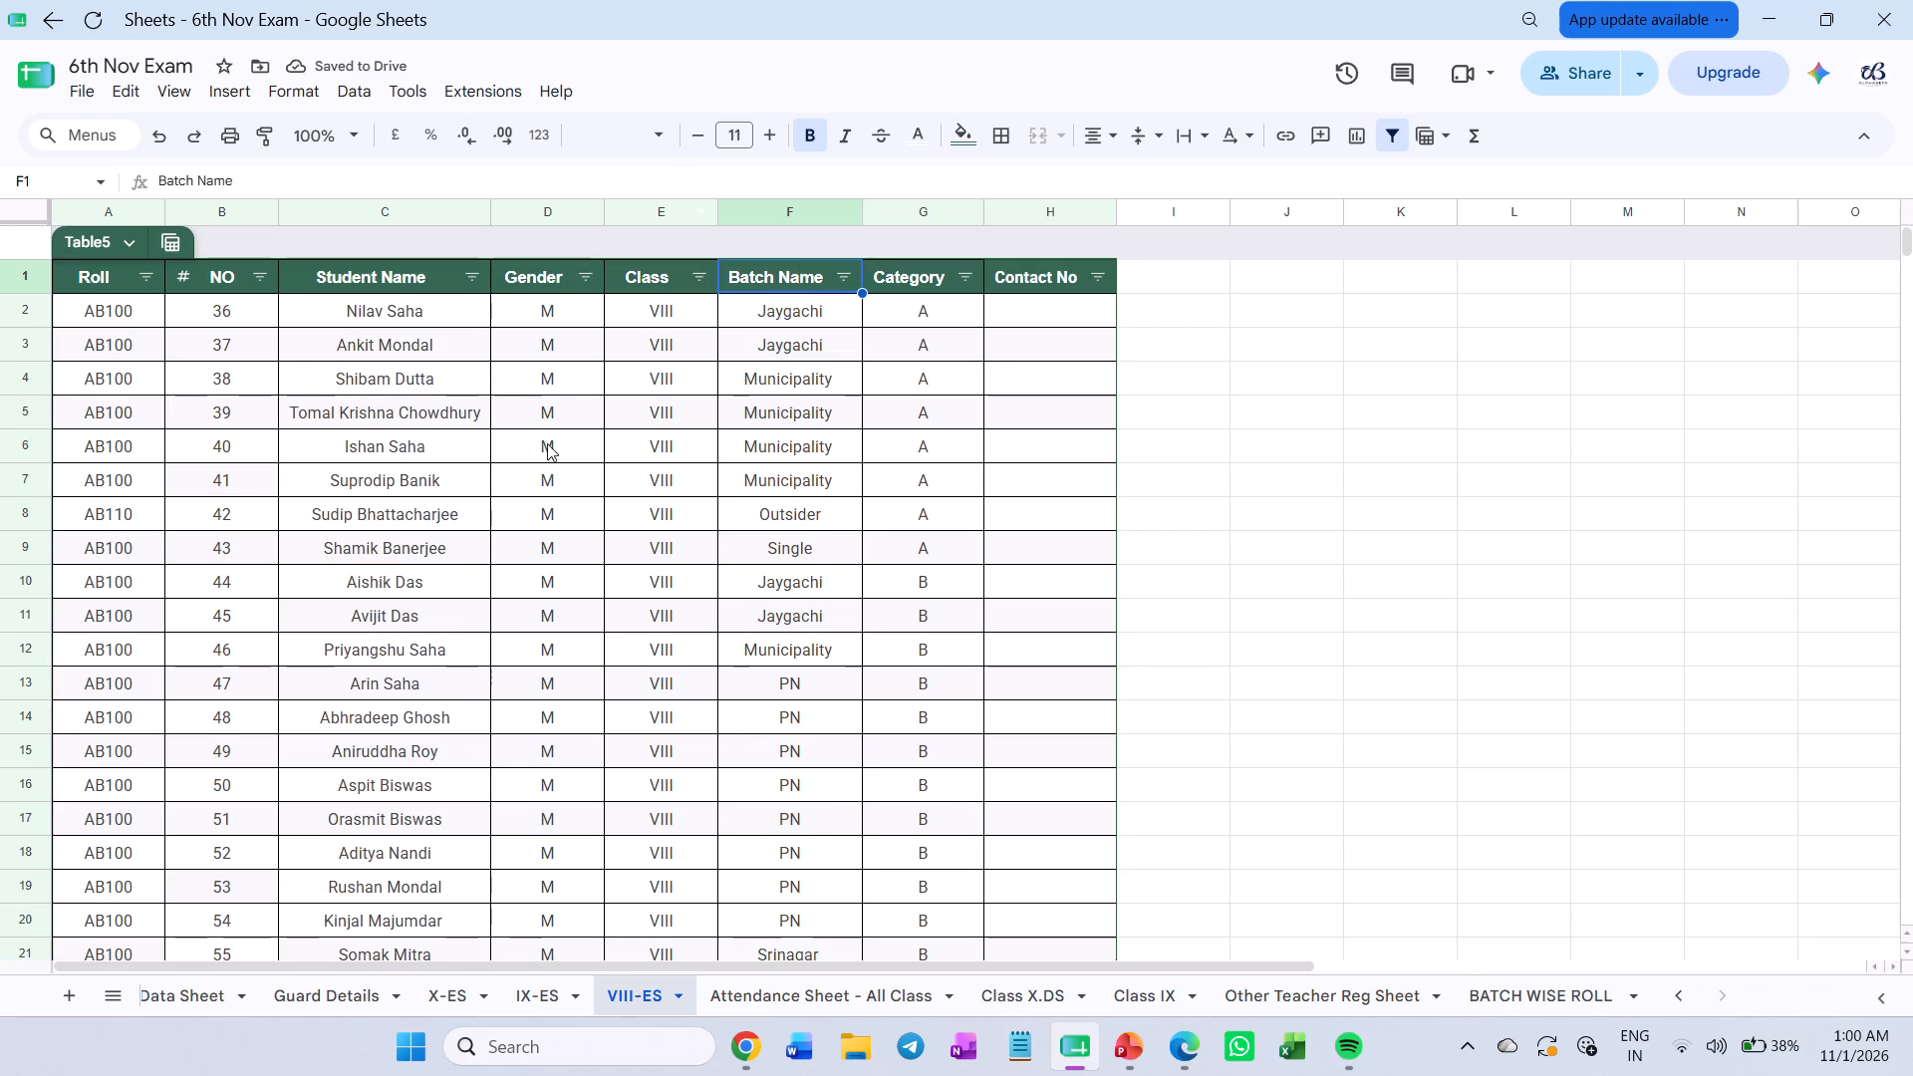
# Copy the entire class VIII student table and paste it at cell S1 of the BATCH WISE ROLL sheet, leaving column R blank.
pyautogui.hotkey('ctrl', 'a')
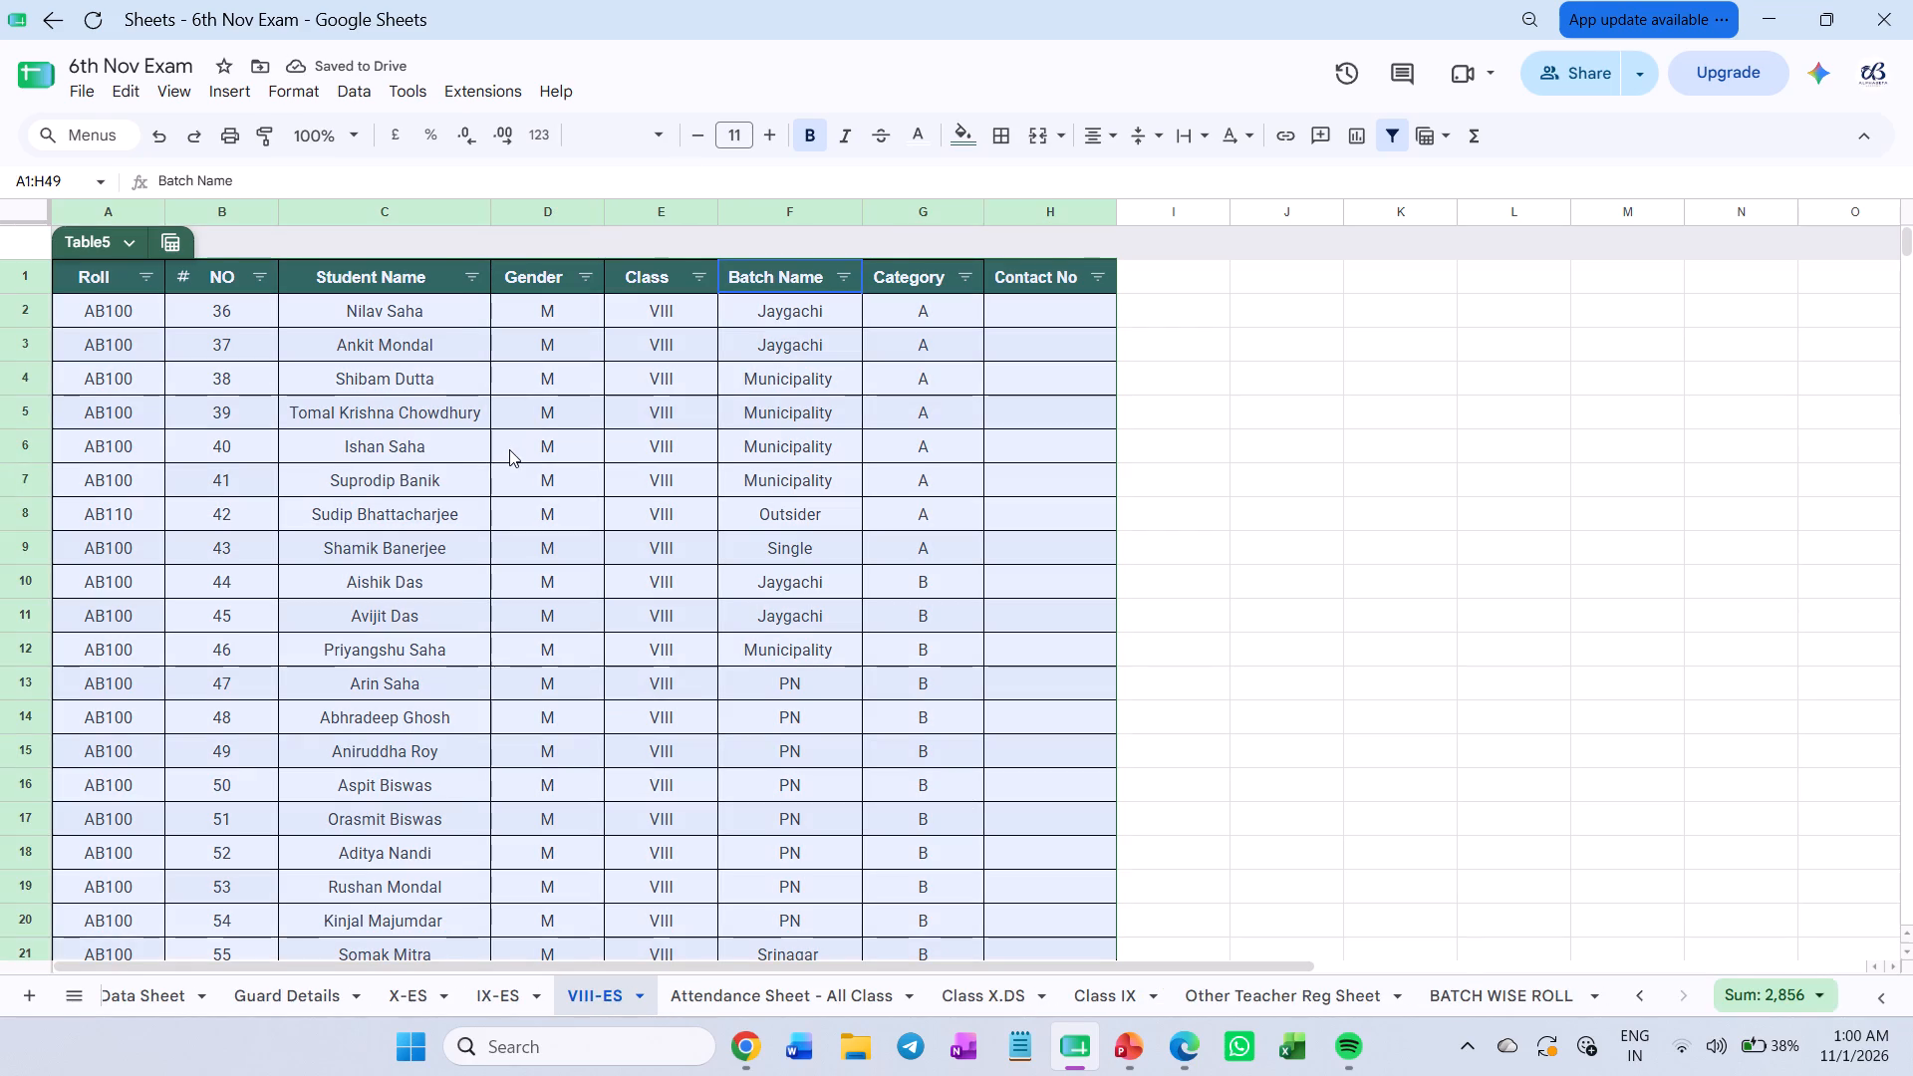
pyautogui.hotkey('ctrl', 'c')
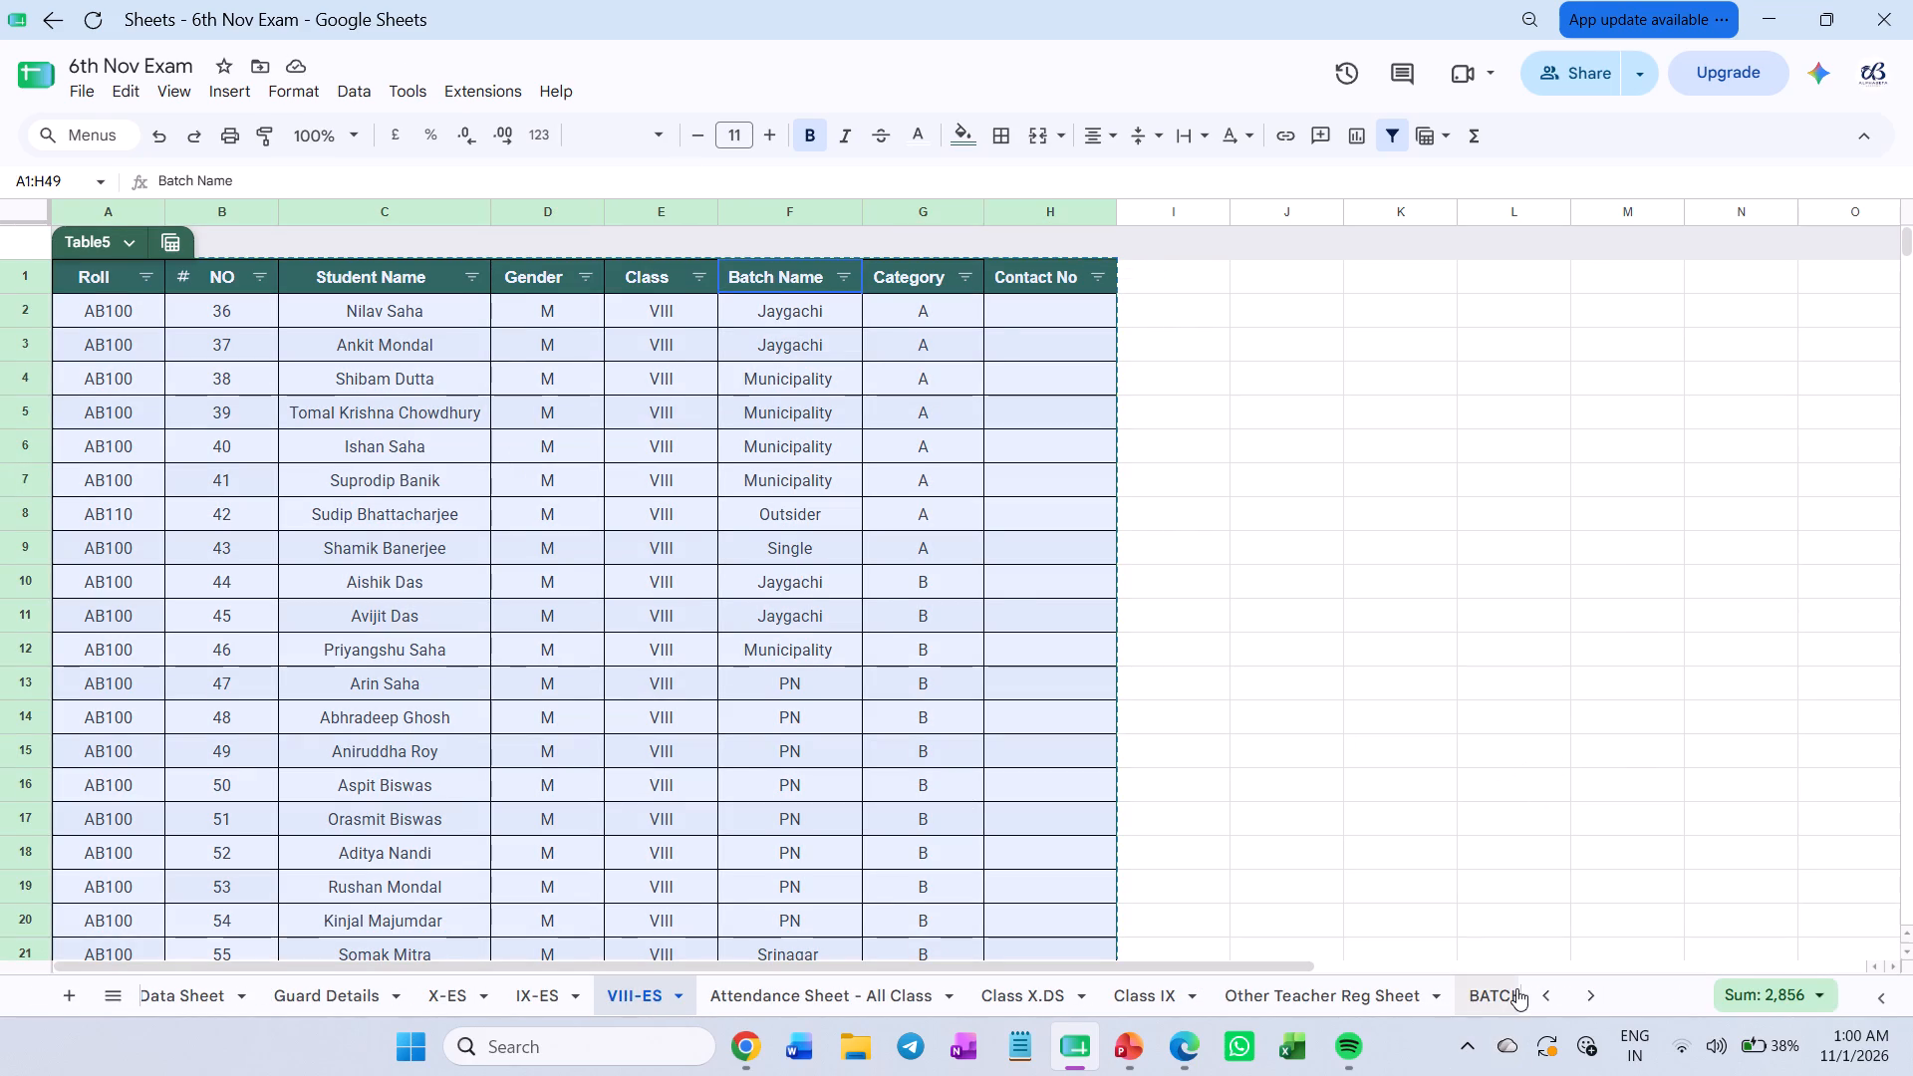
pyautogui.click(1516, 988)
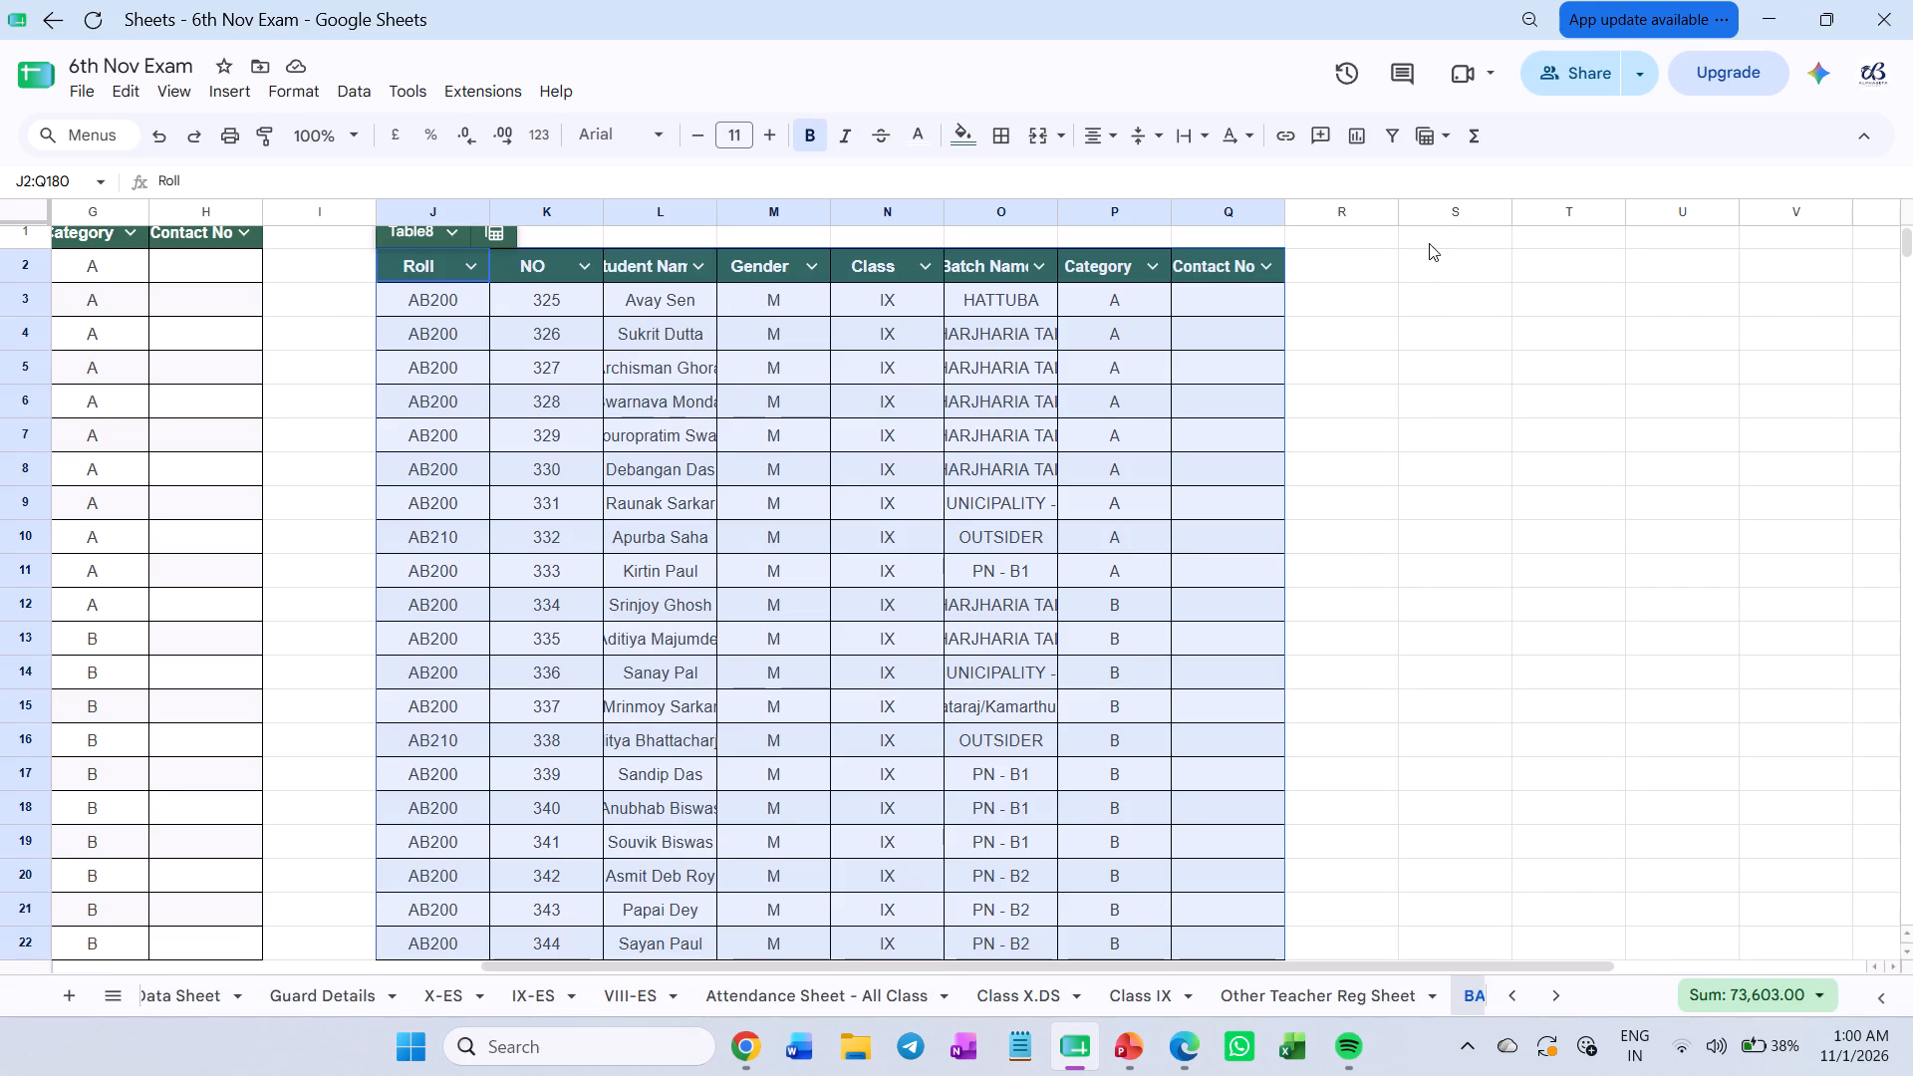
pyautogui.click(1436, 265)
pyautogui.scroll(4, 1436, 267)
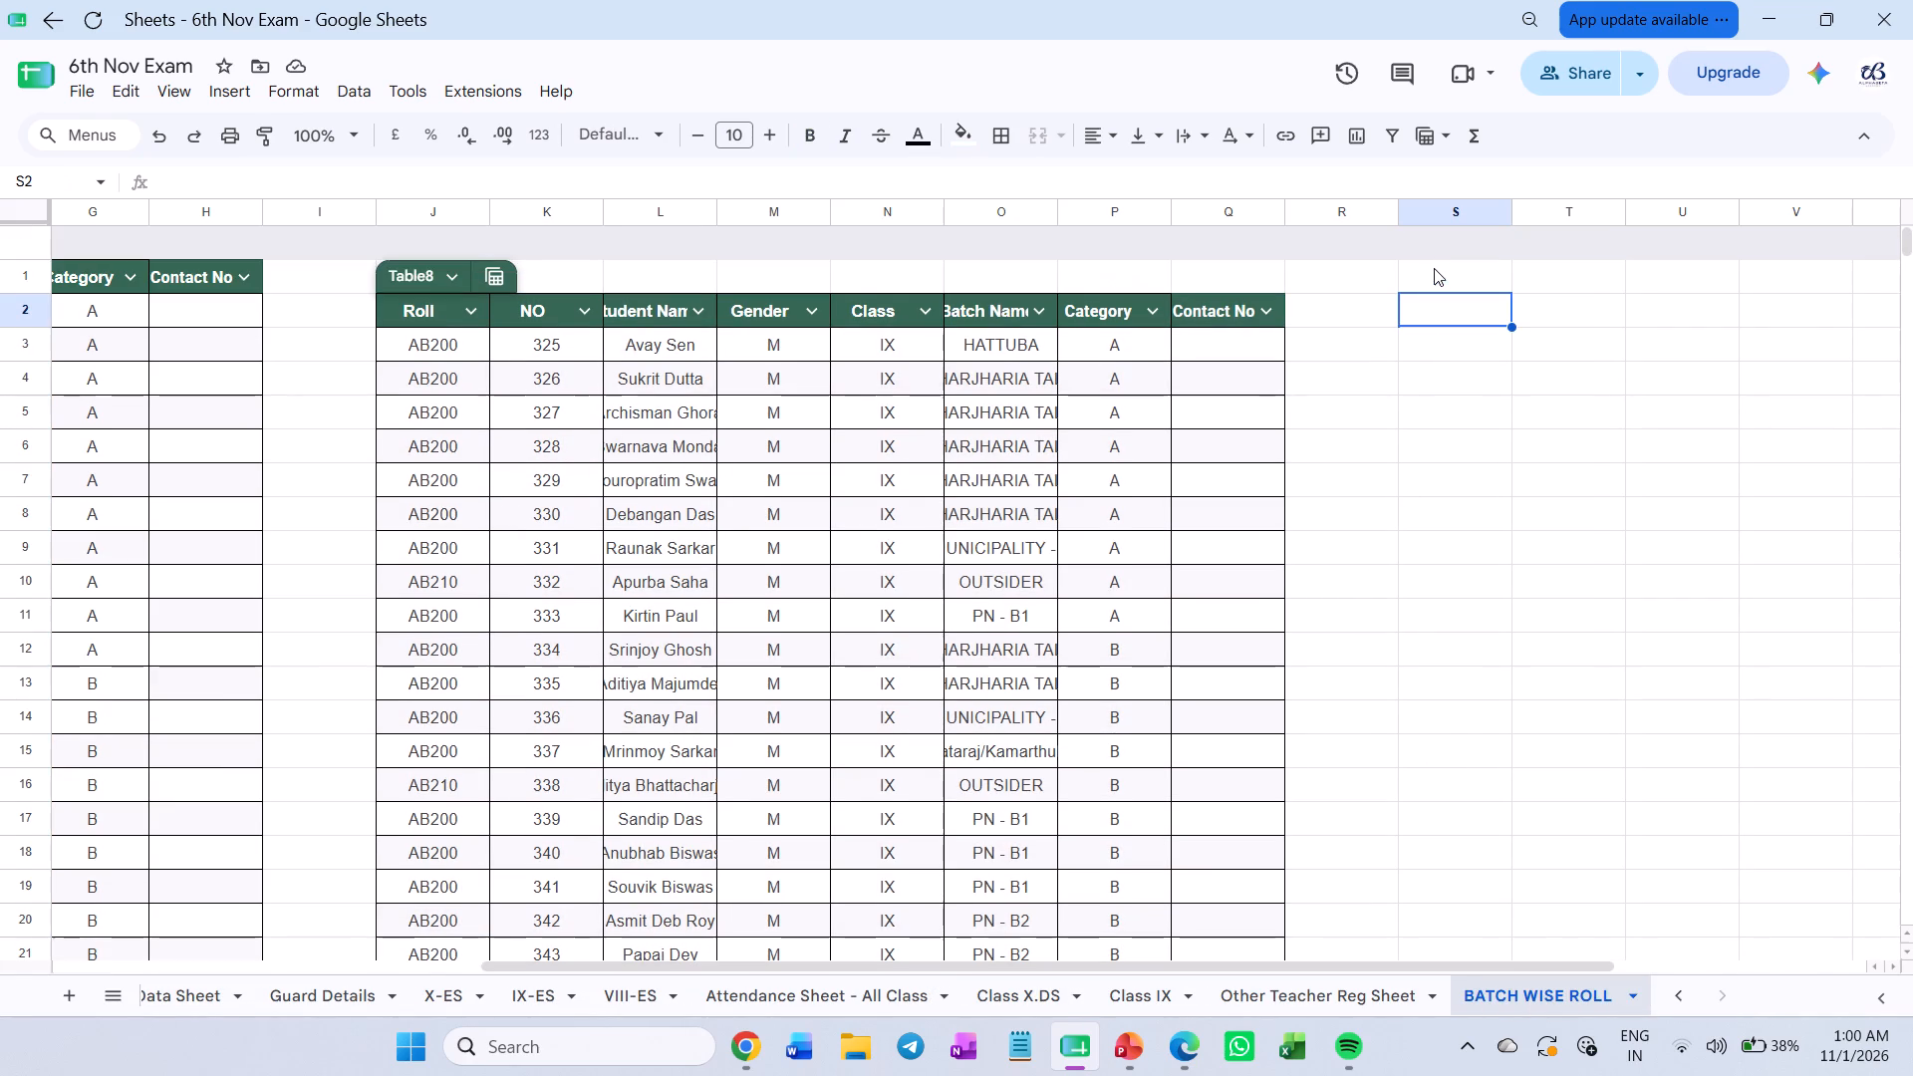
pyautogui.click(1460, 262)
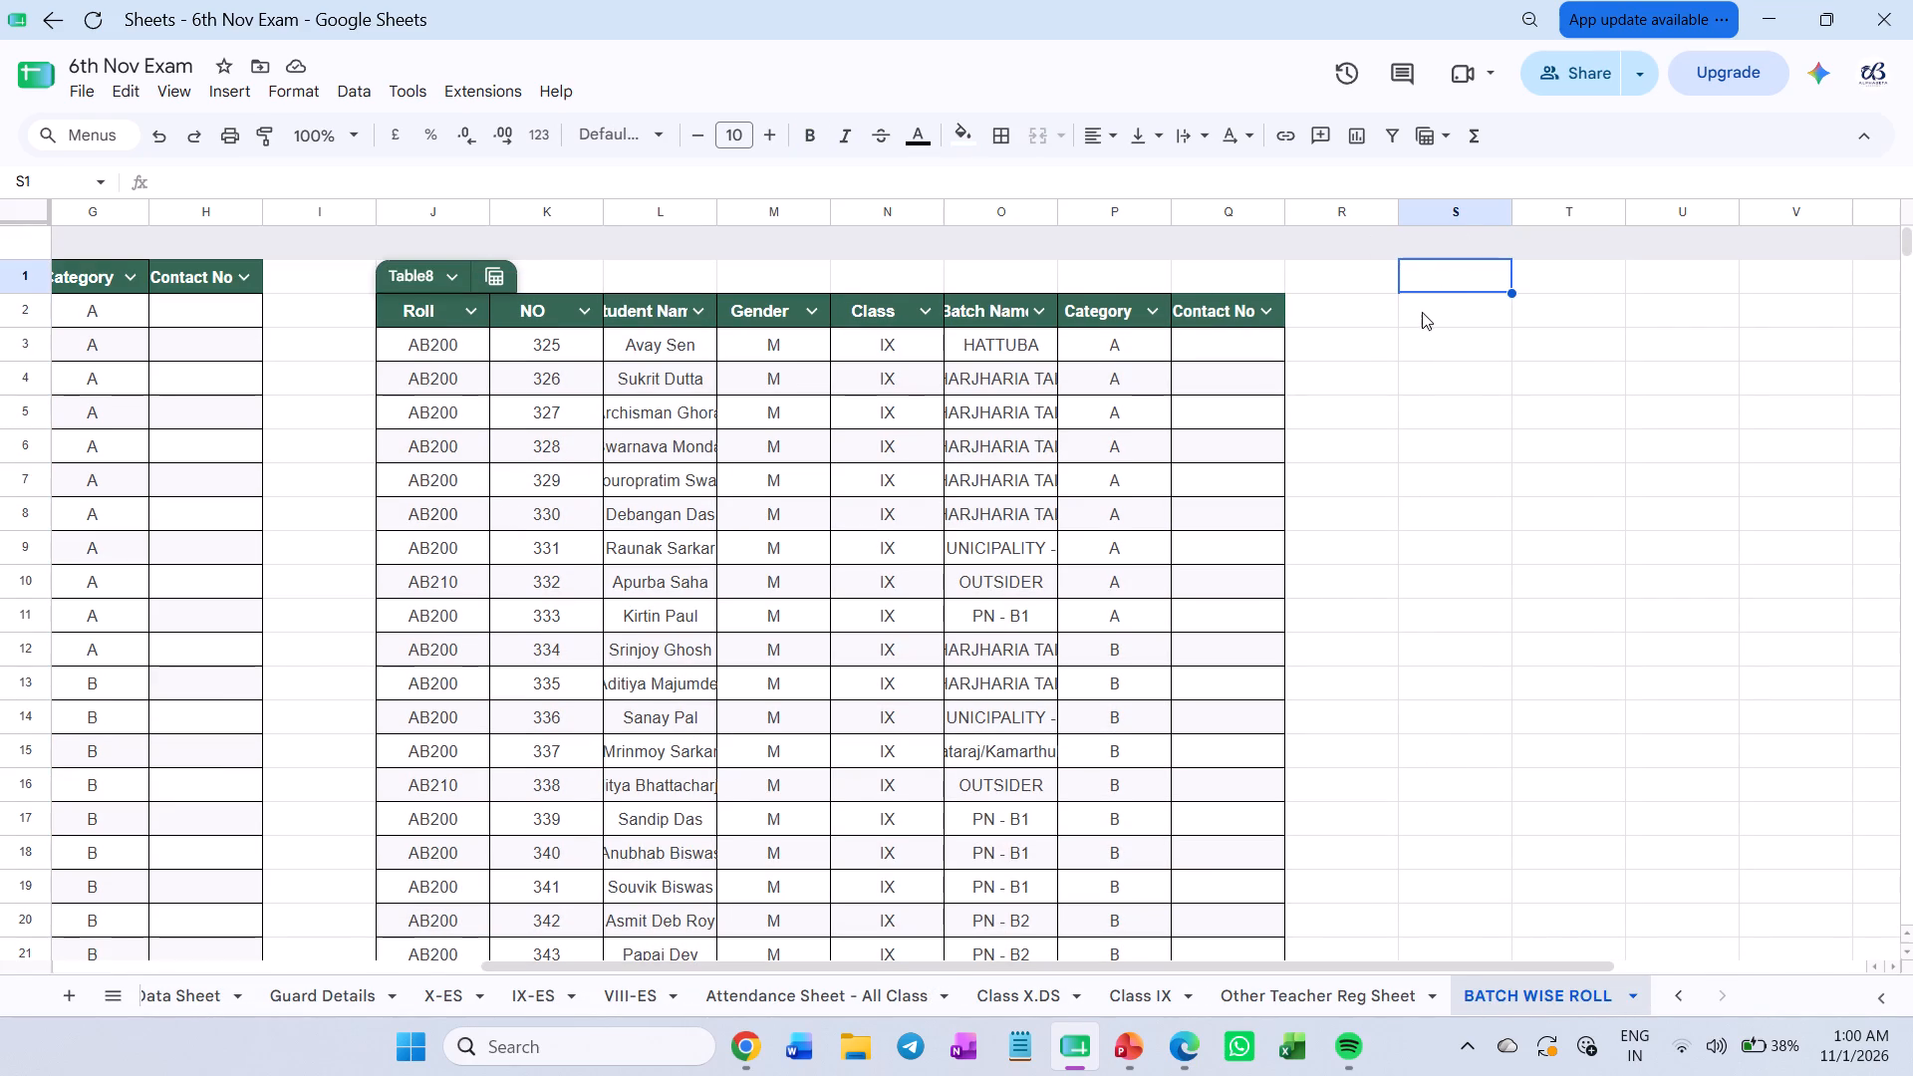
pyautogui.hotkey('ctrl', 'v')
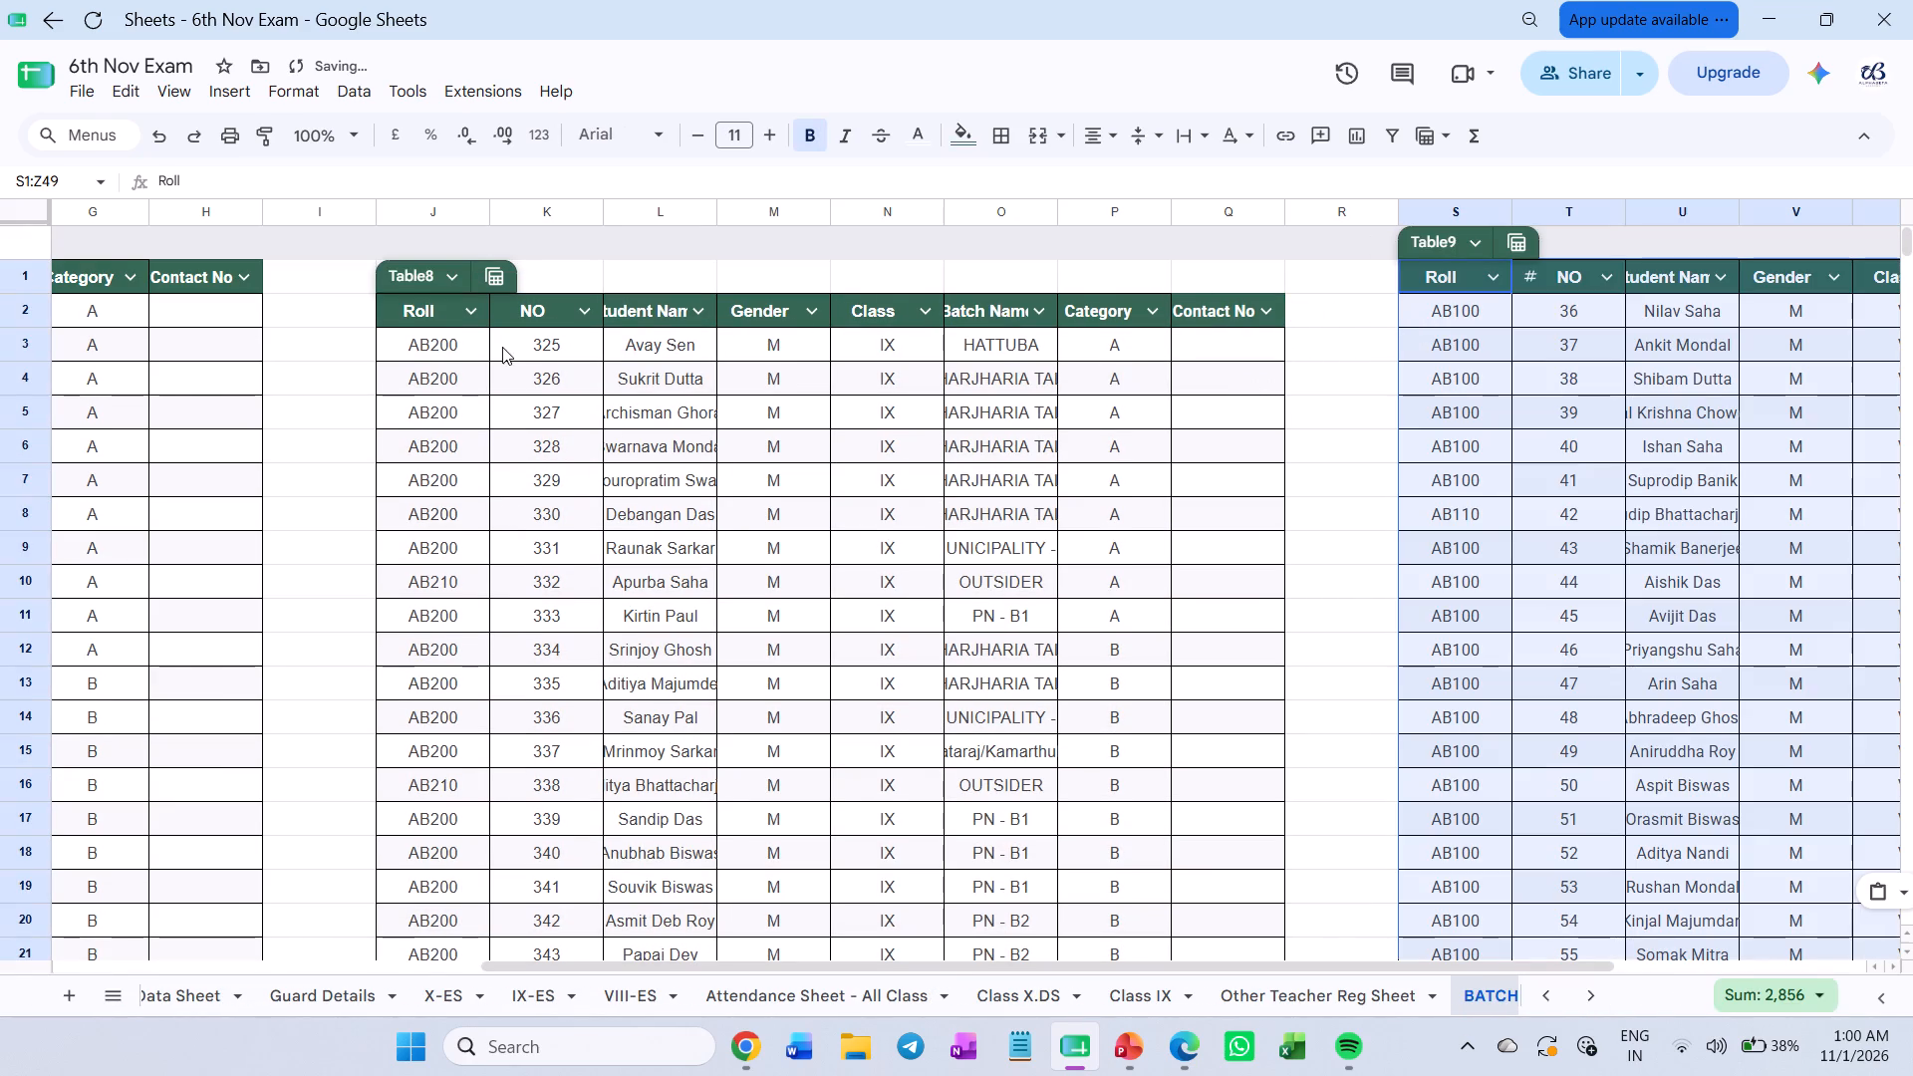
# Move the class IX table up one row by cutting it from J2 and pasting it at J1.
pyautogui.click(398, 306)
pyautogui.hotkey('ctrl', 'a')
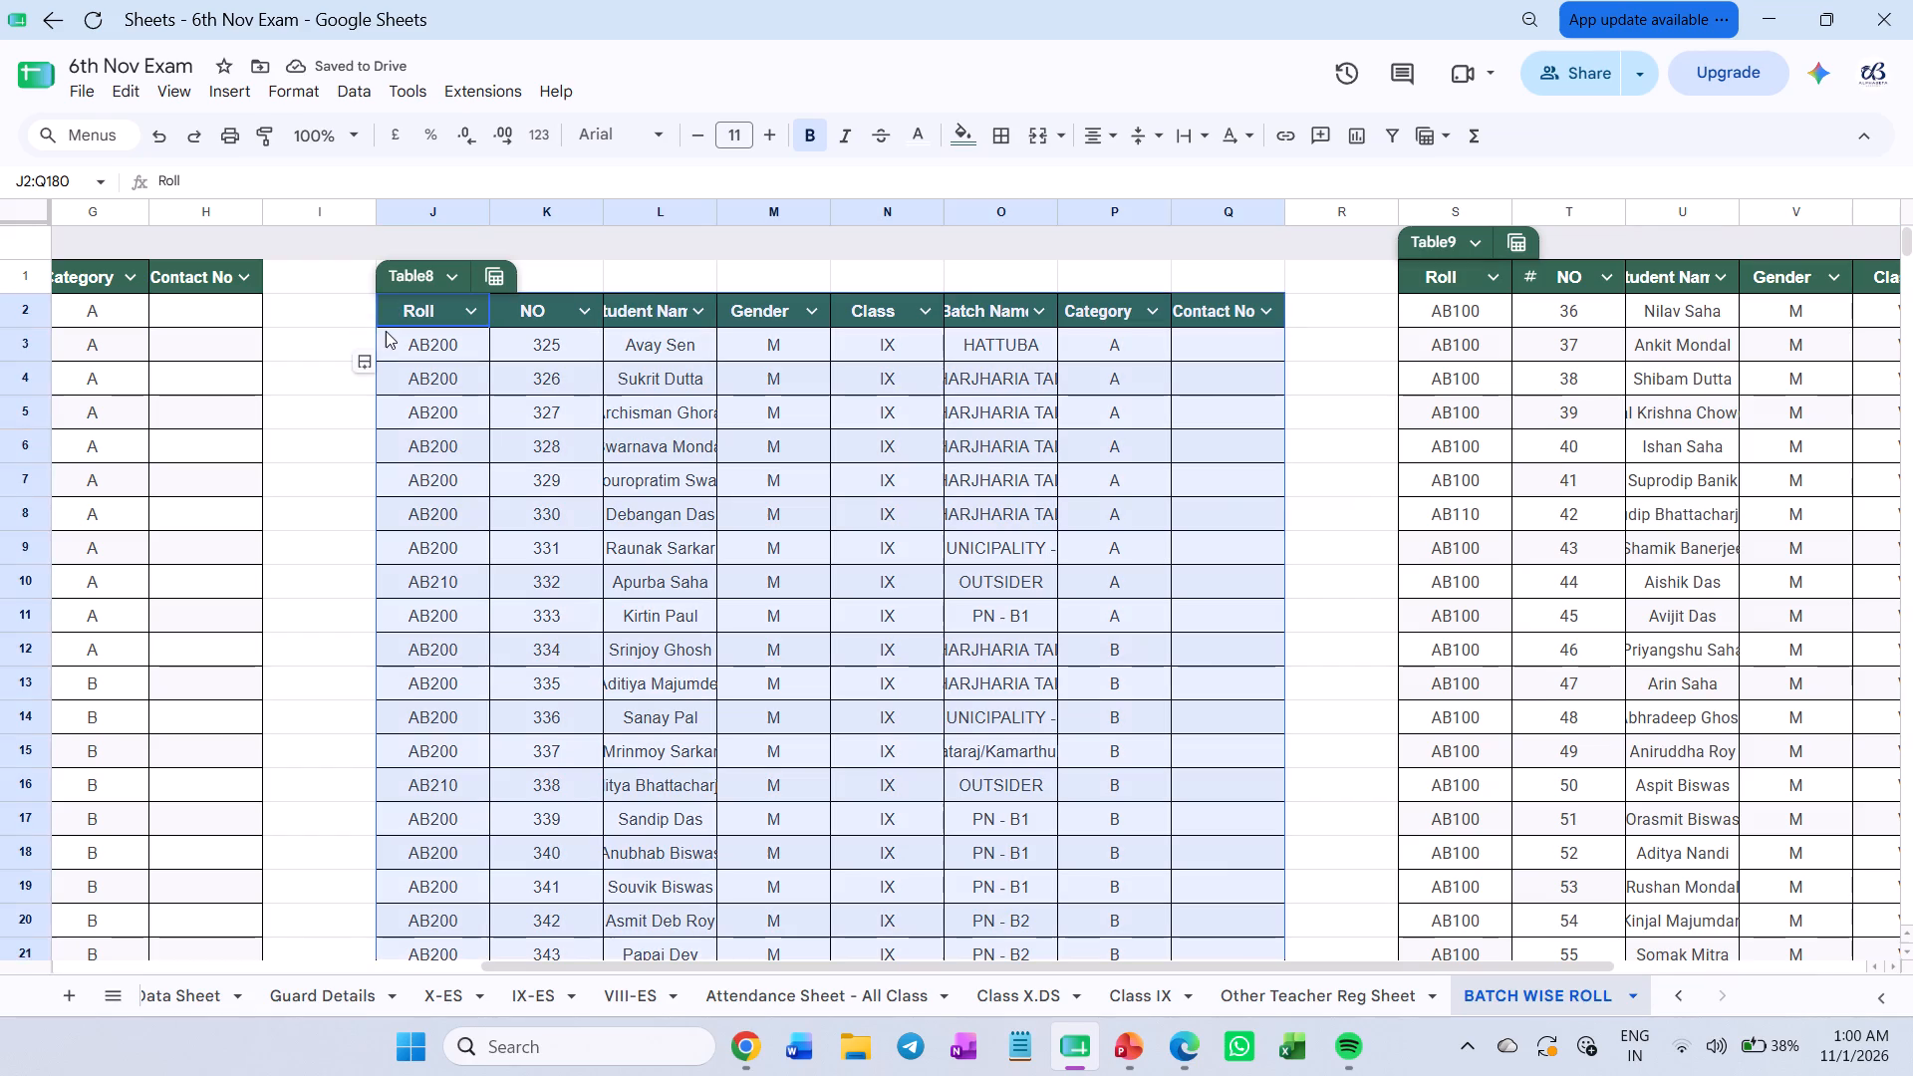
pyautogui.hotkey('ctrl', 'x')
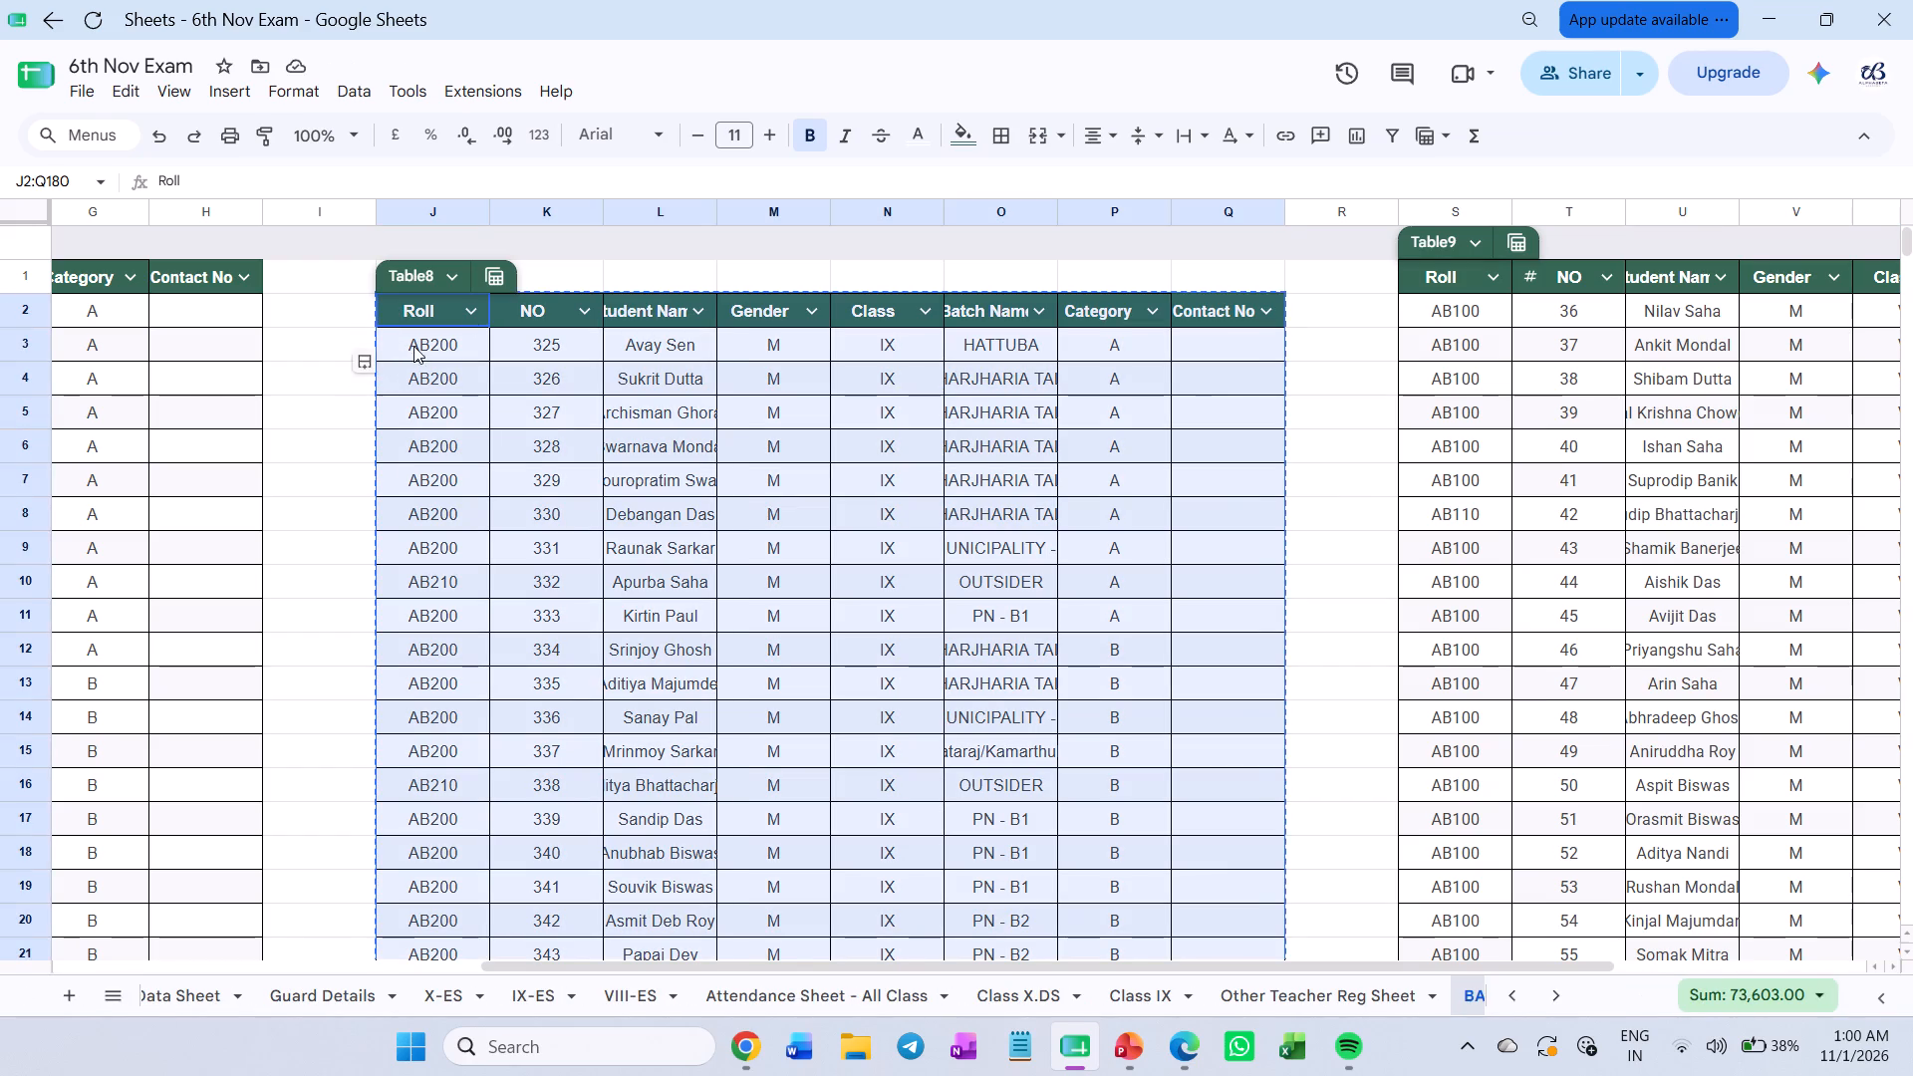
pyautogui.click(334, 274)
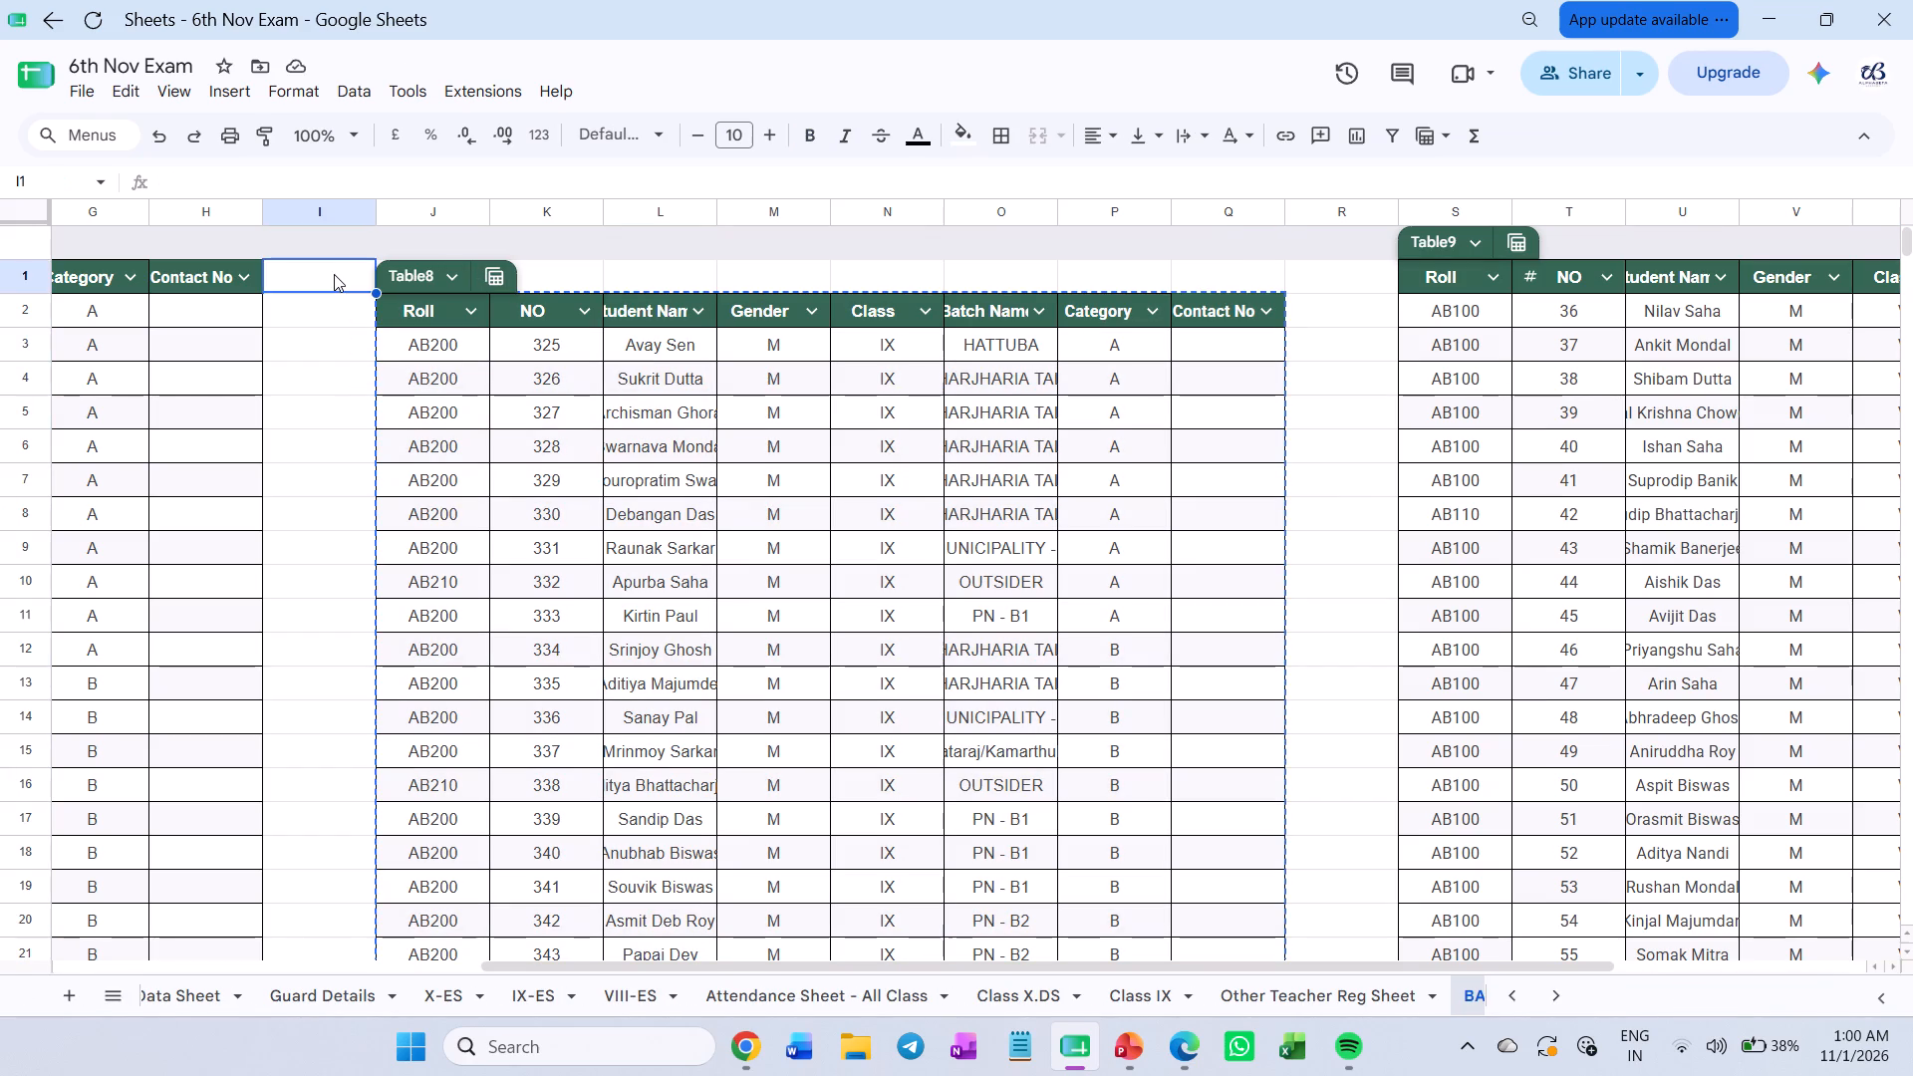
pyautogui.click(449, 276)
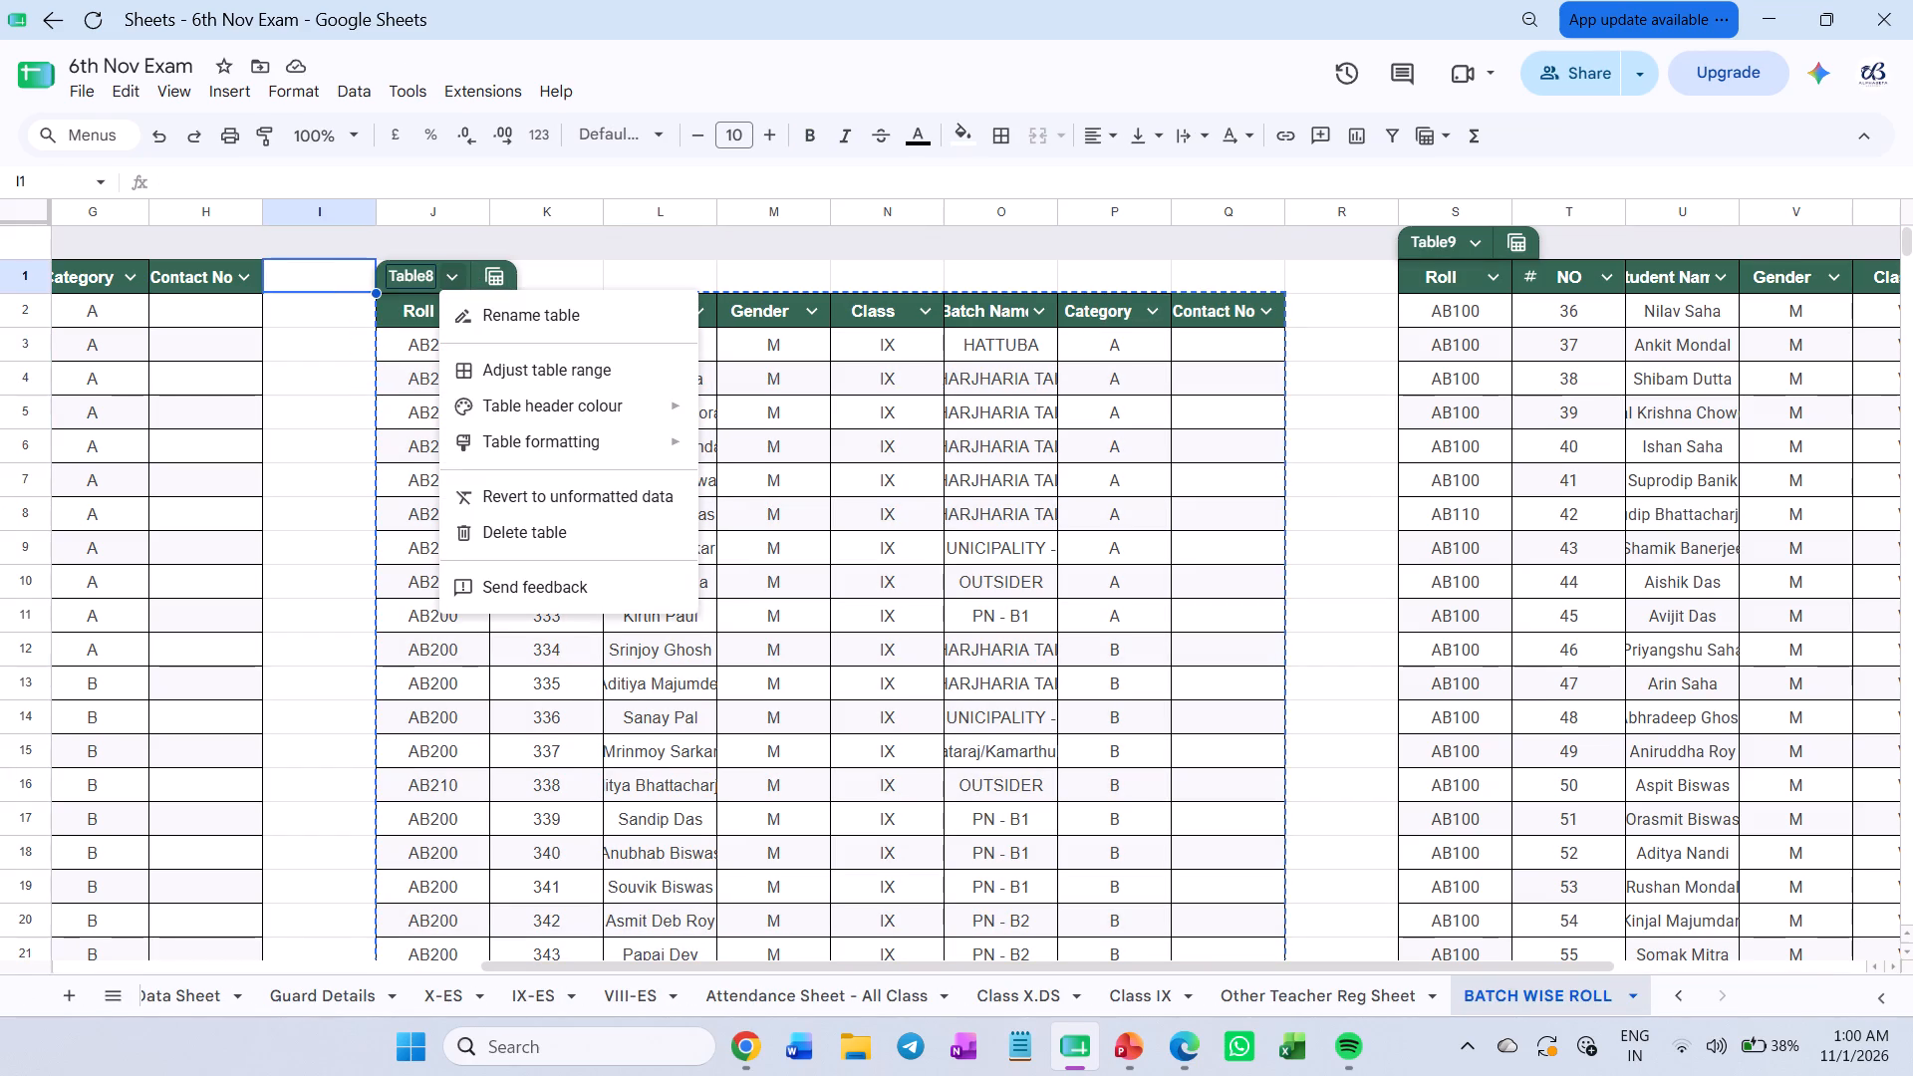
pyautogui.click(381, 276)
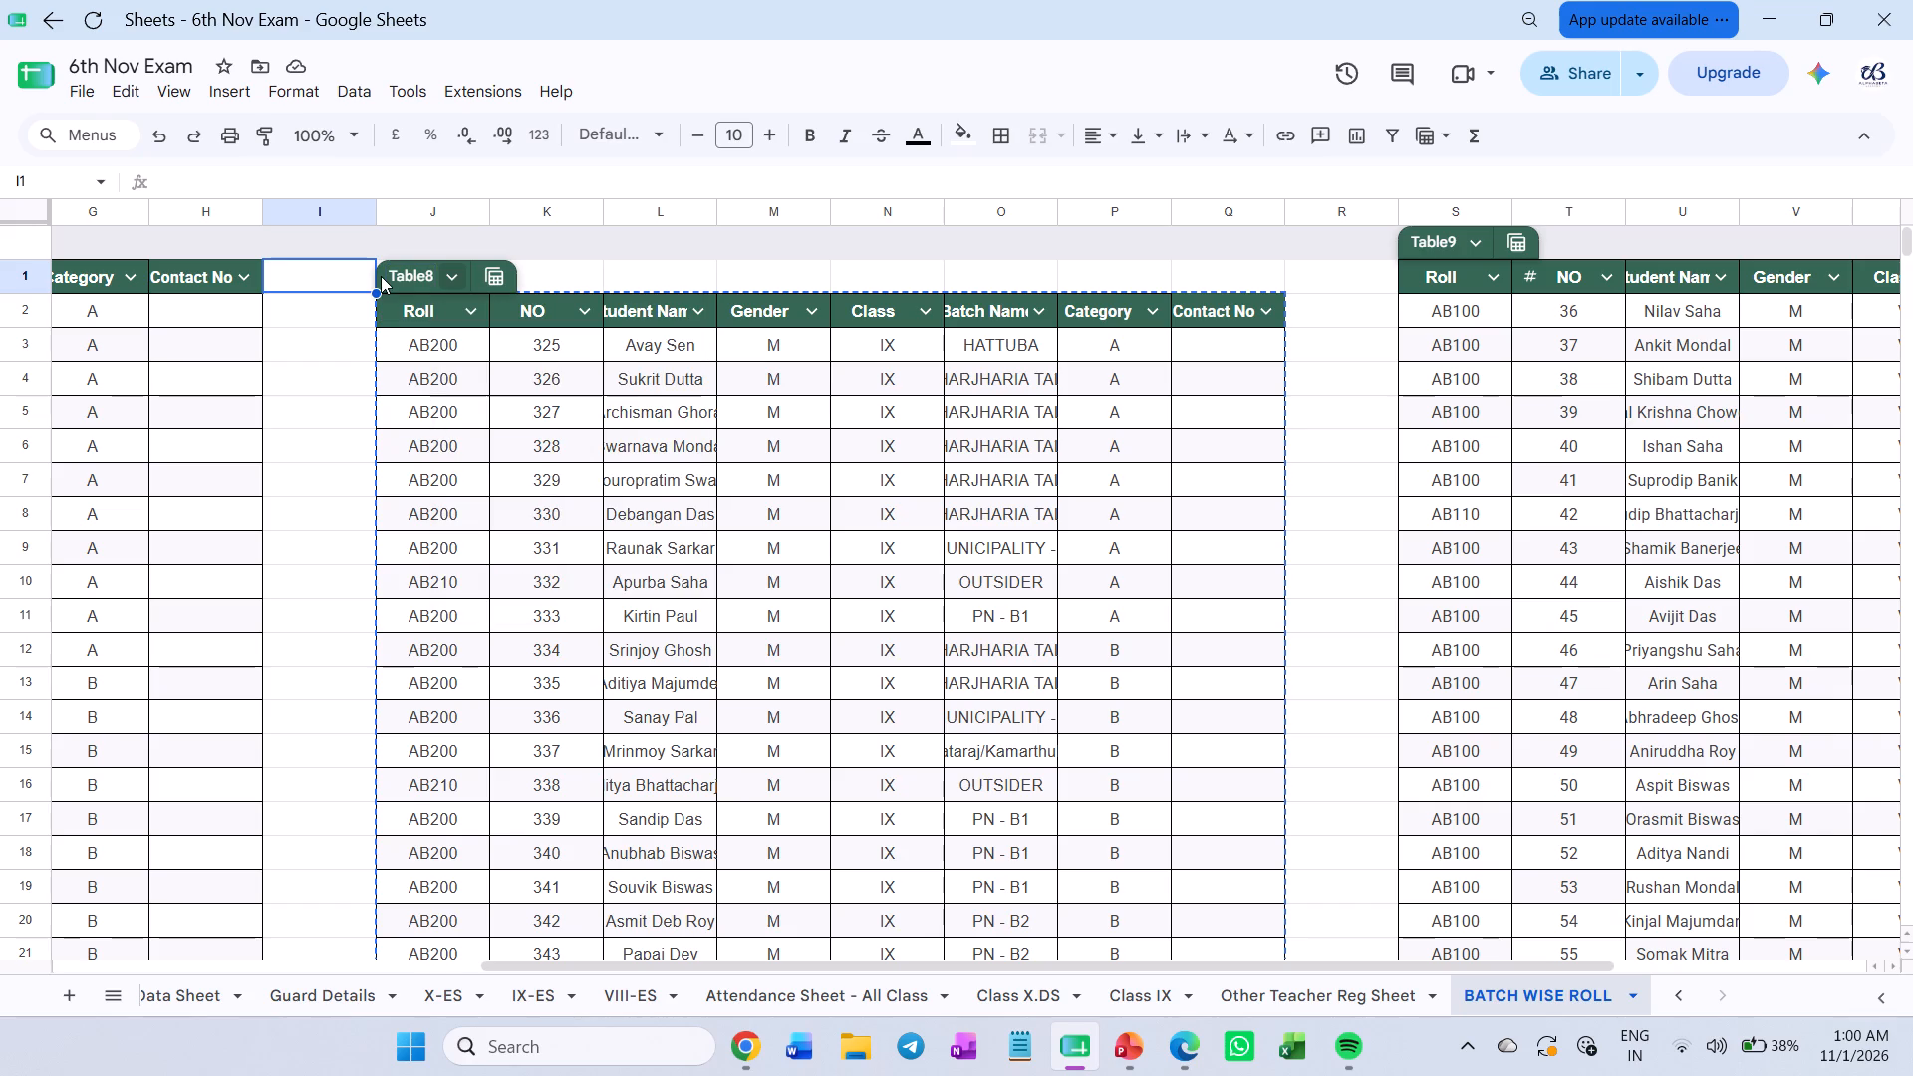
pyautogui.click(381, 276)
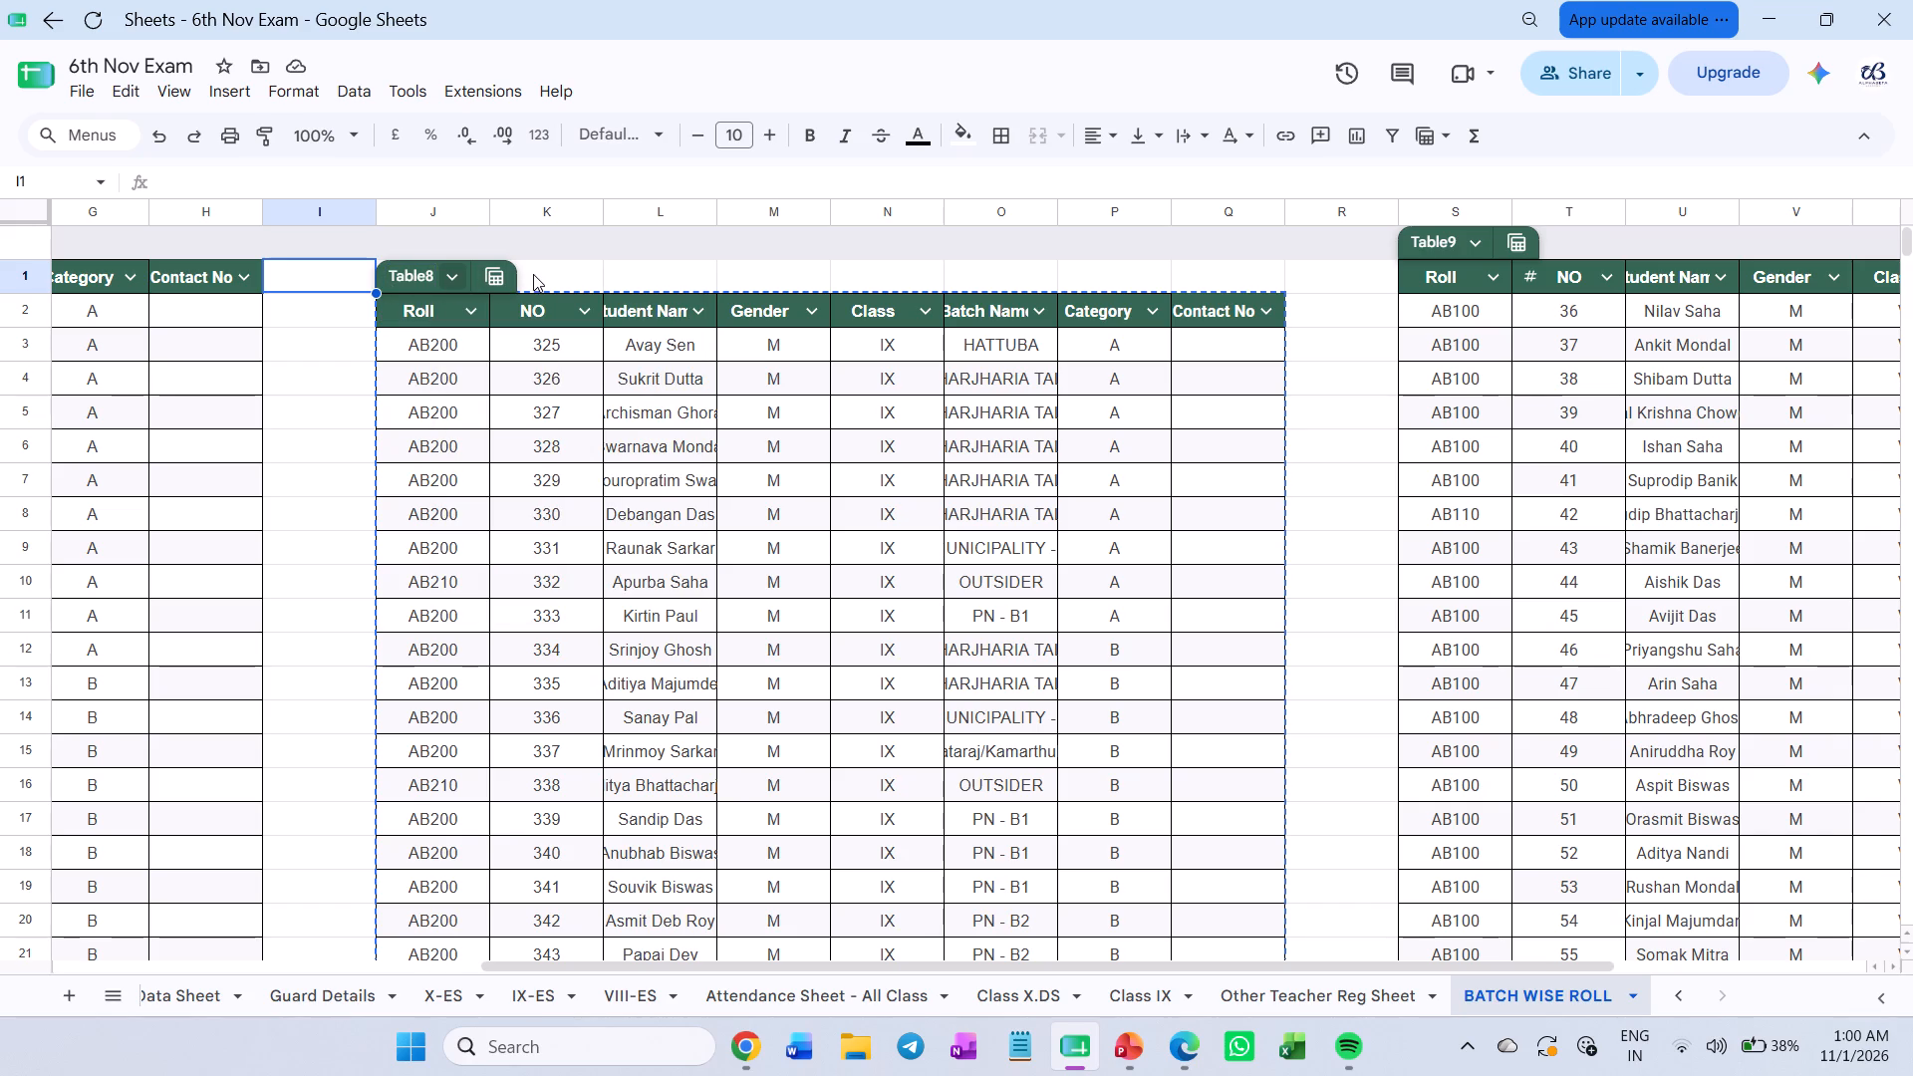
pyautogui.press('Right')
pyautogui.press('Right')
pyautogui.click(557, 273)
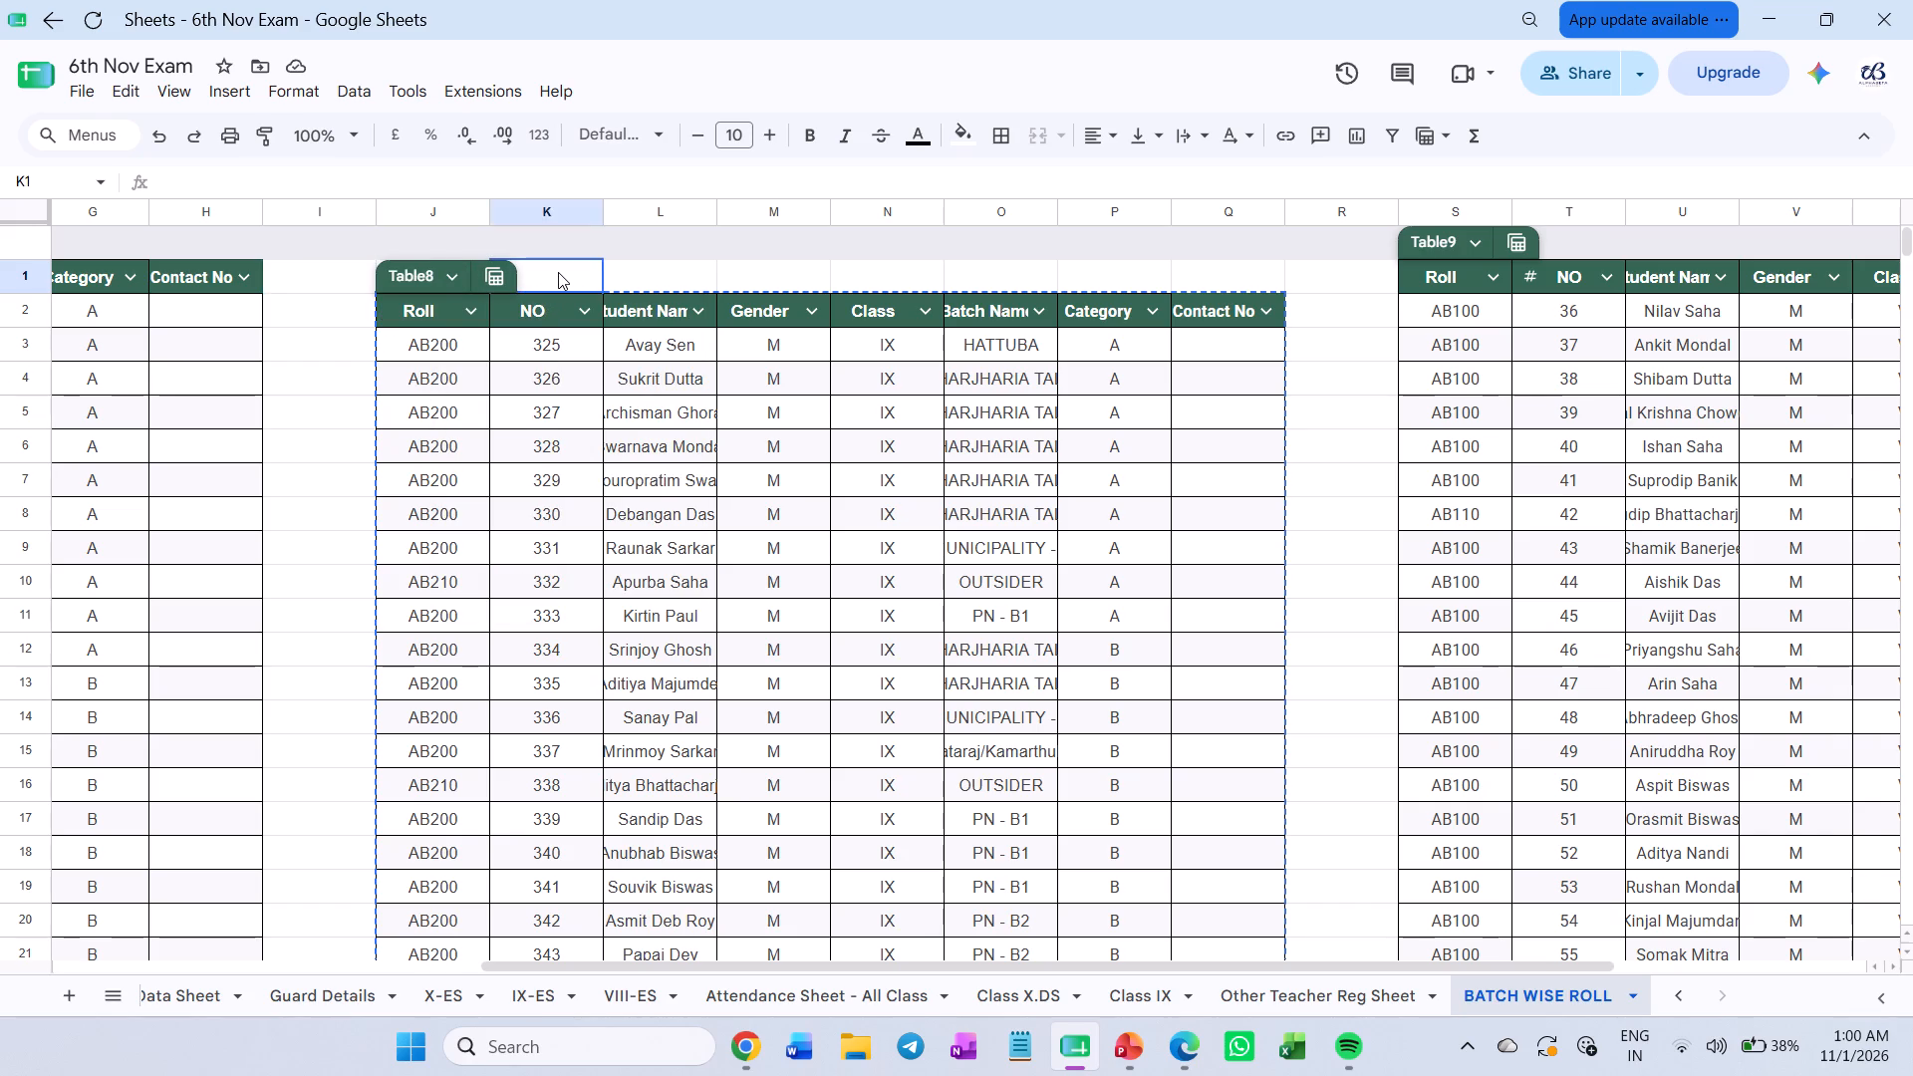
pyautogui.press('Right')
pyautogui.press('Left')
pyautogui.press('Left')
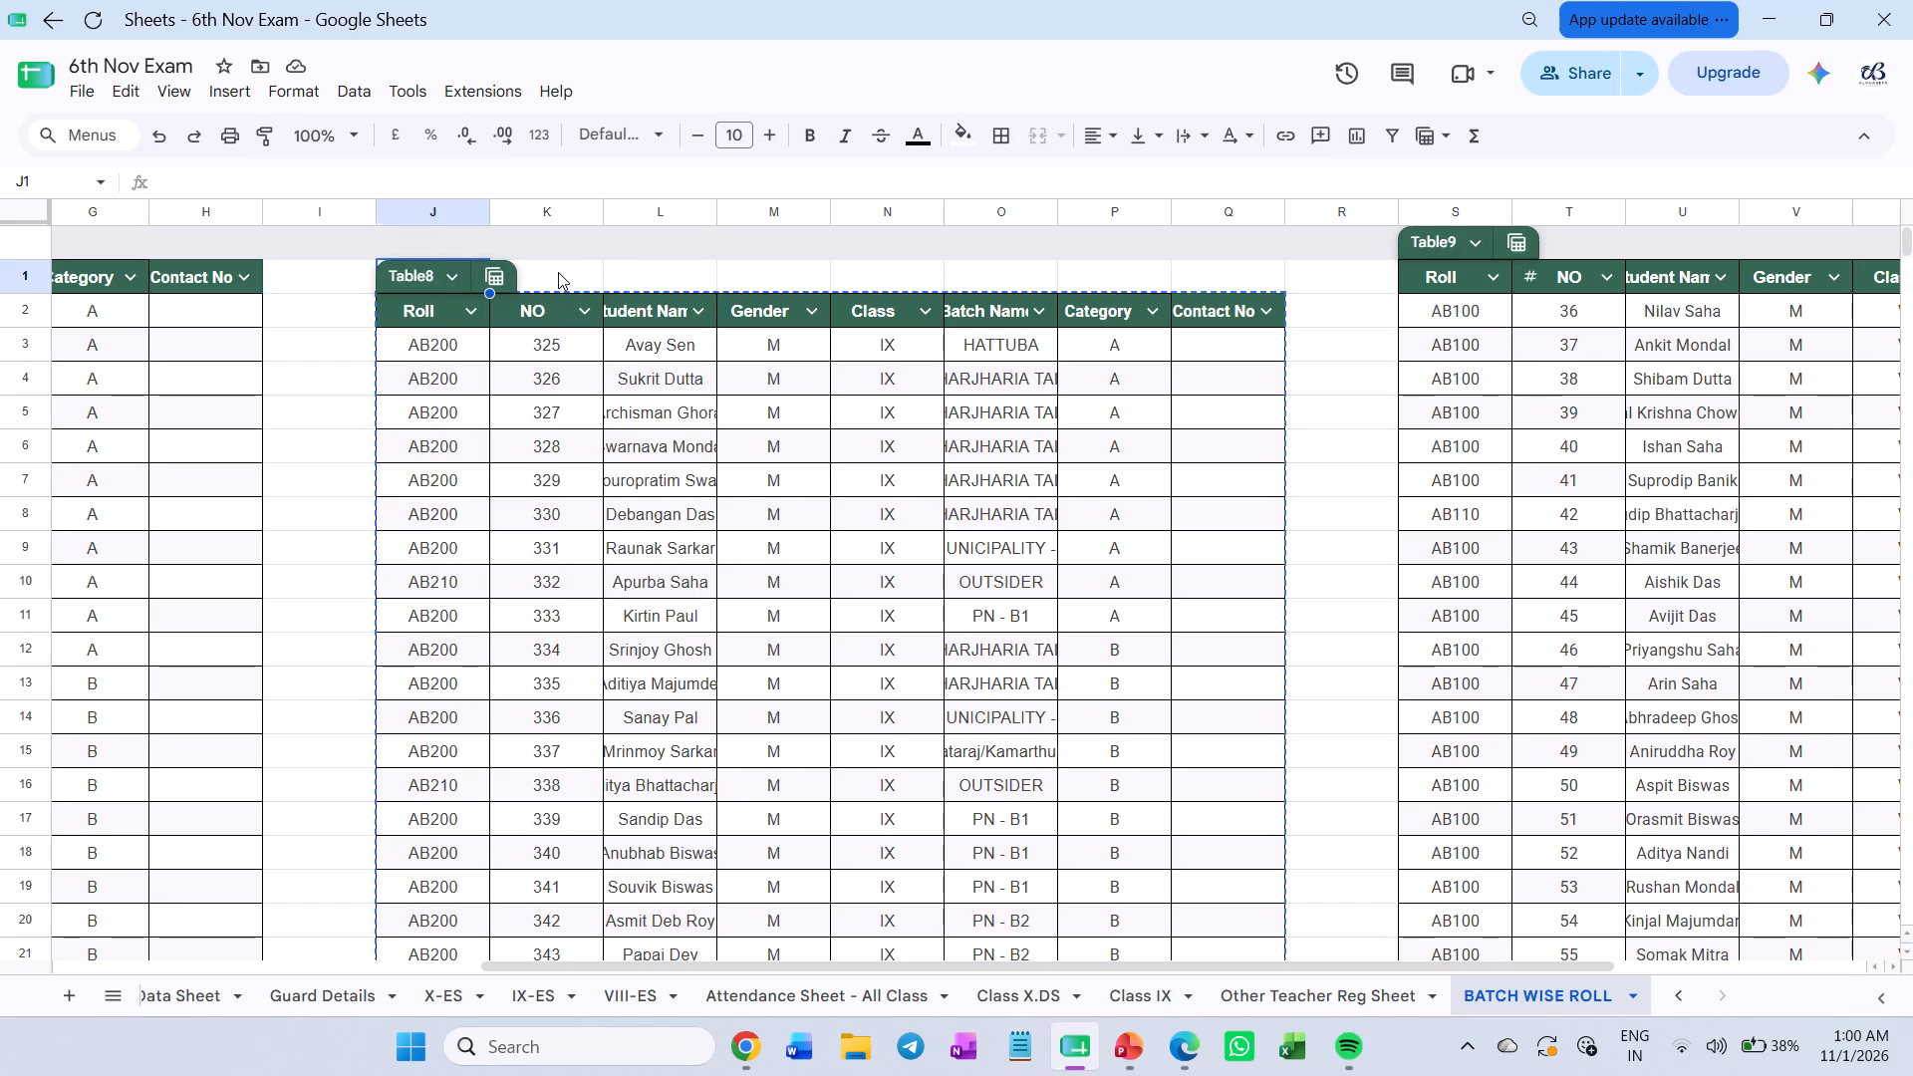
pyautogui.hotkey('ctrl', 'v')
pyautogui.click(1352, 369)
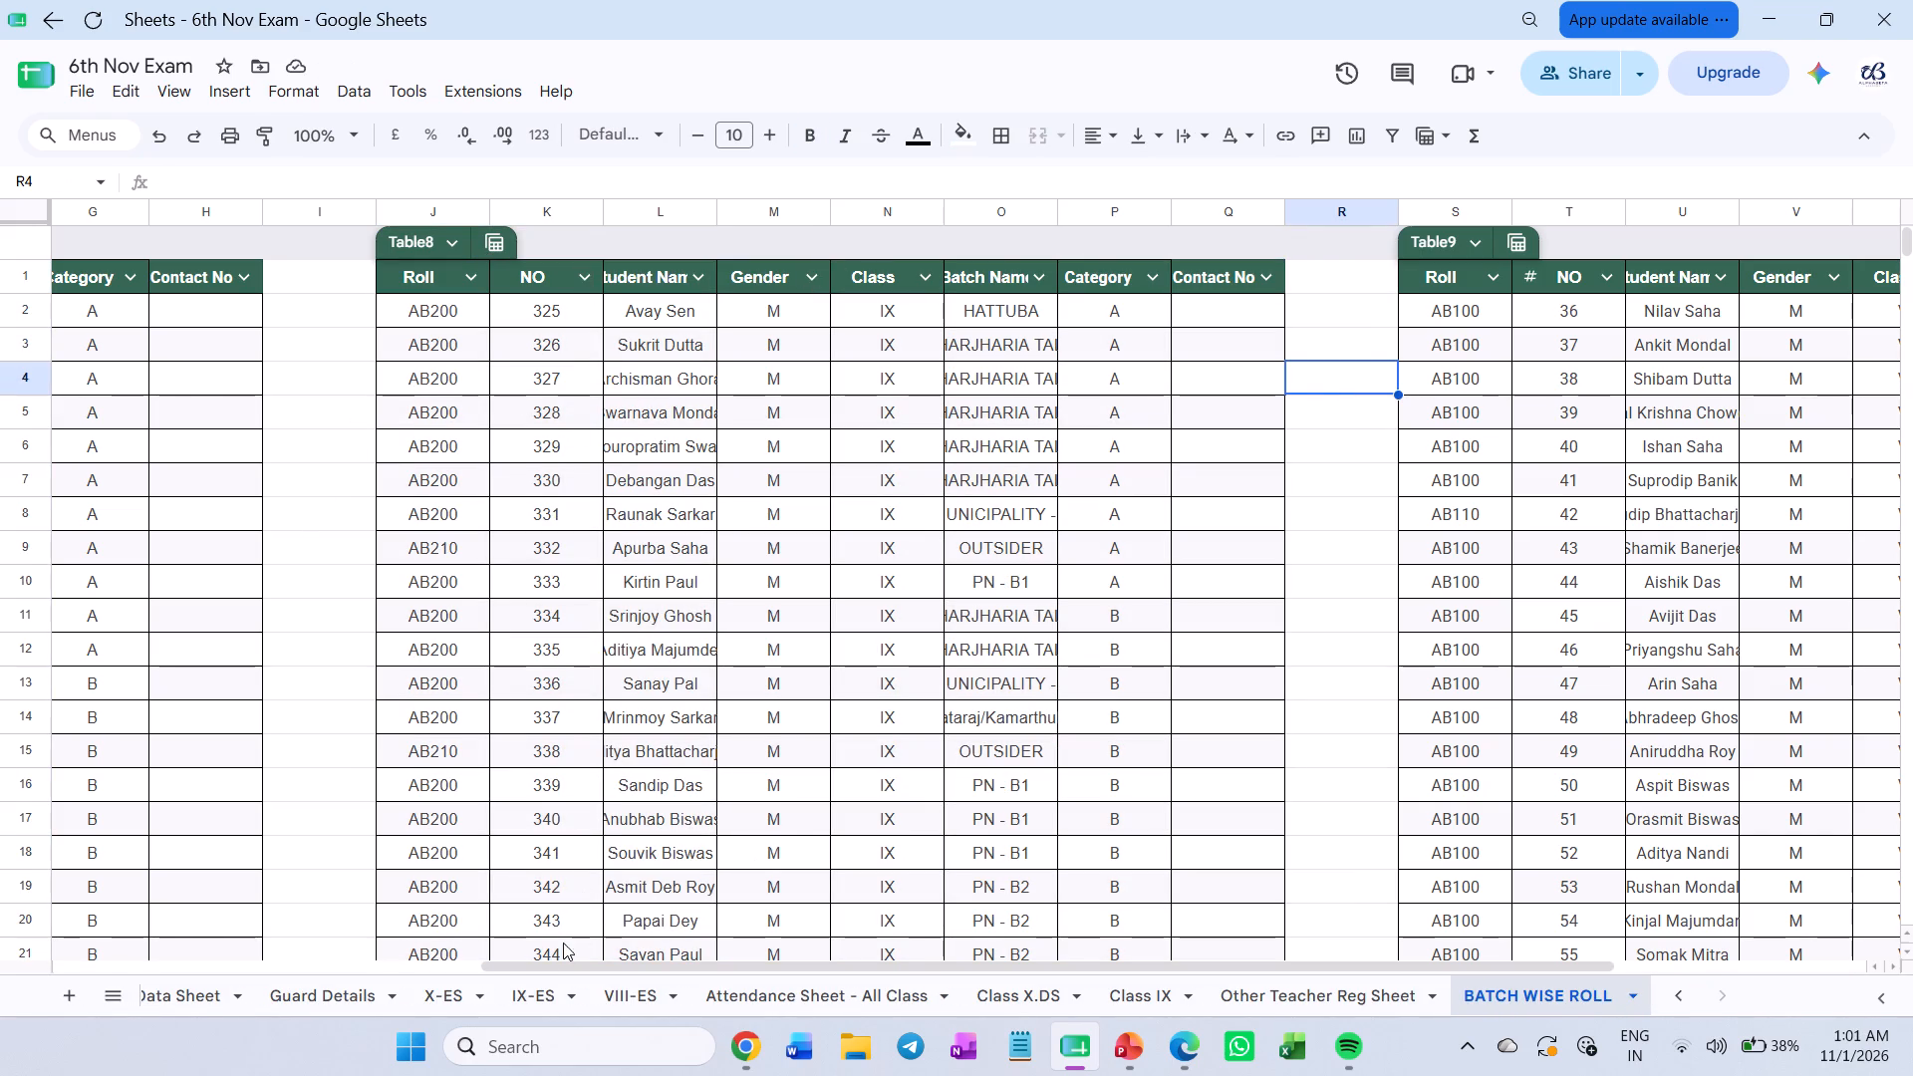
# Clear and delete the Gender column of the class X table on the BATCH WISE ROLL sheet.
pyautogui.moveTo(501, 962); pyautogui.dragTo(0, 985)
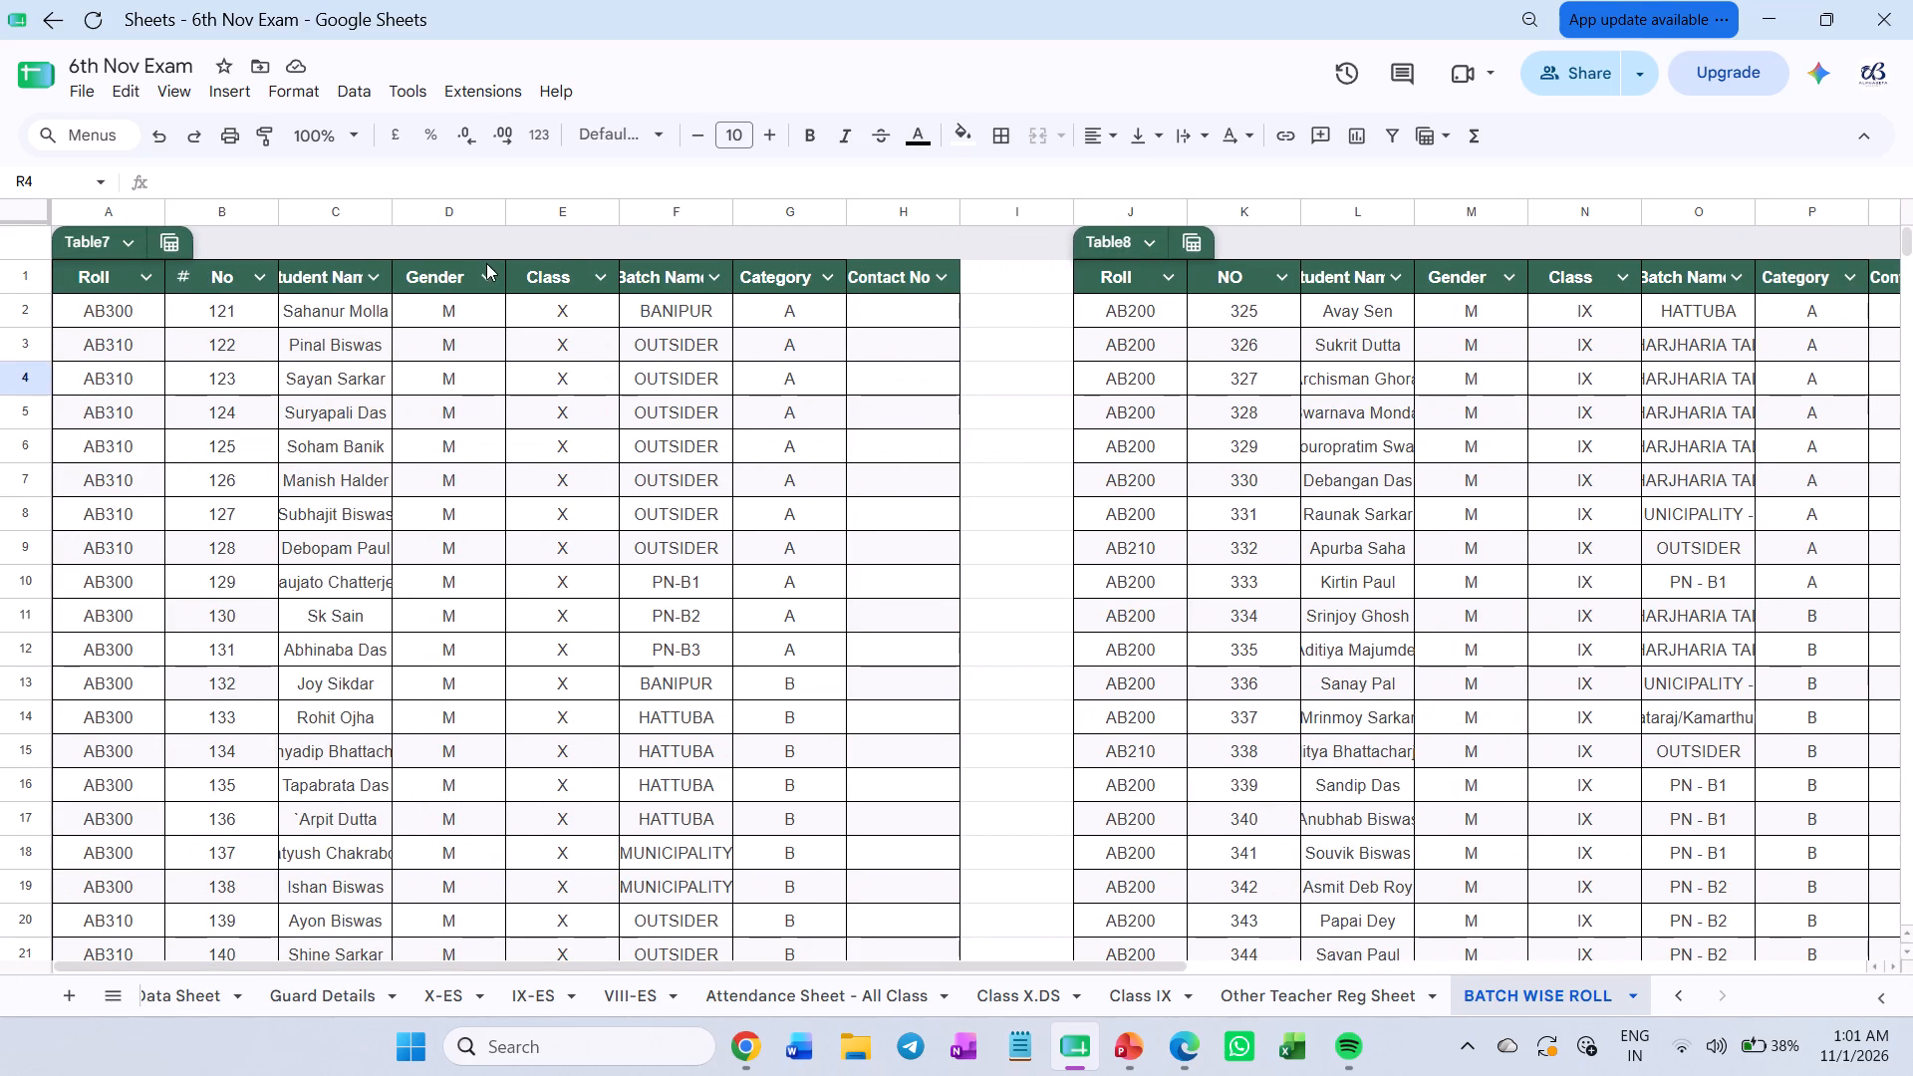
pyautogui.click(440, 203)
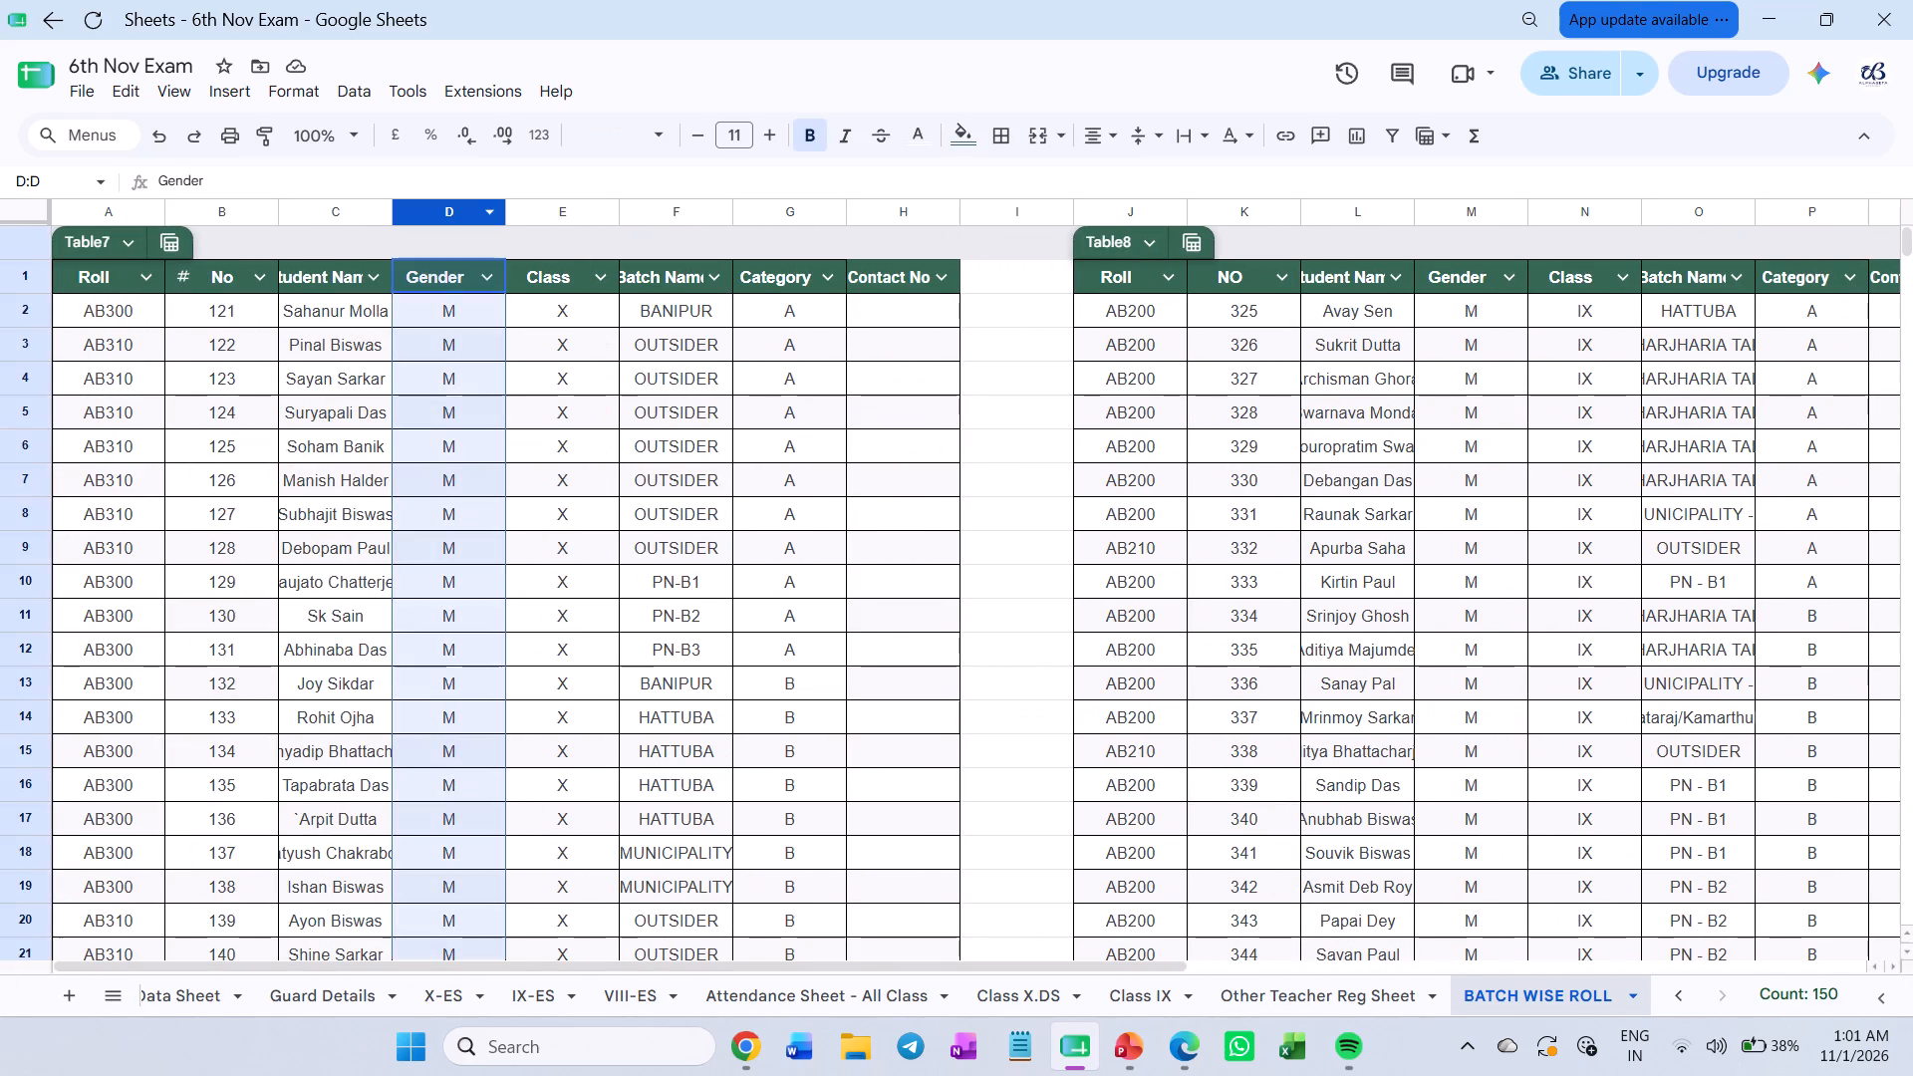
pyautogui.press('Delete')
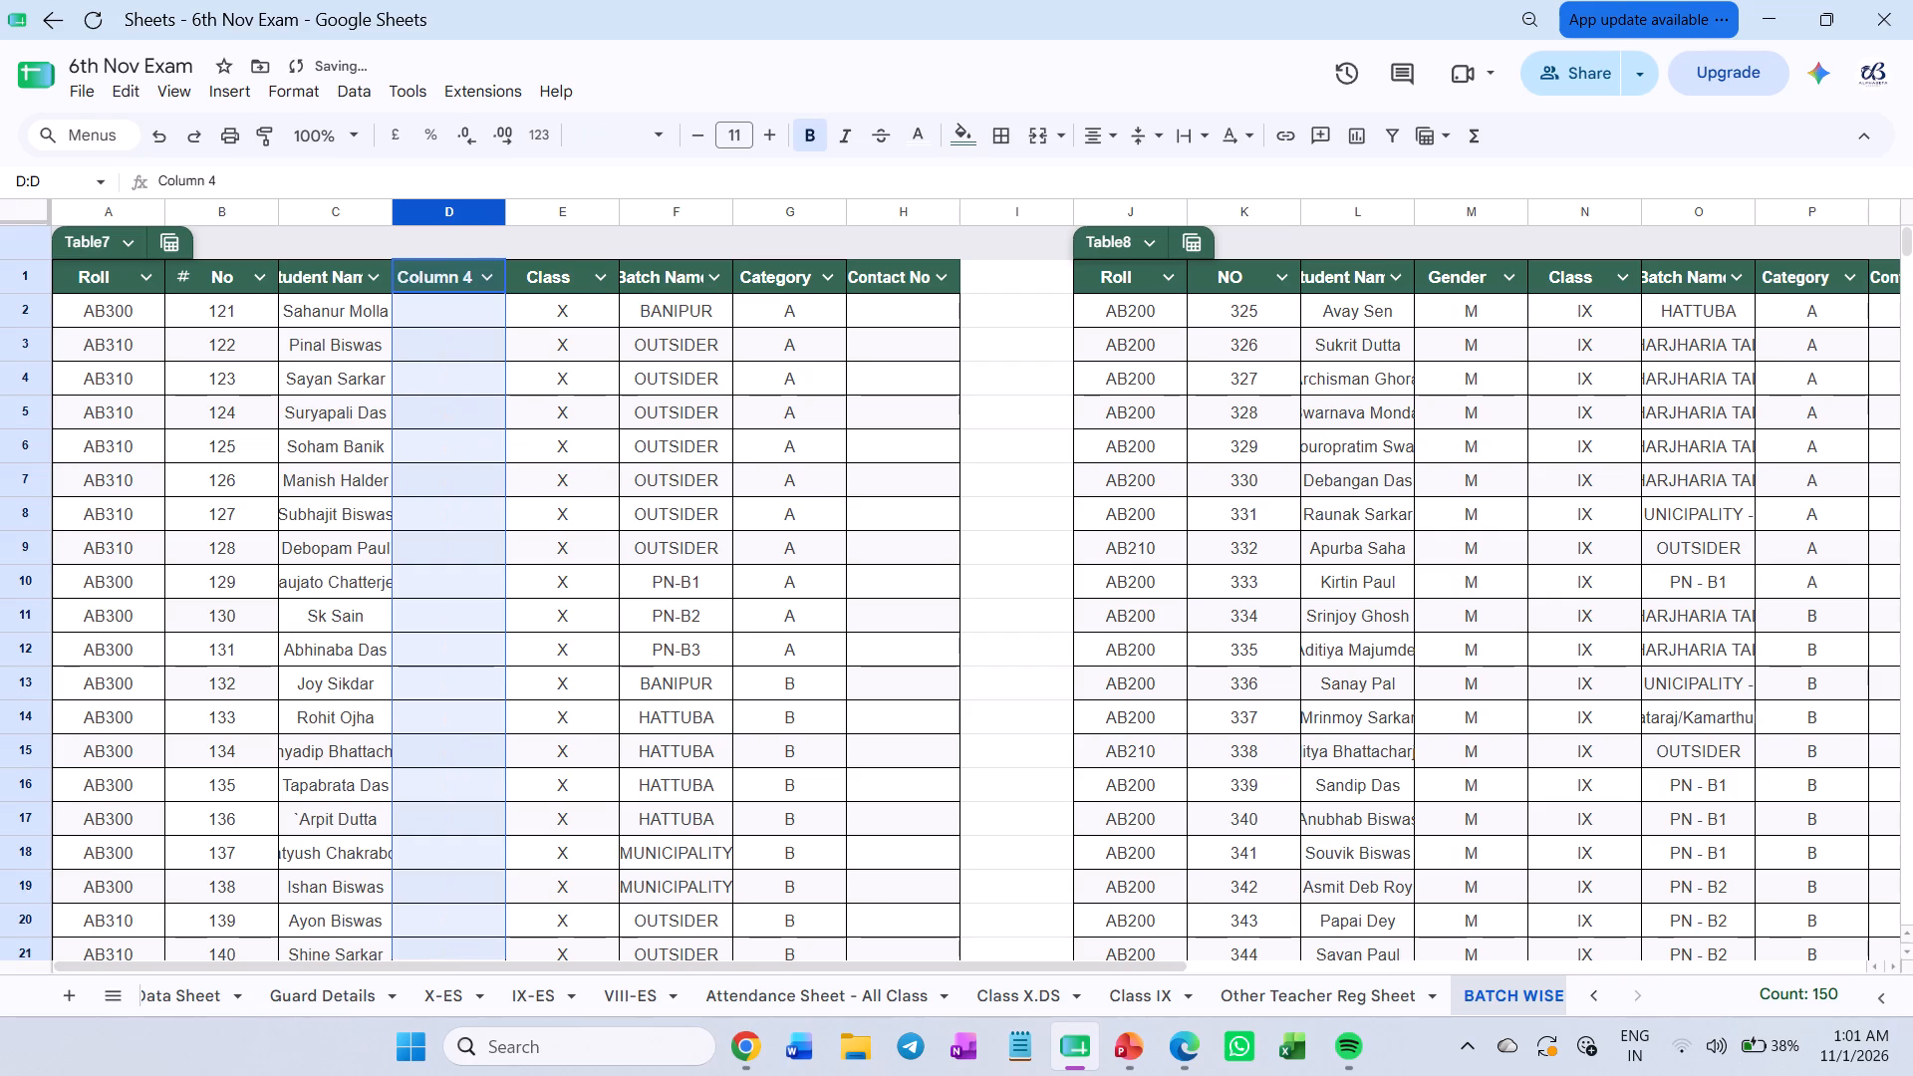
pyautogui.press('Delete')
pyautogui.rightClick(452, 211)
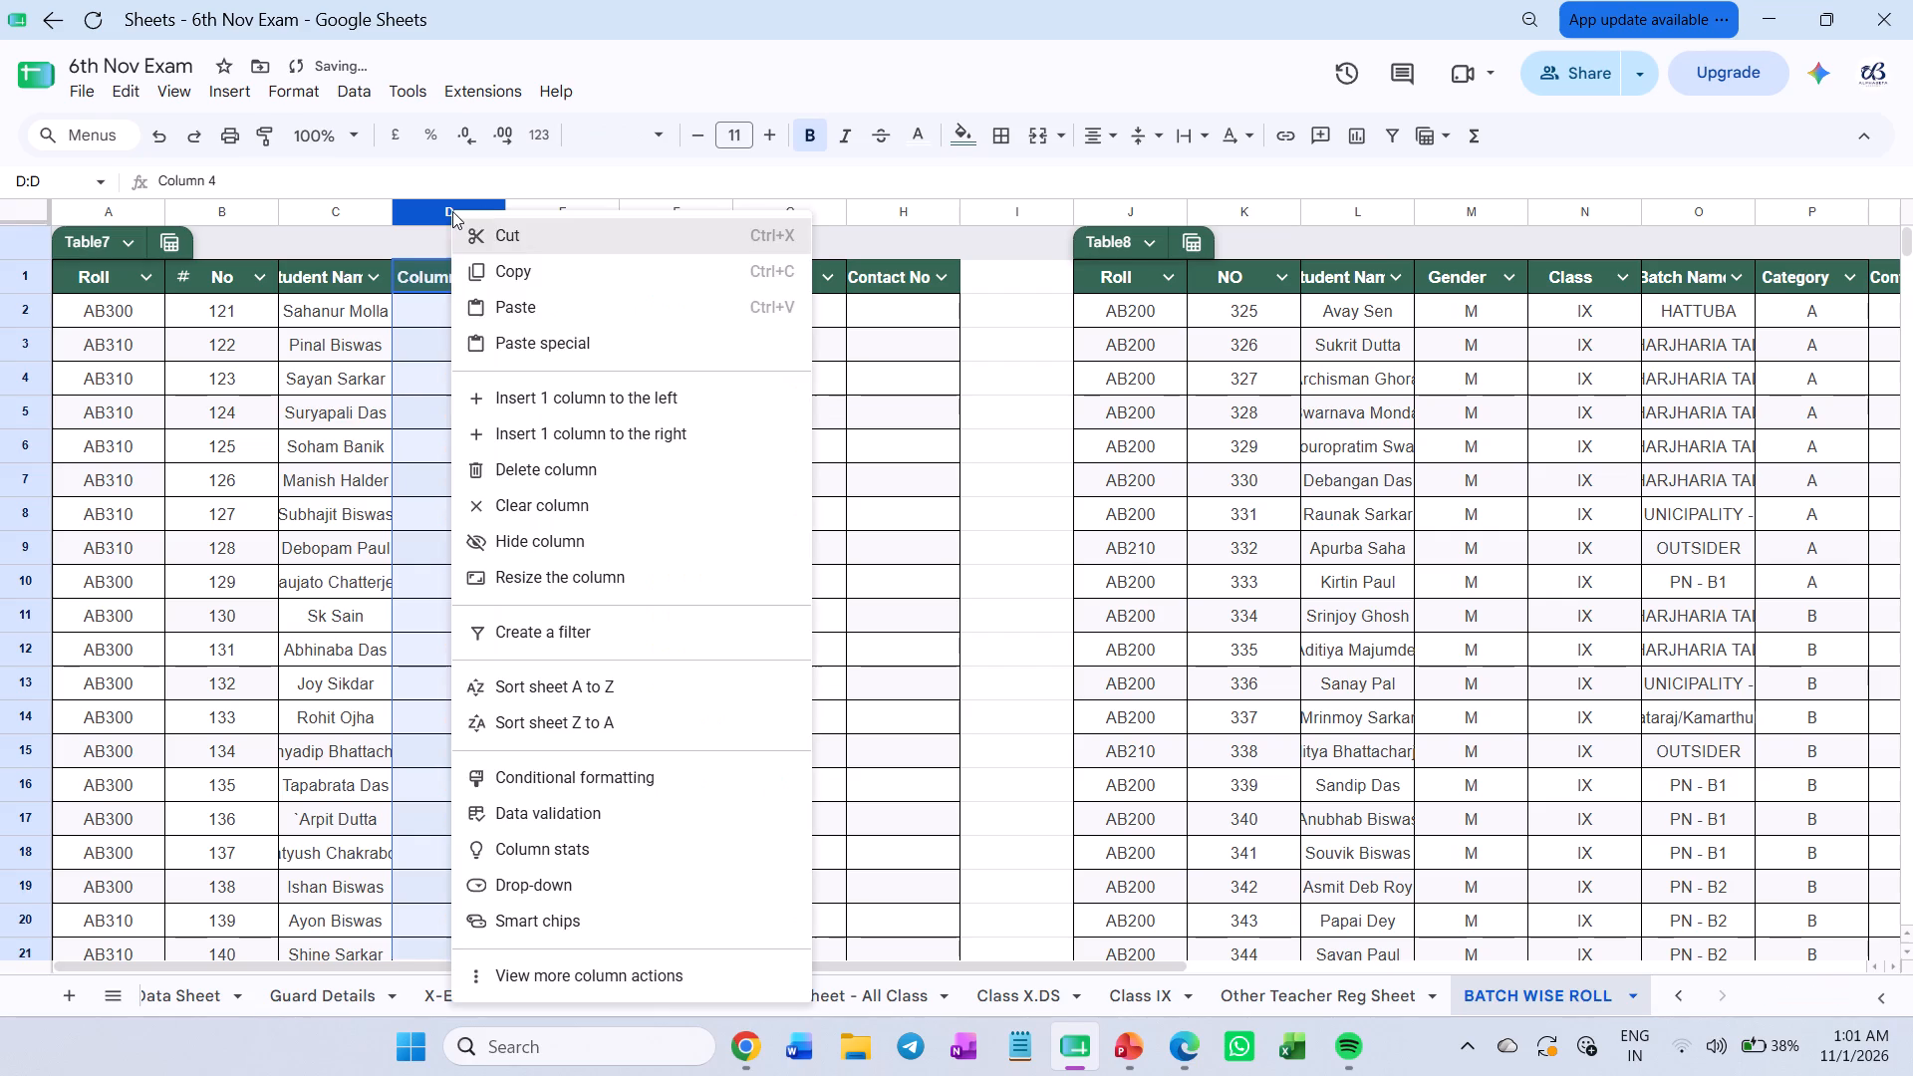
pyautogui.click(552, 472)
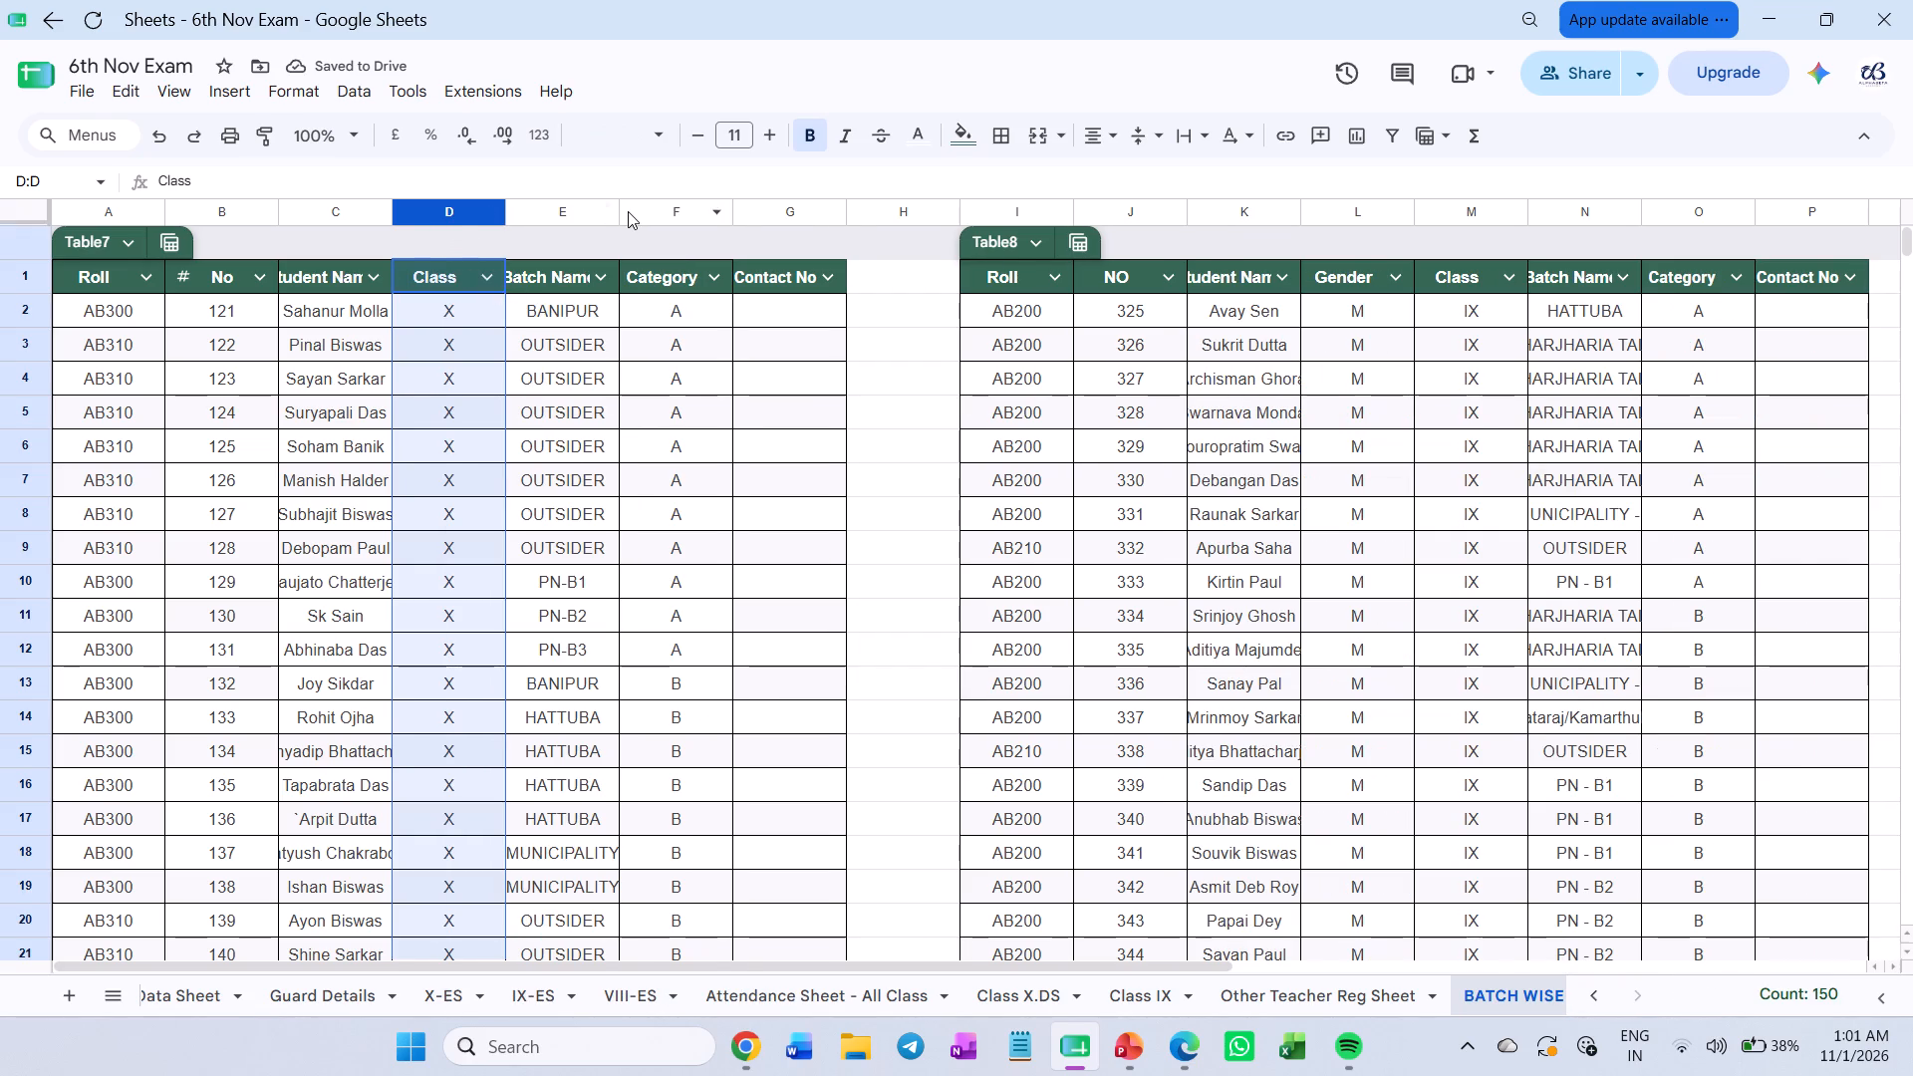
# Delete the Category and Contact No columns from the class X table.
pyautogui.rightClick(674, 214)
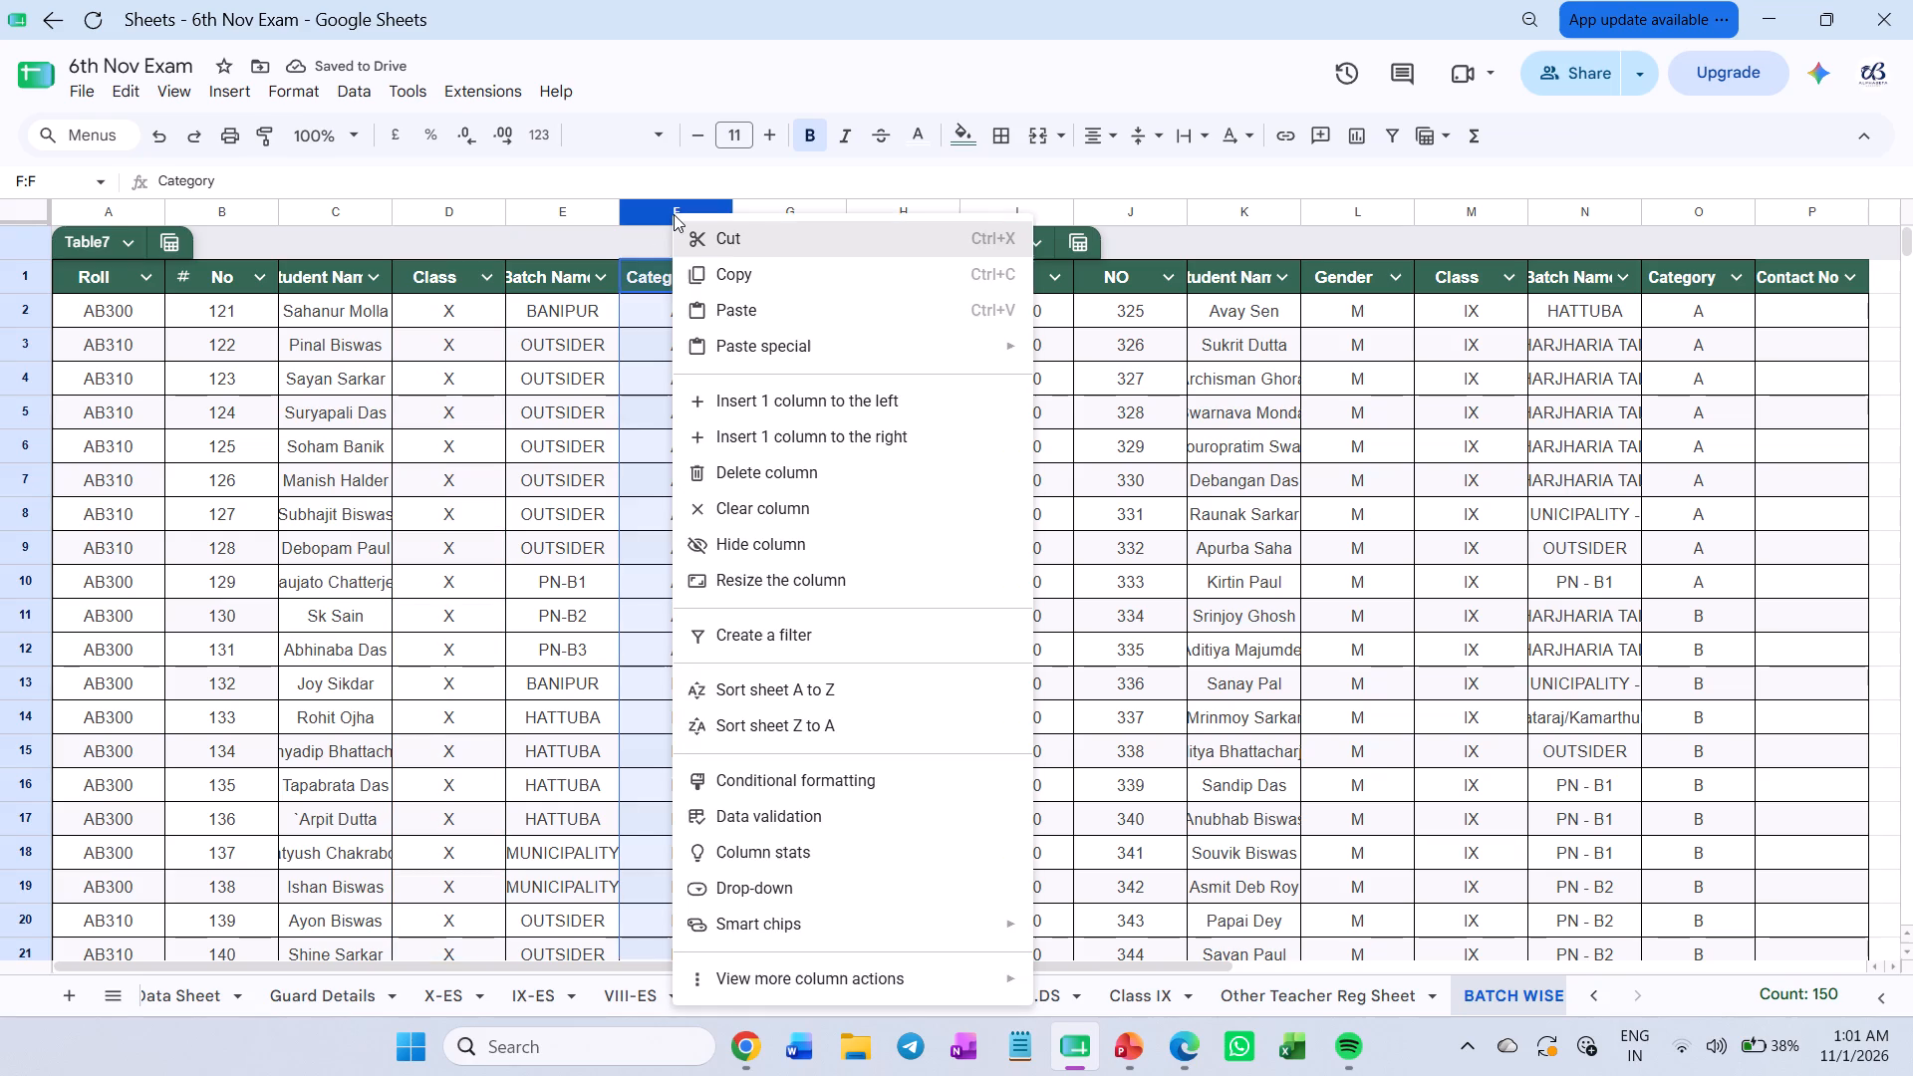
pyautogui.click(779, 479)
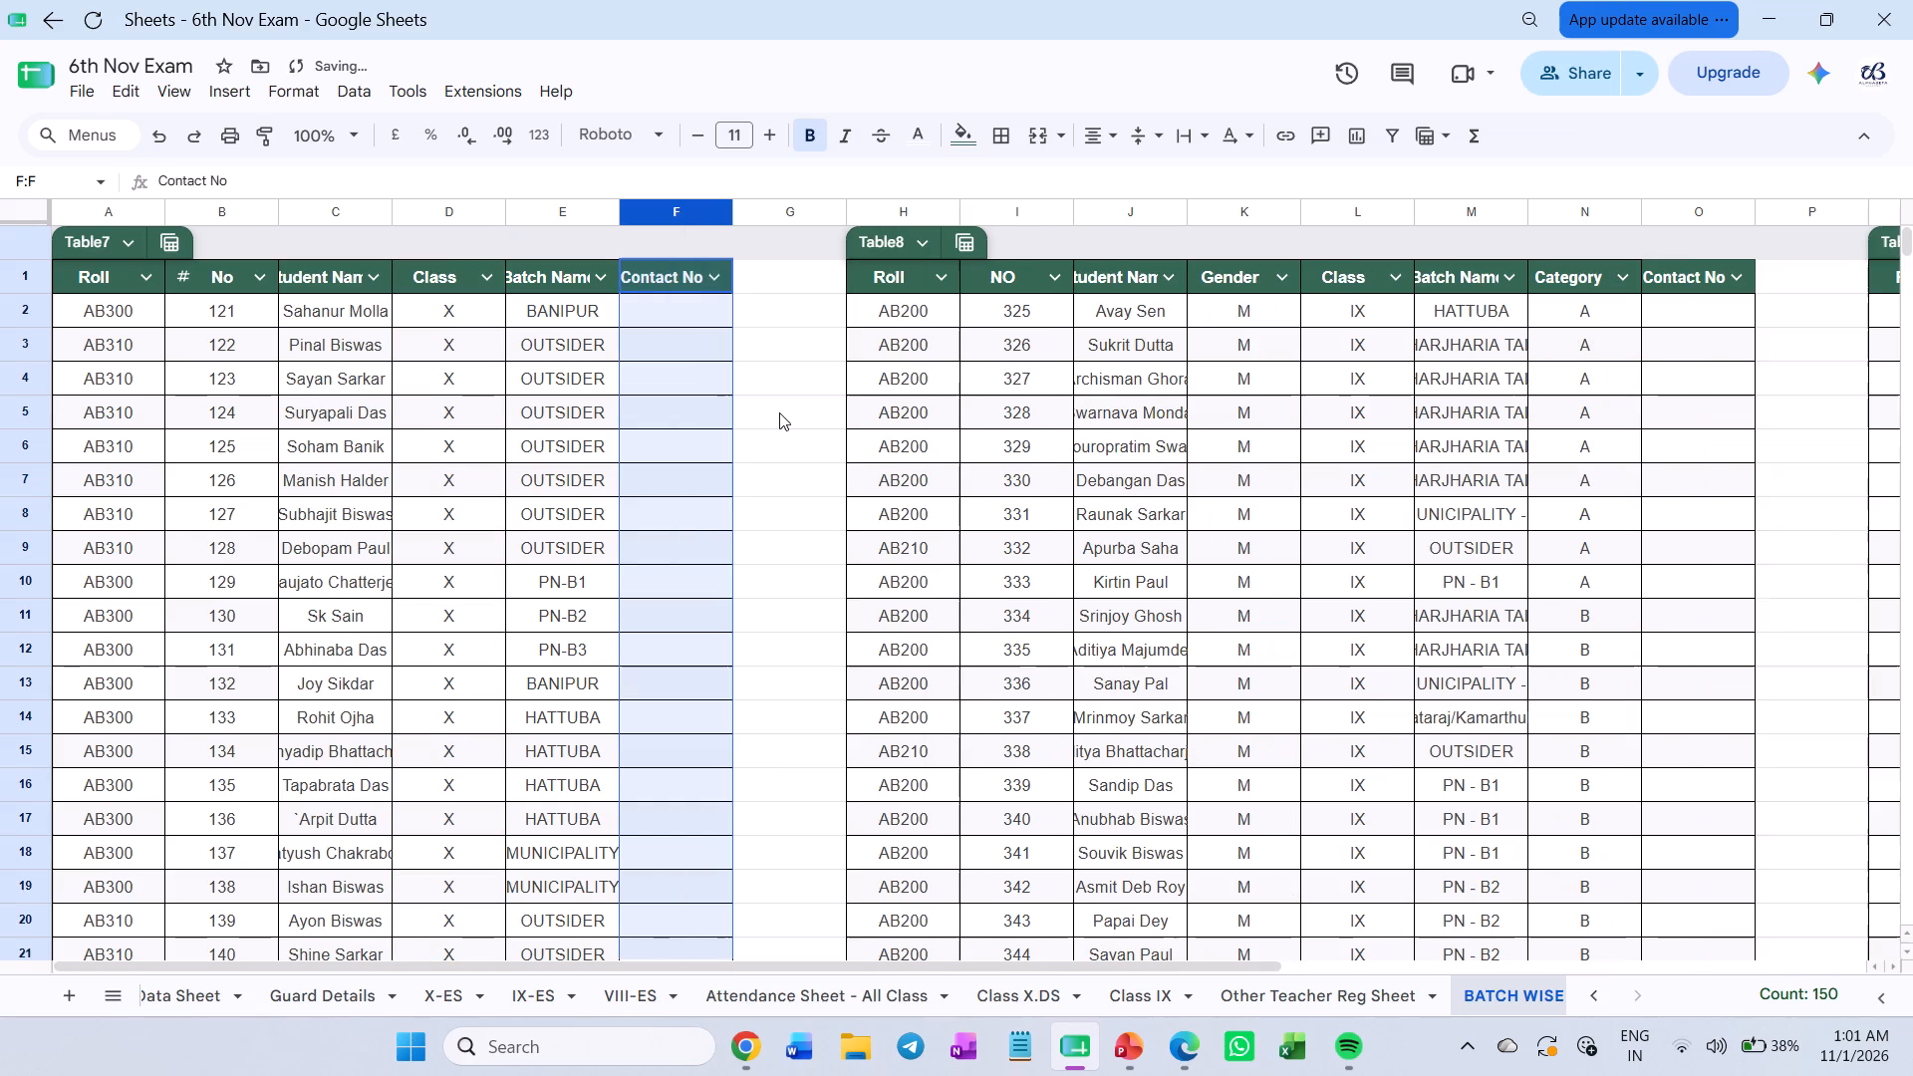
pyautogui.rightClick(681, 218)
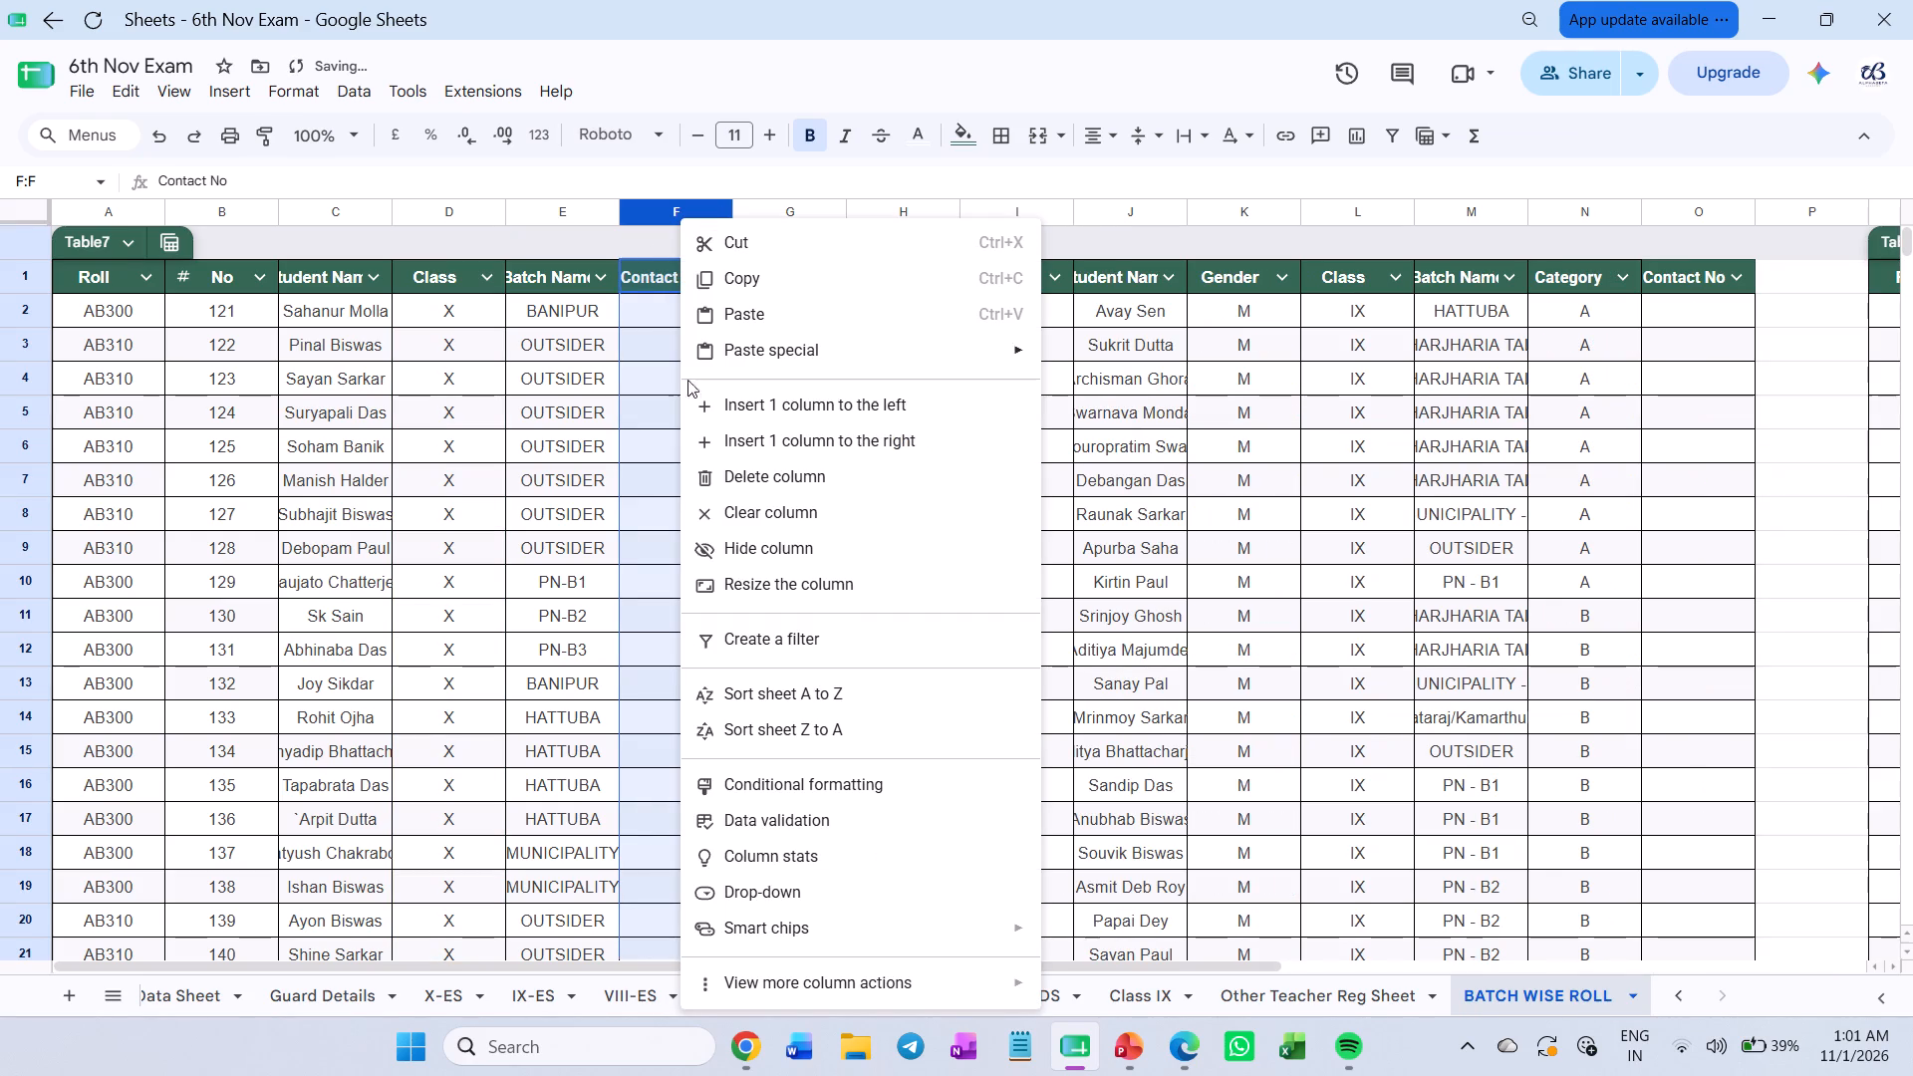
pyautogui.click(705, 475)
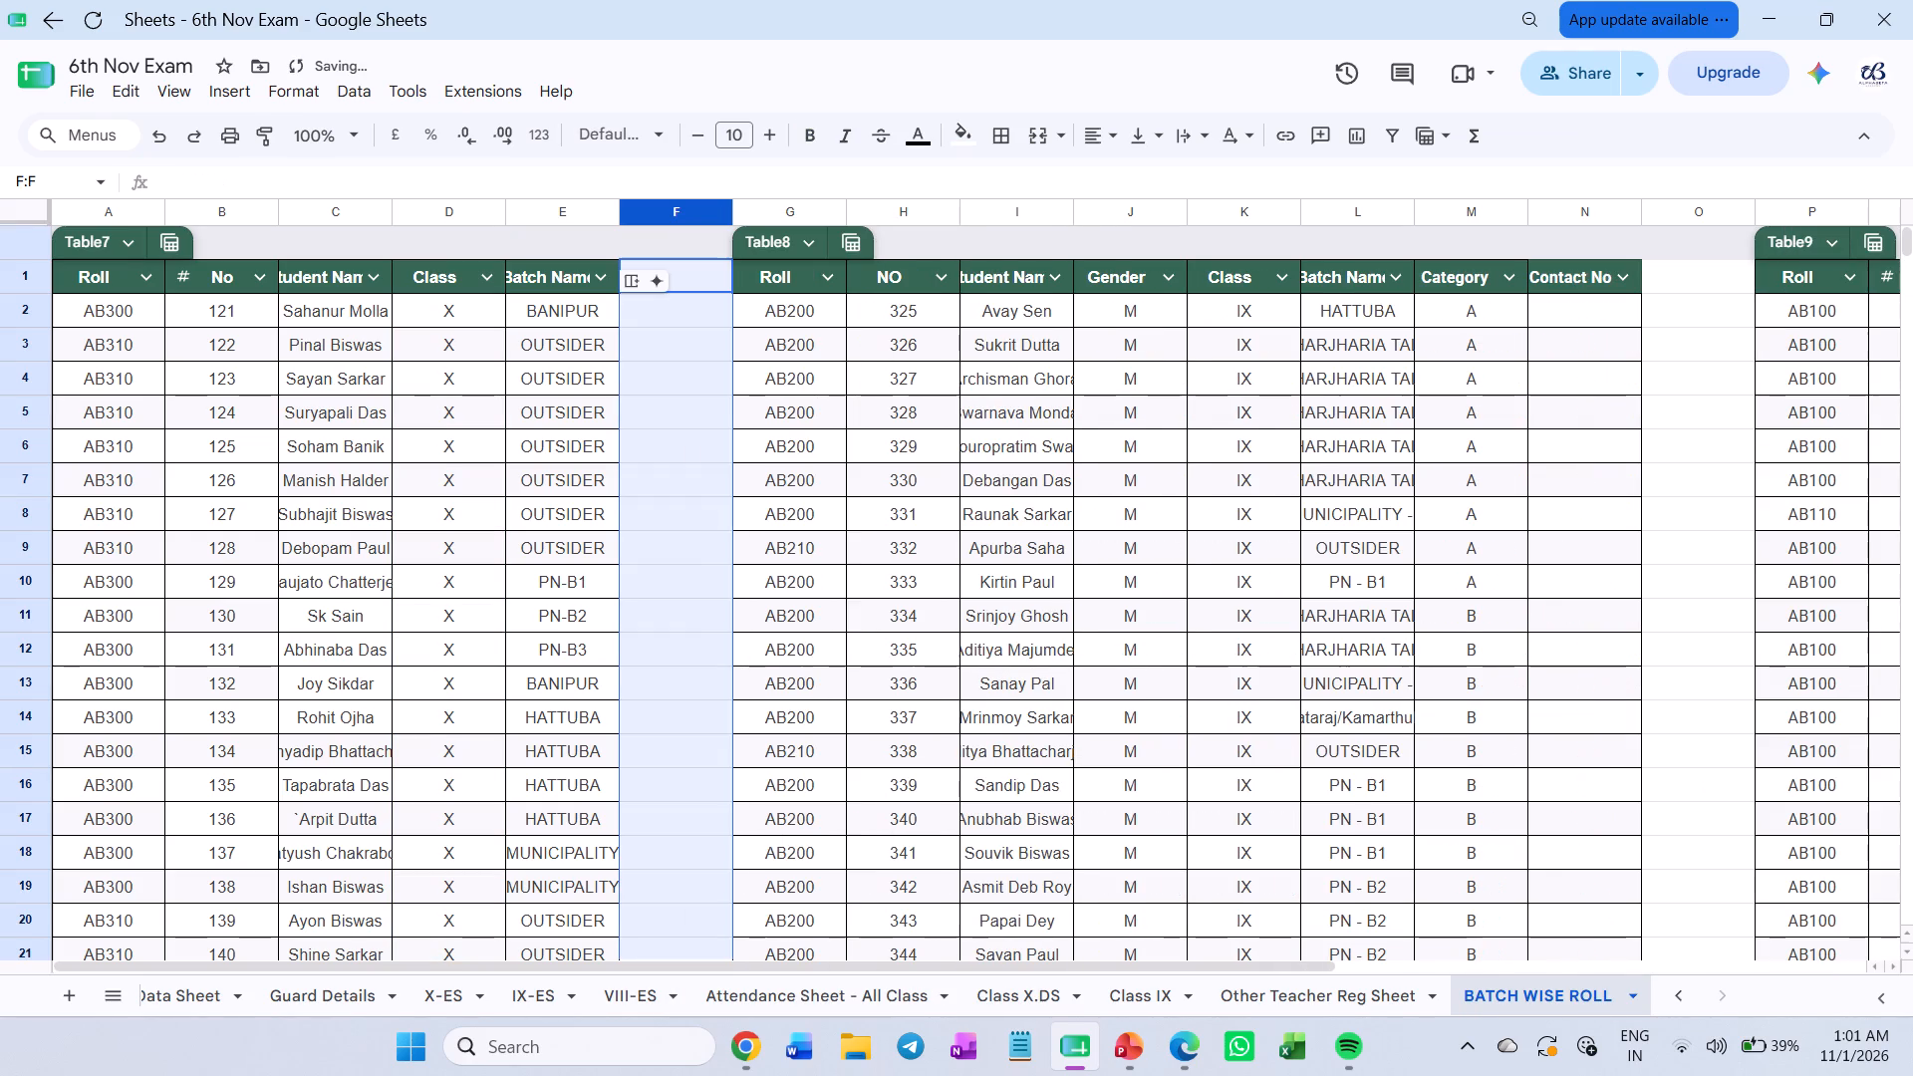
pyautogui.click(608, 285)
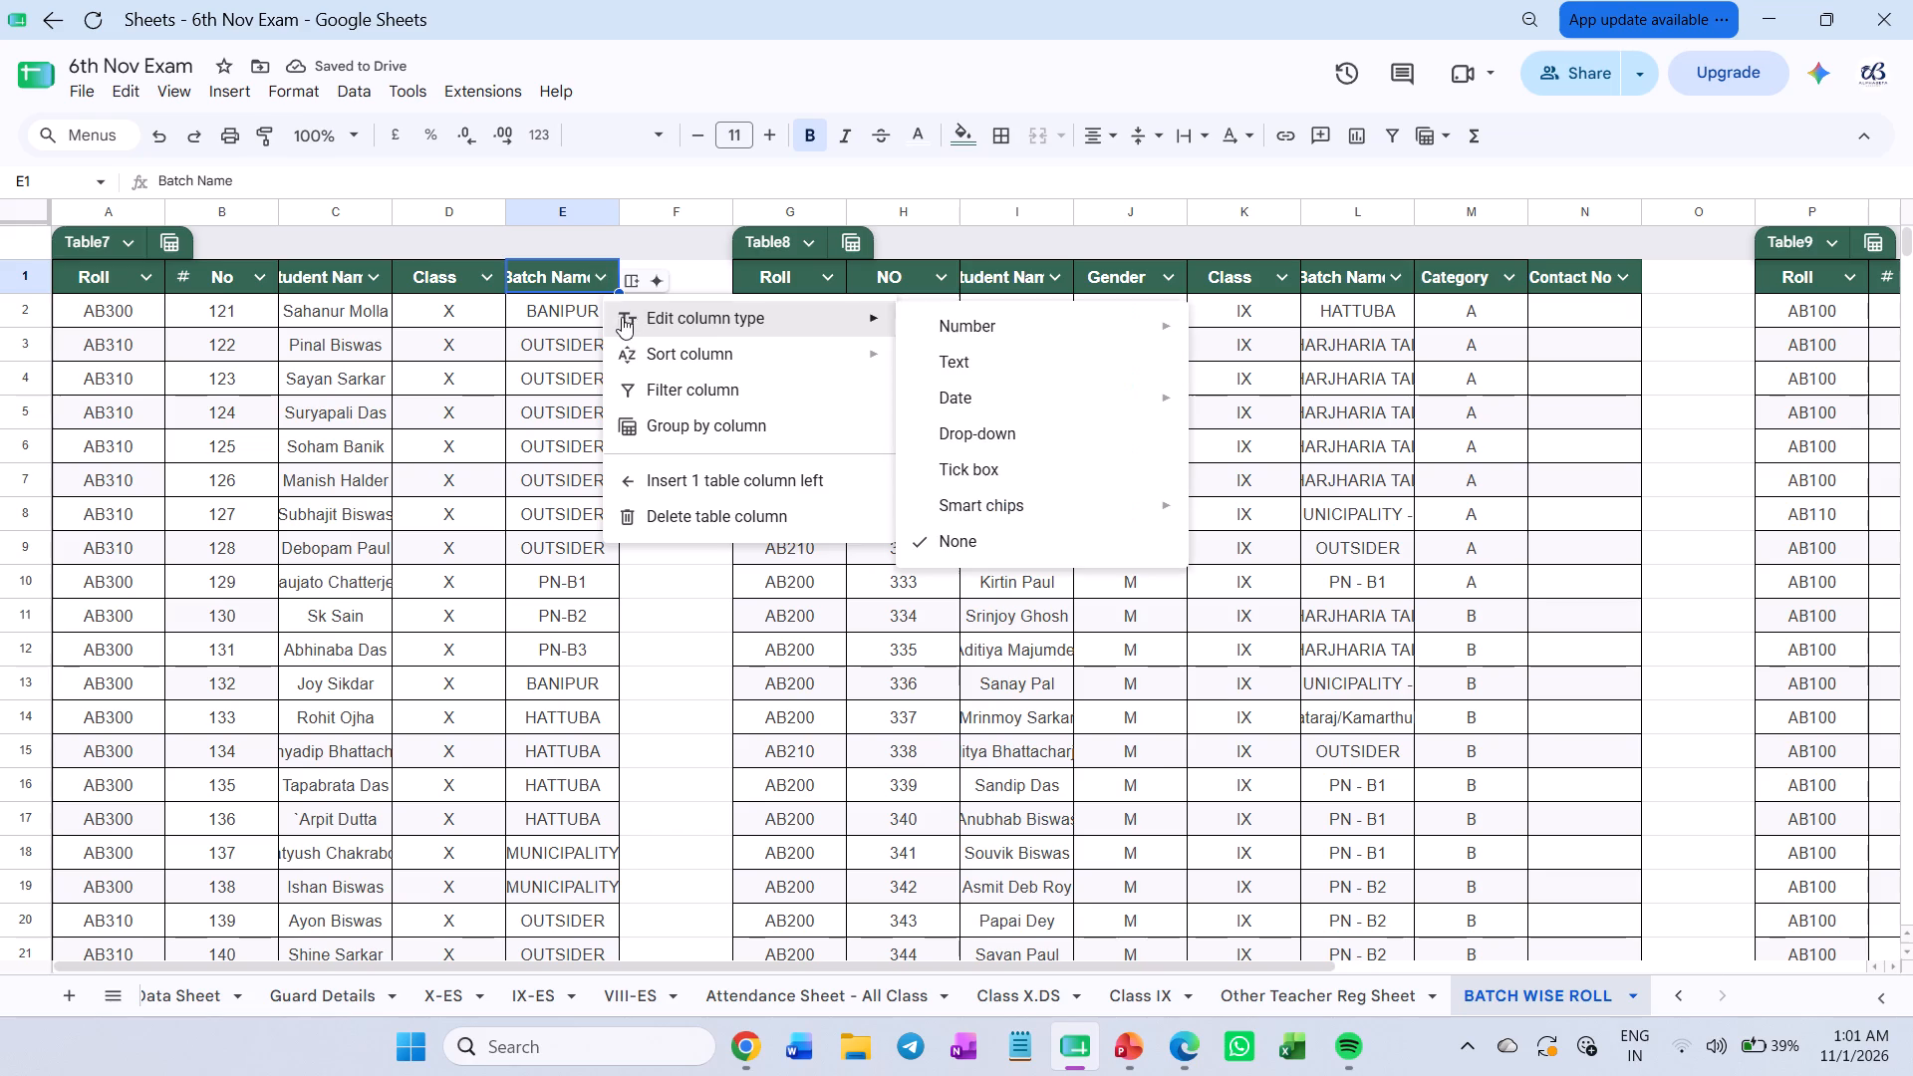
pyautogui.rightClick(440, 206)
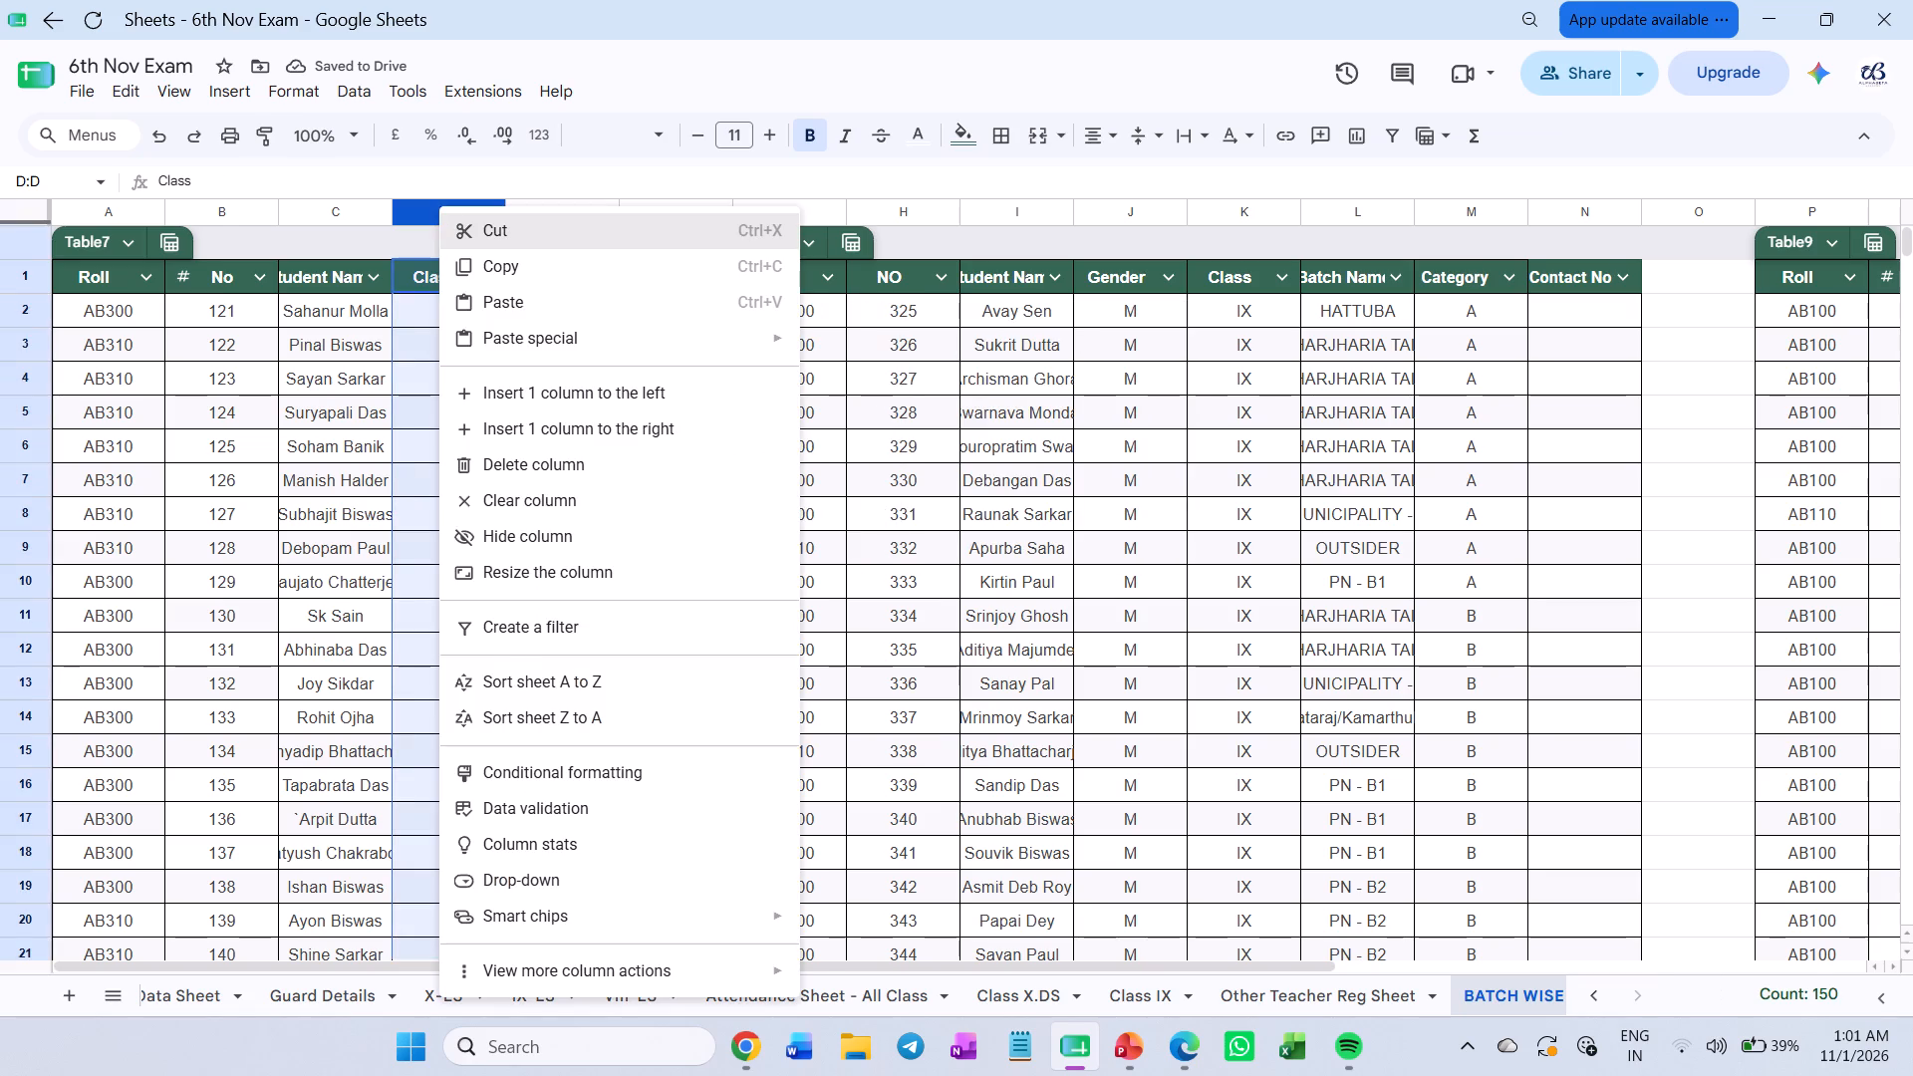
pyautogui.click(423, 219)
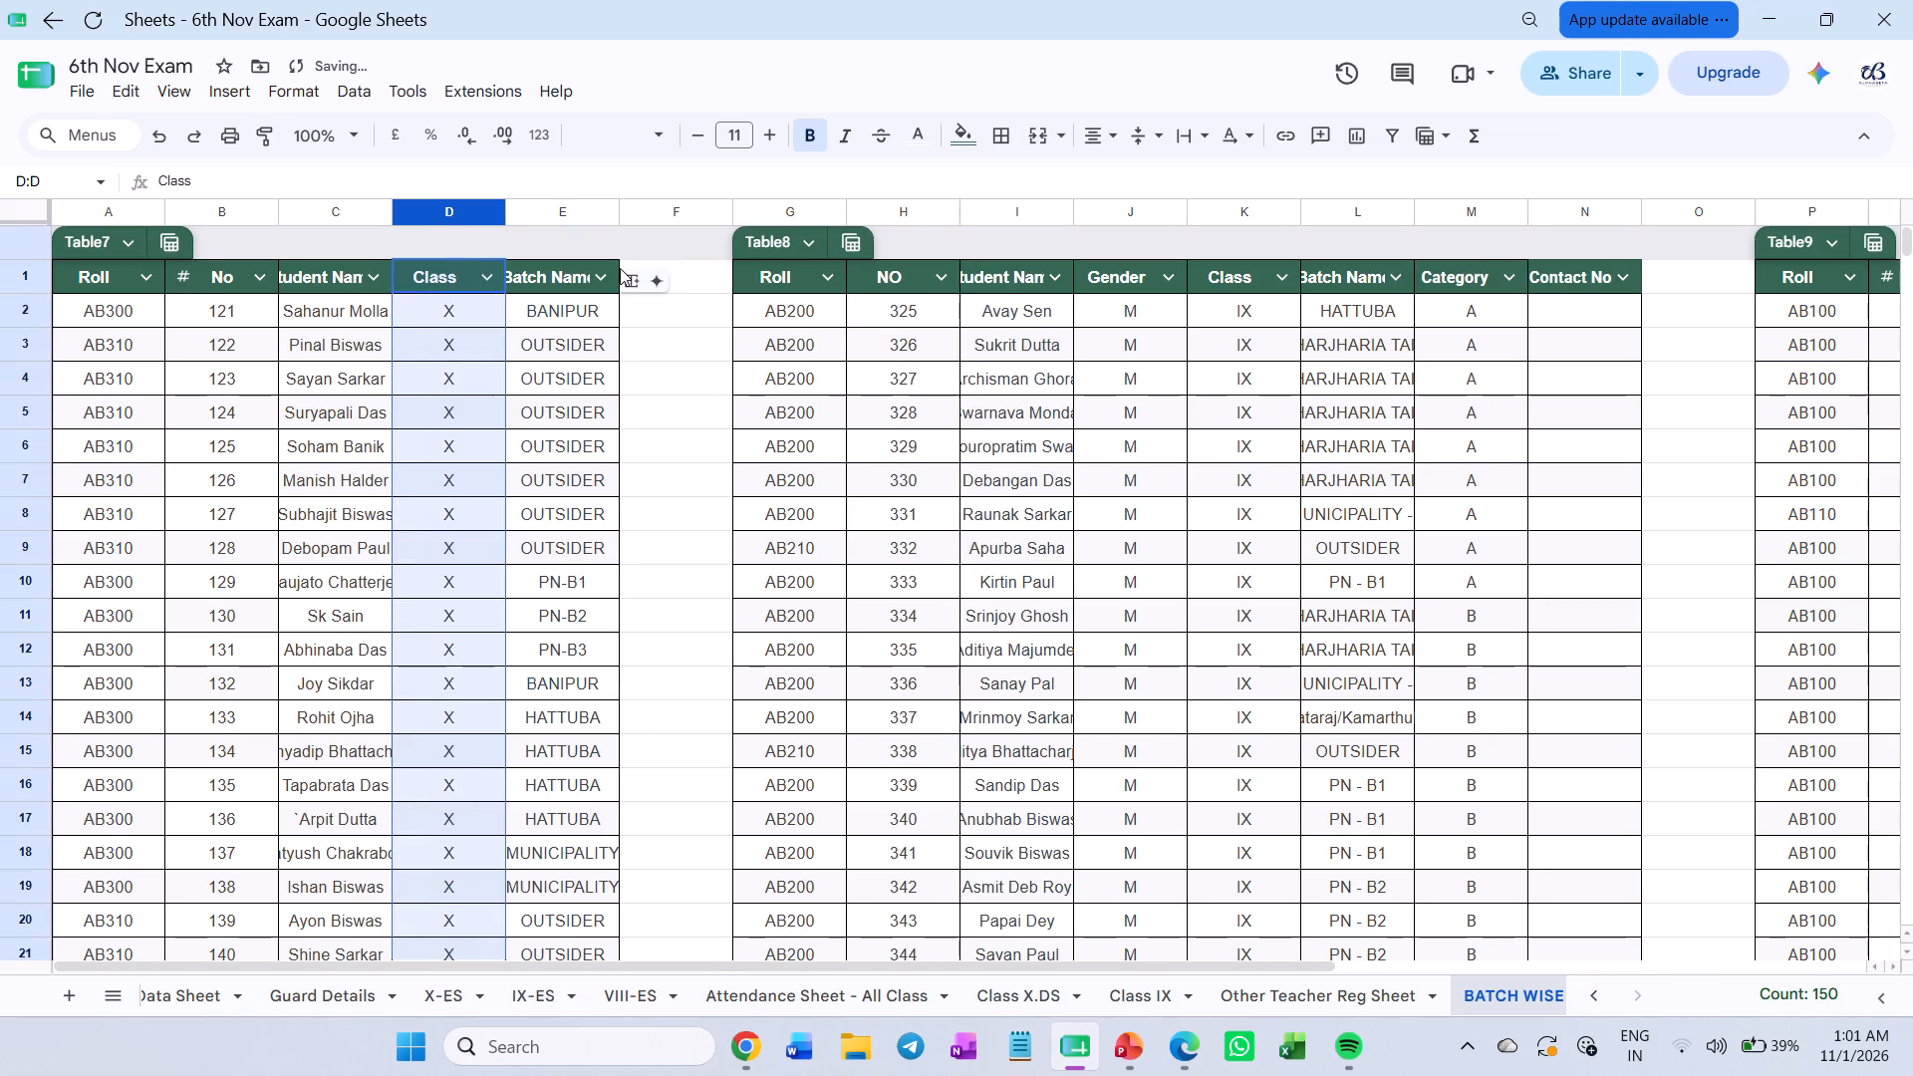
# Insert one blank row above the table headers in row 1 of the BATCH WISE ROLL sheet.
pyautogui.click(13, 267)
pyautogui.rightClick(13, 275)
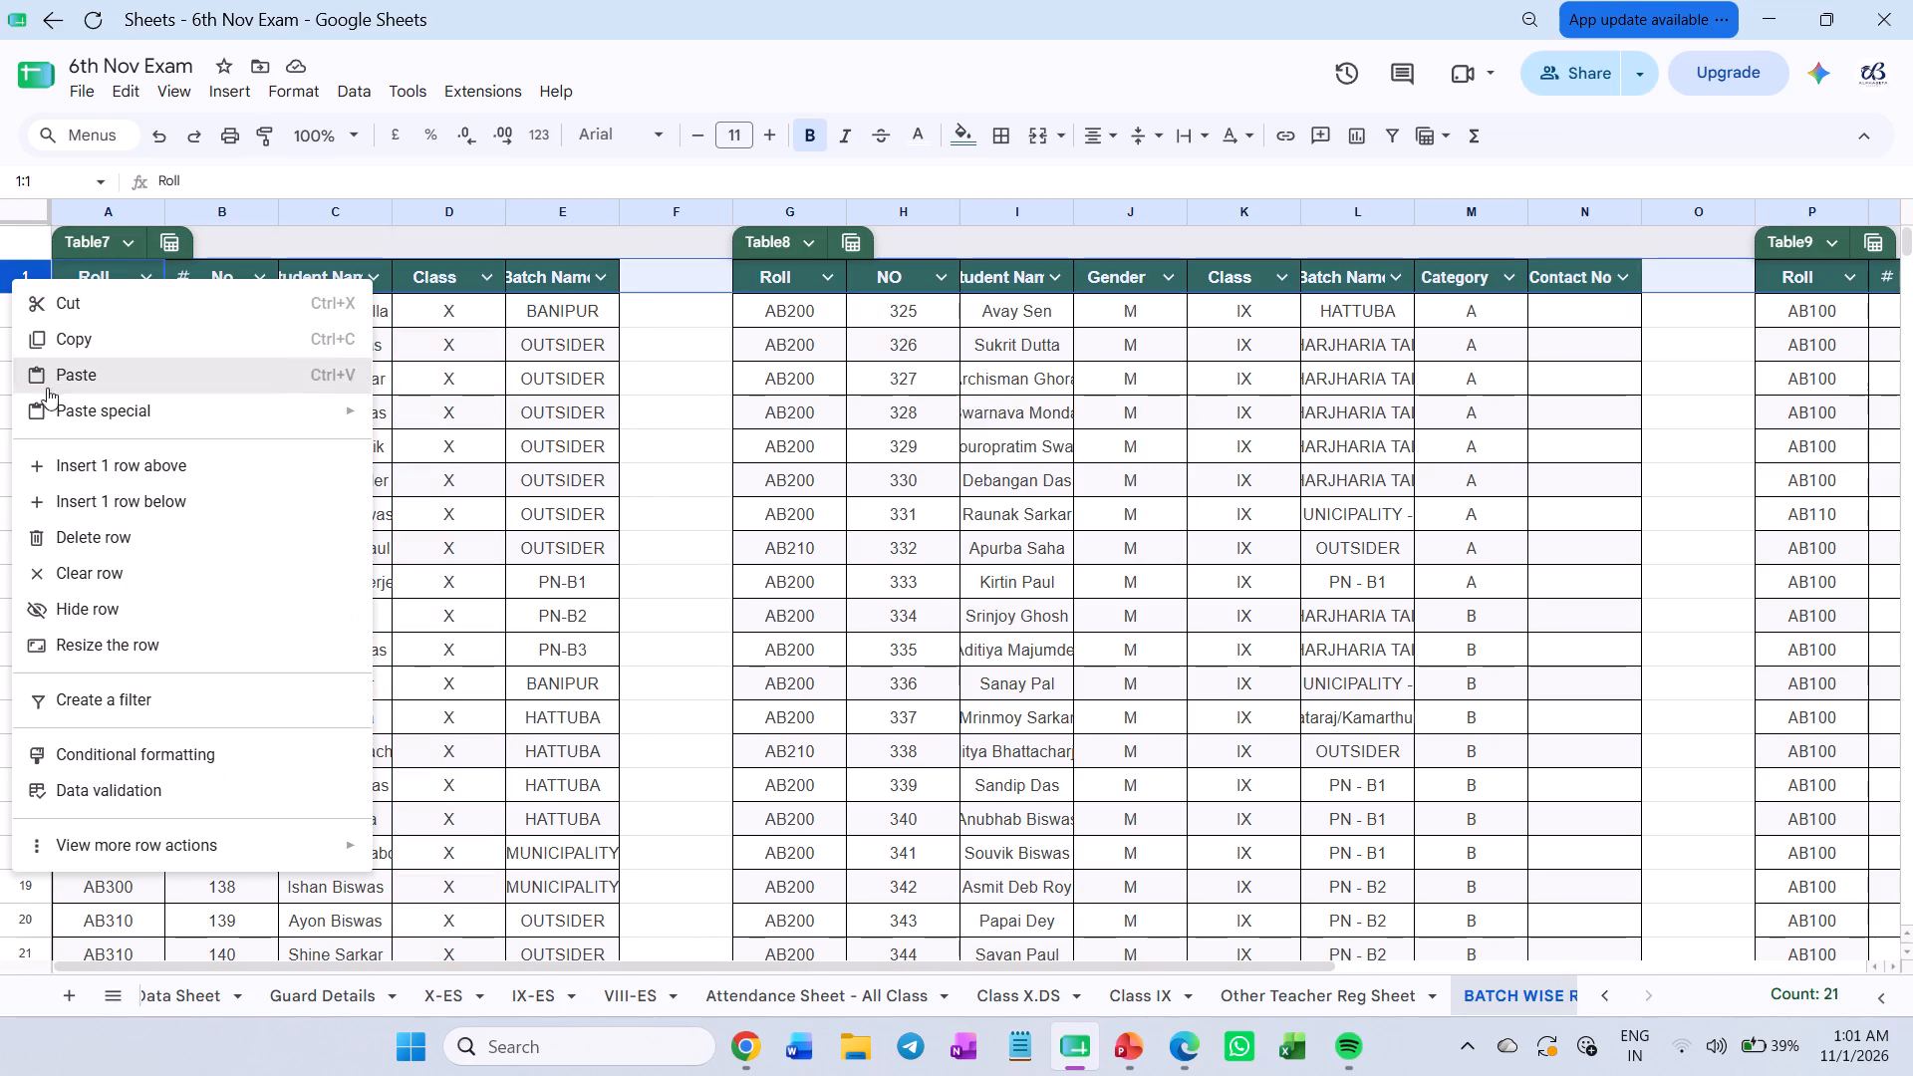
pyautogui.click(36, 478)
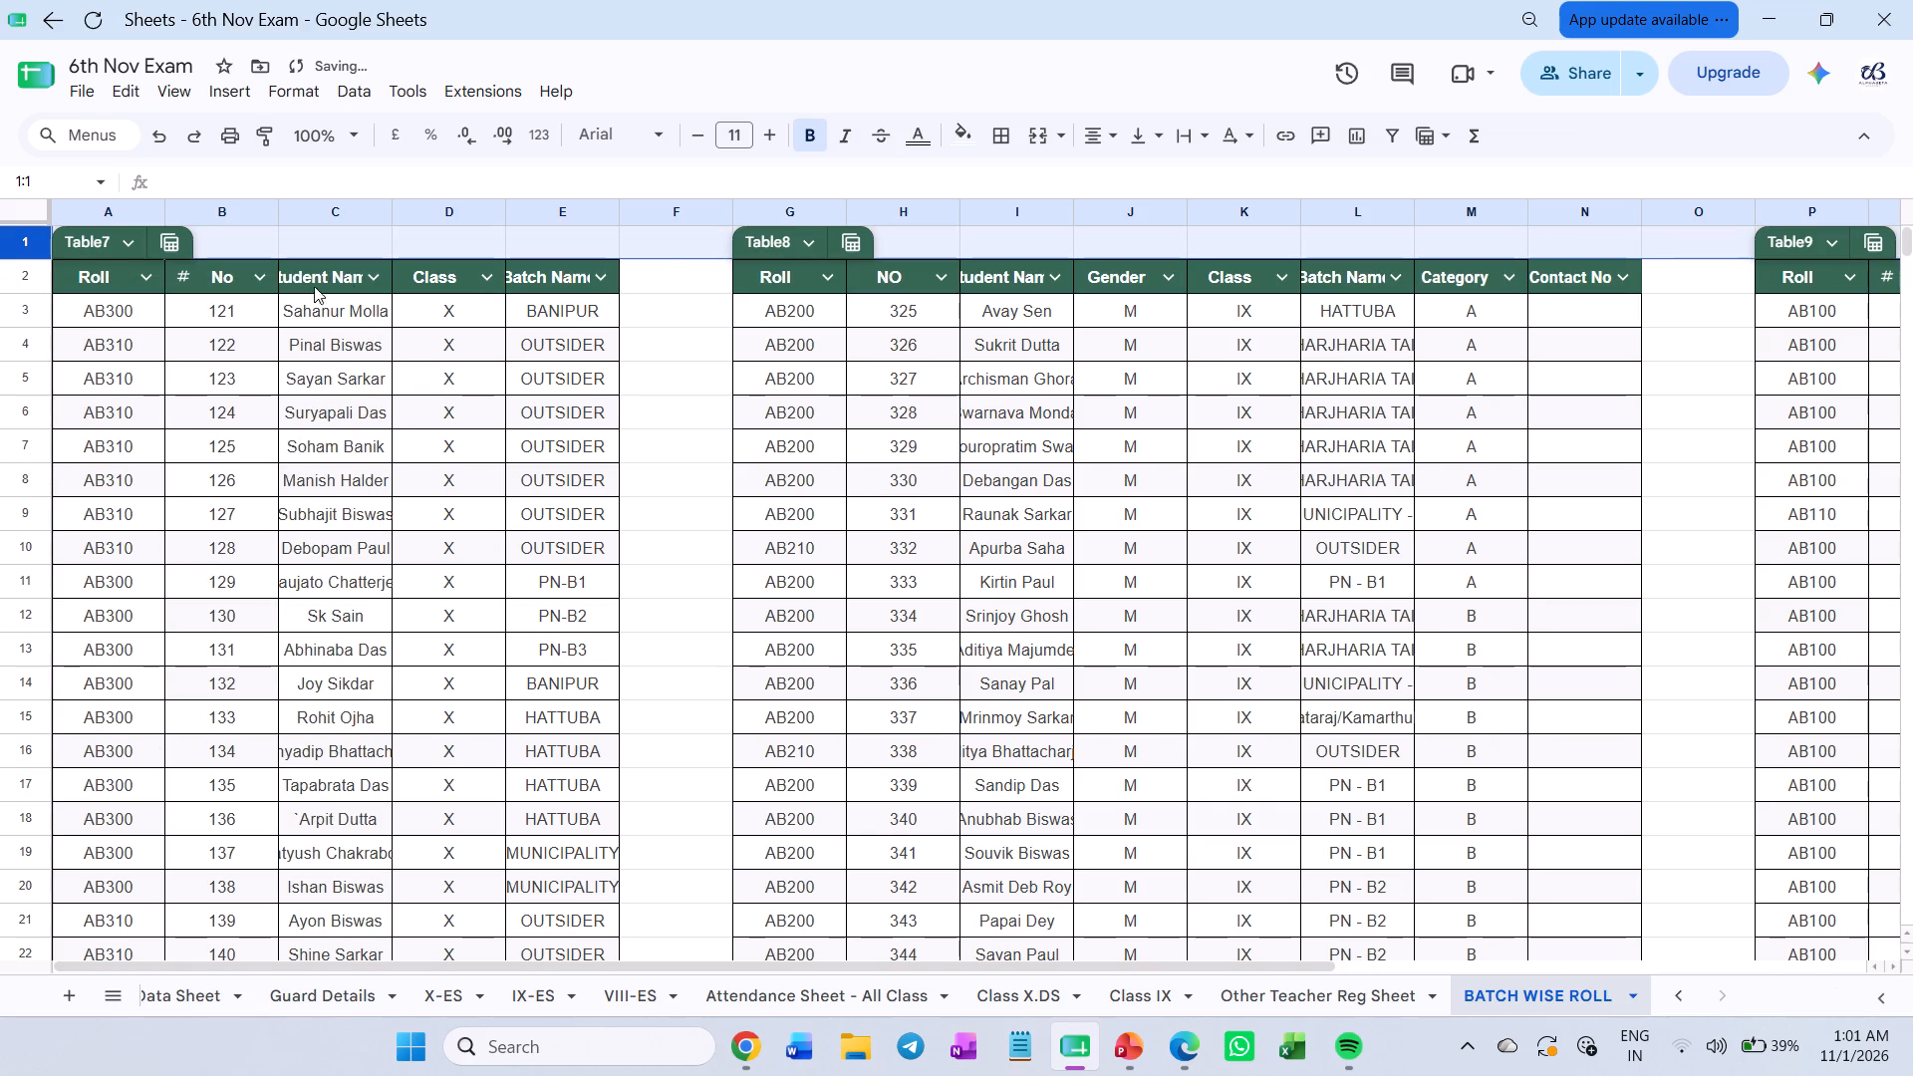
# Delete the Class column (column D) of the class X table.
pyautogui.click(432, 215)
pyautogui.rightClick(432, 215)
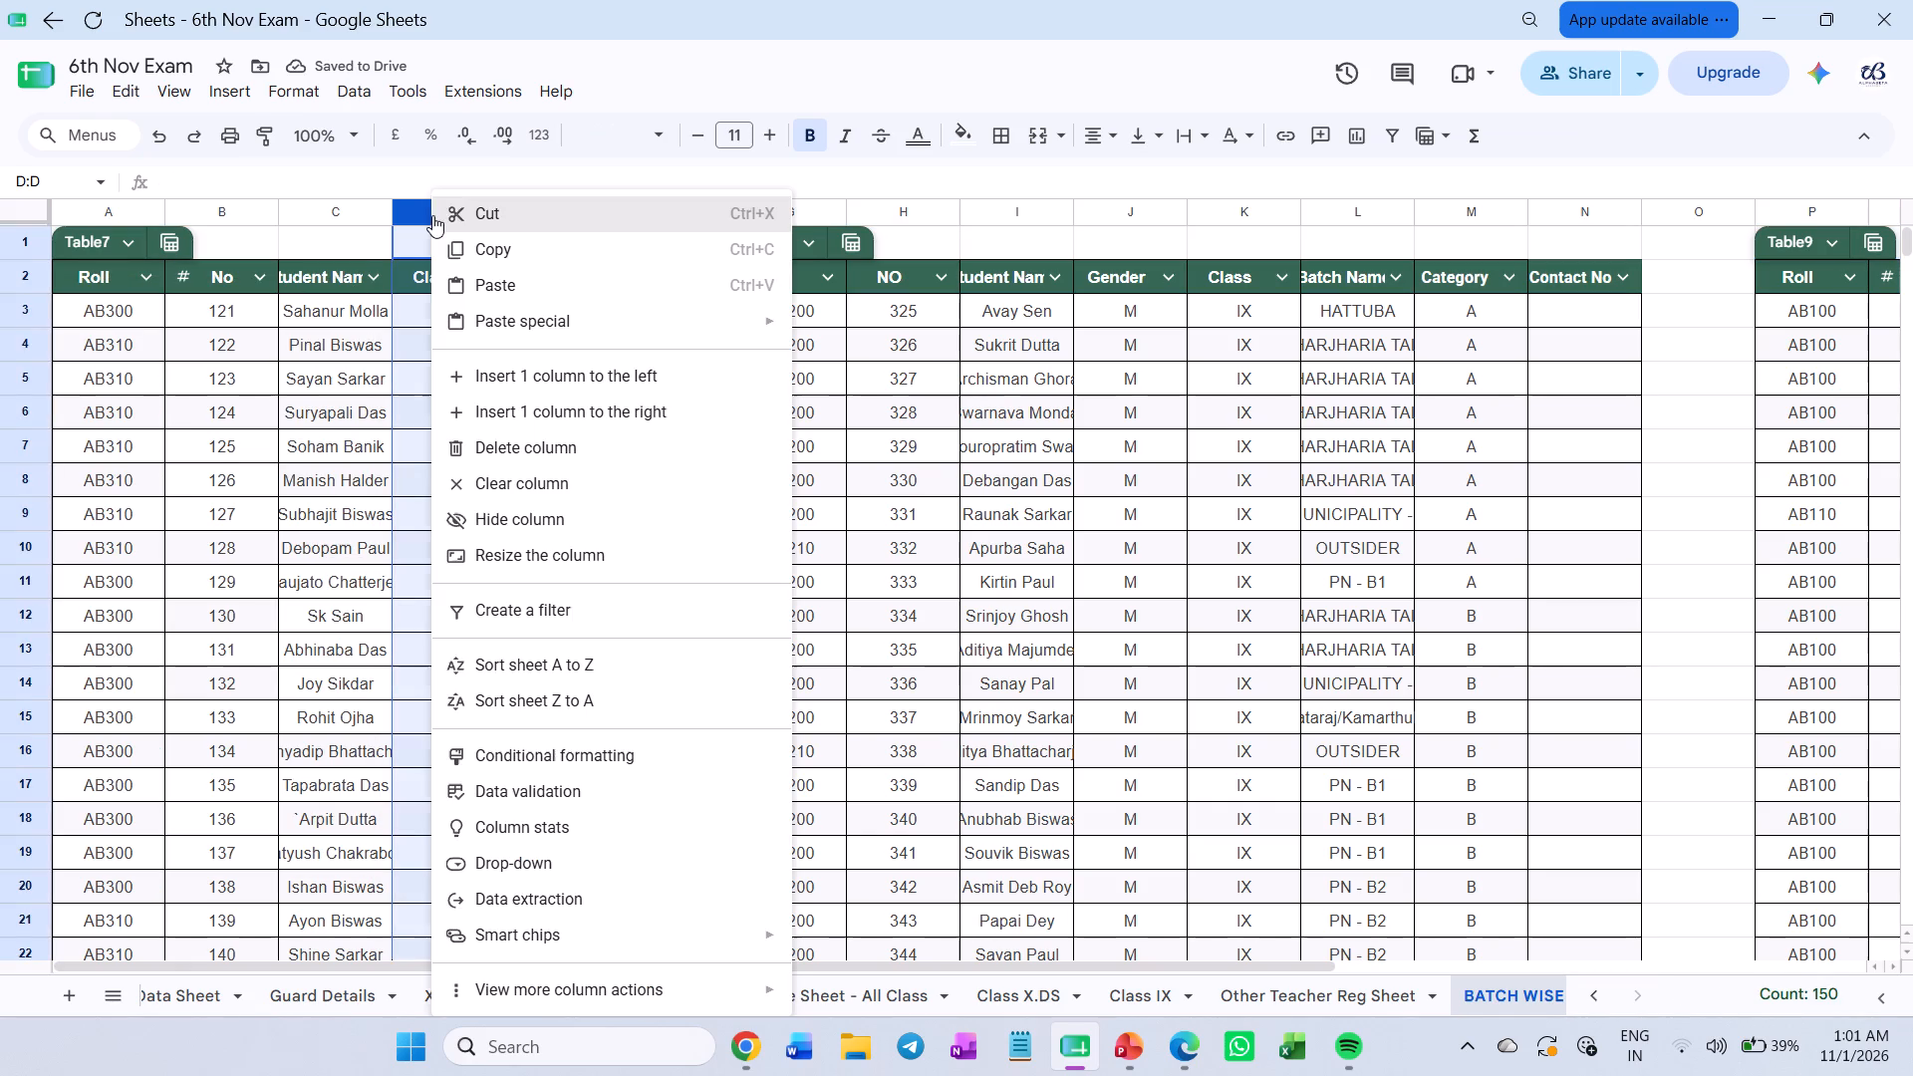
pyautogui.click(515, 446)
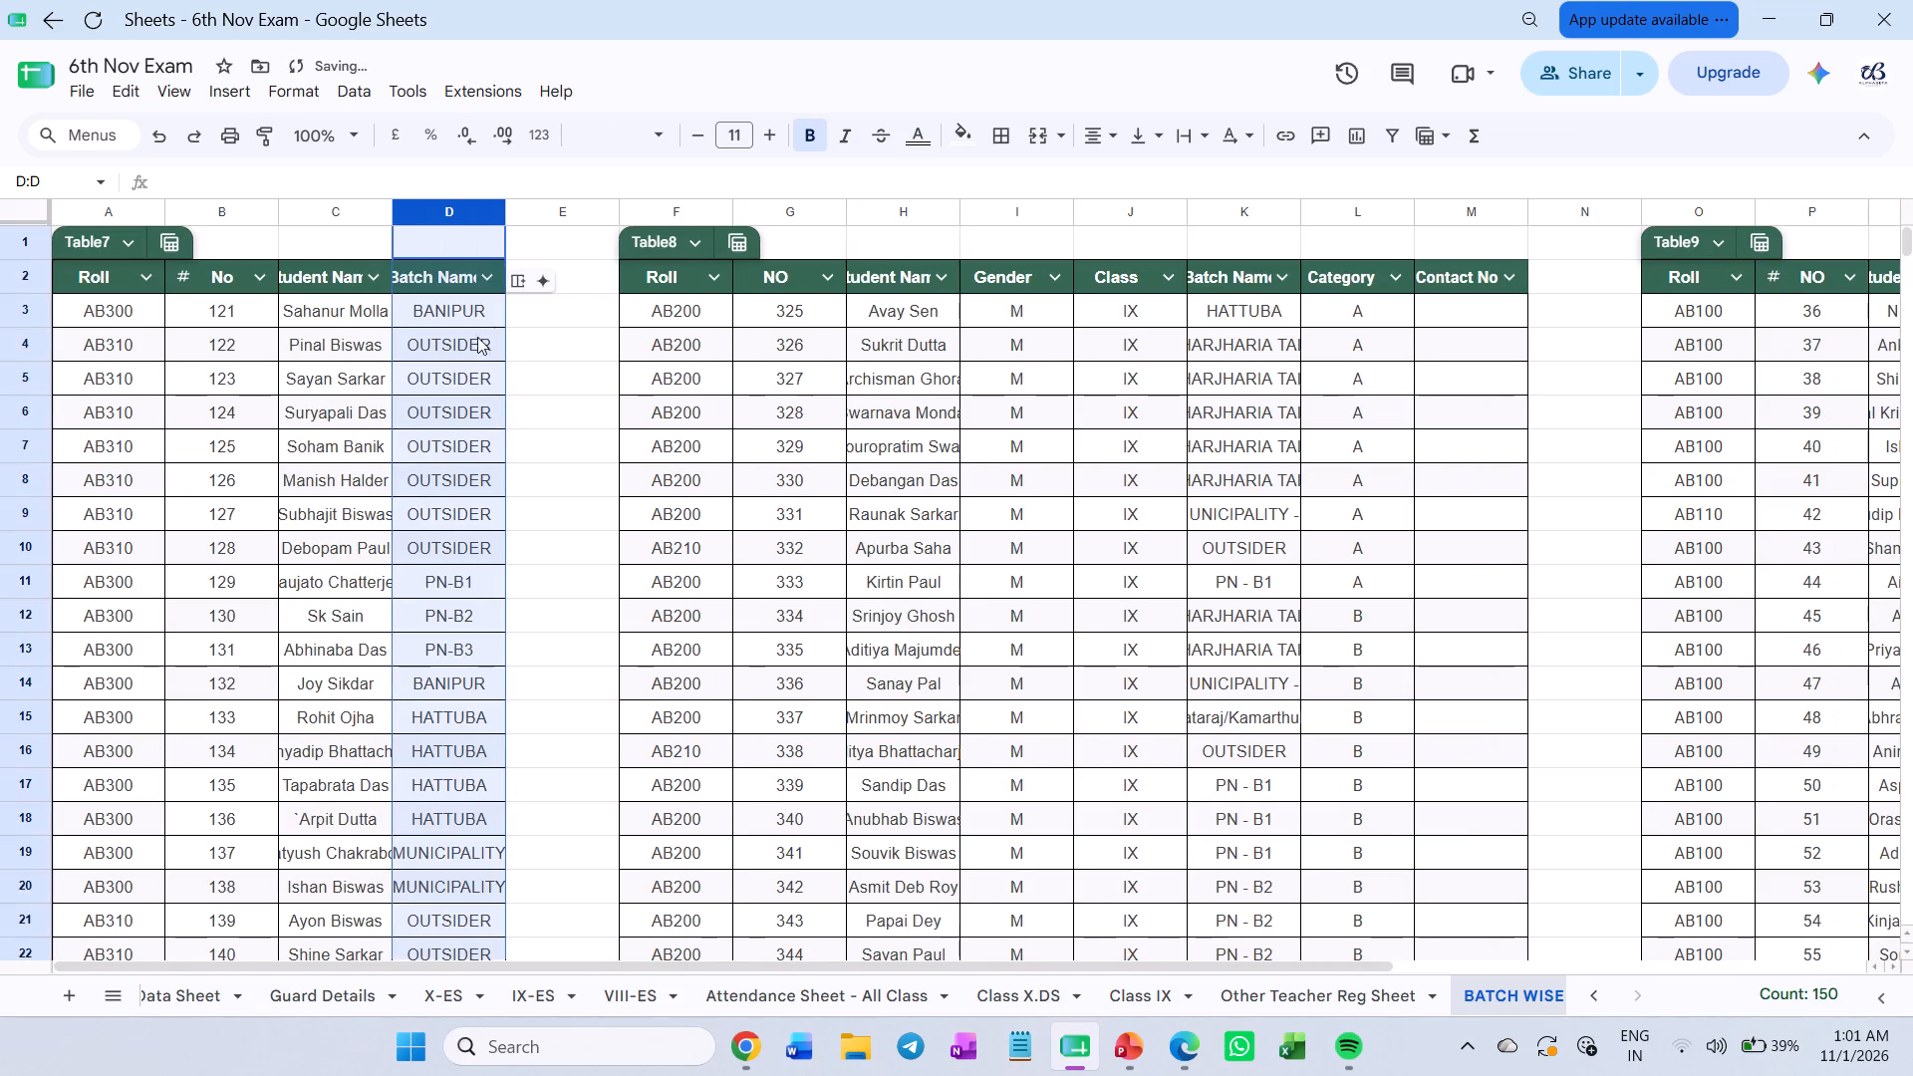
# Merge cells A1:D1 above the class X table into one title cell.
pyautogui.moveTo(469, 245); pyautogui.dragTo(125, 246)
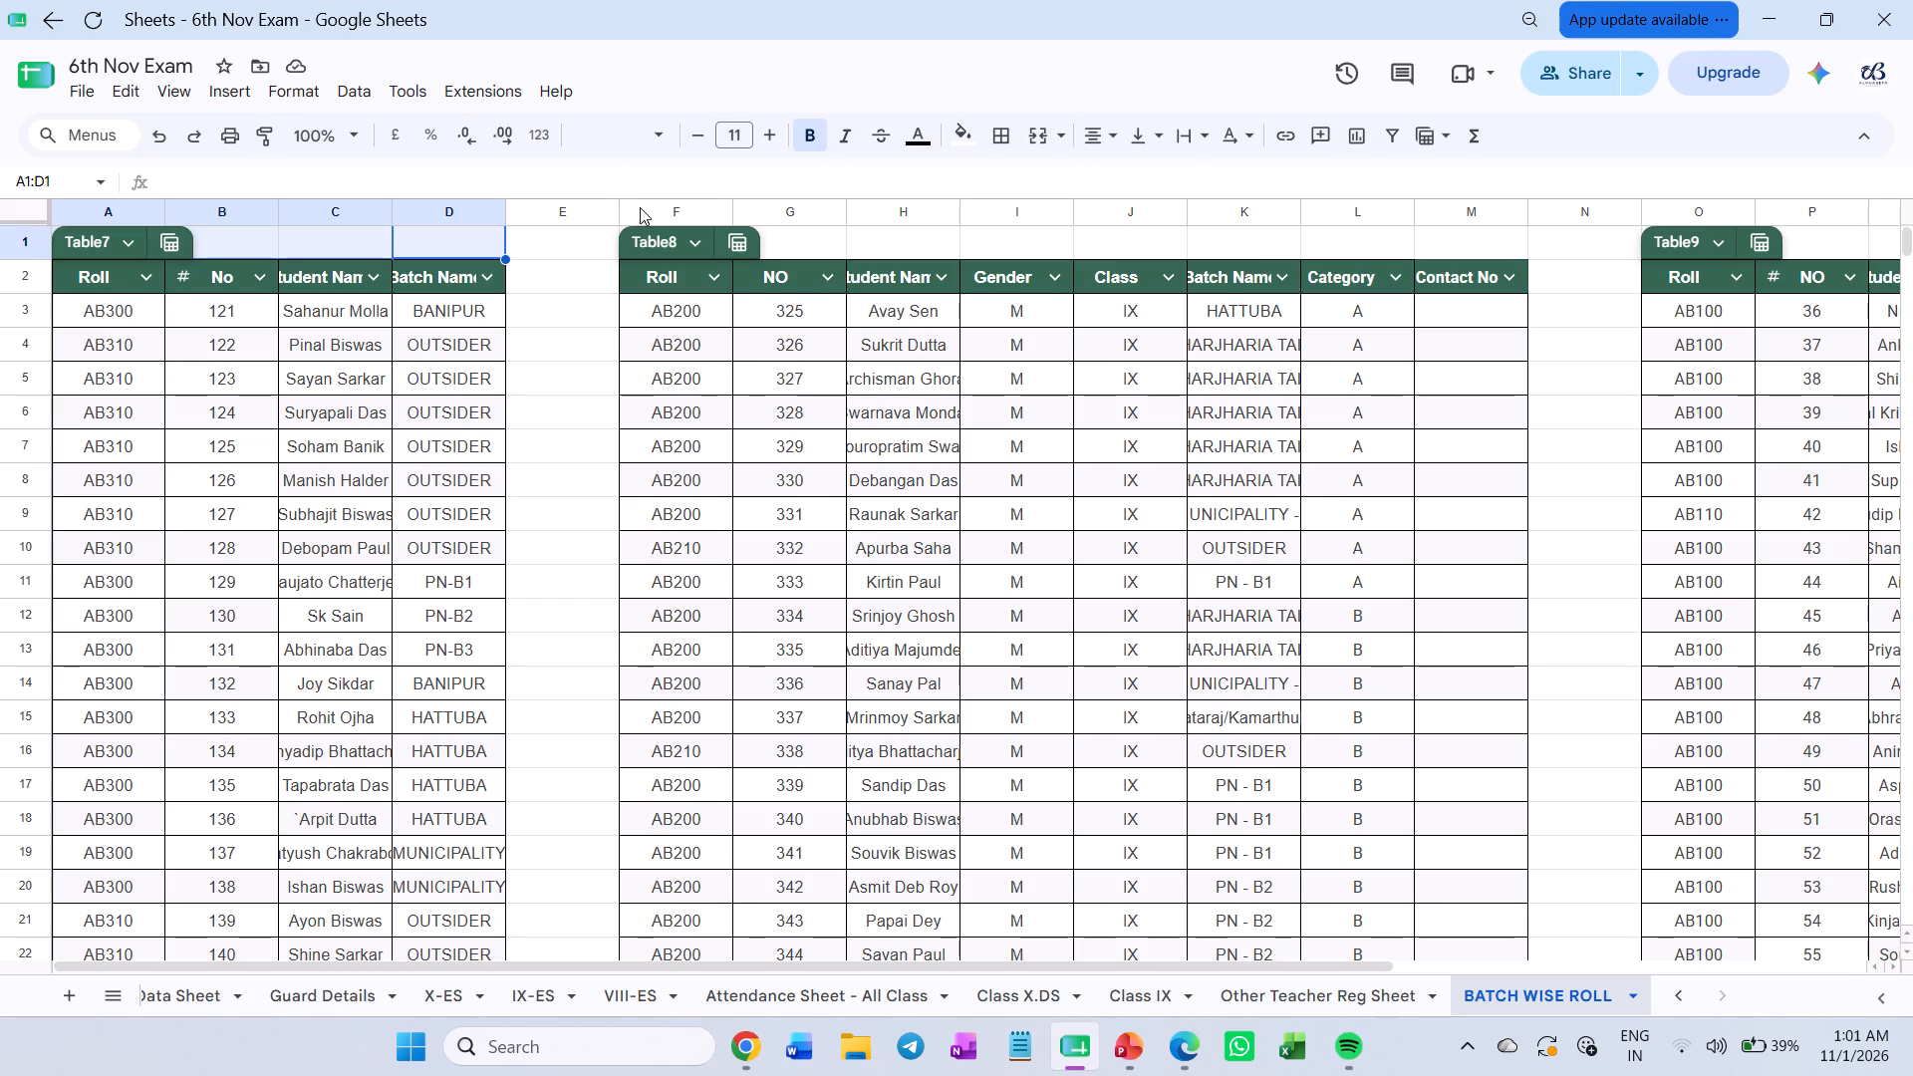
pyautogui.rightClick(438, 244)
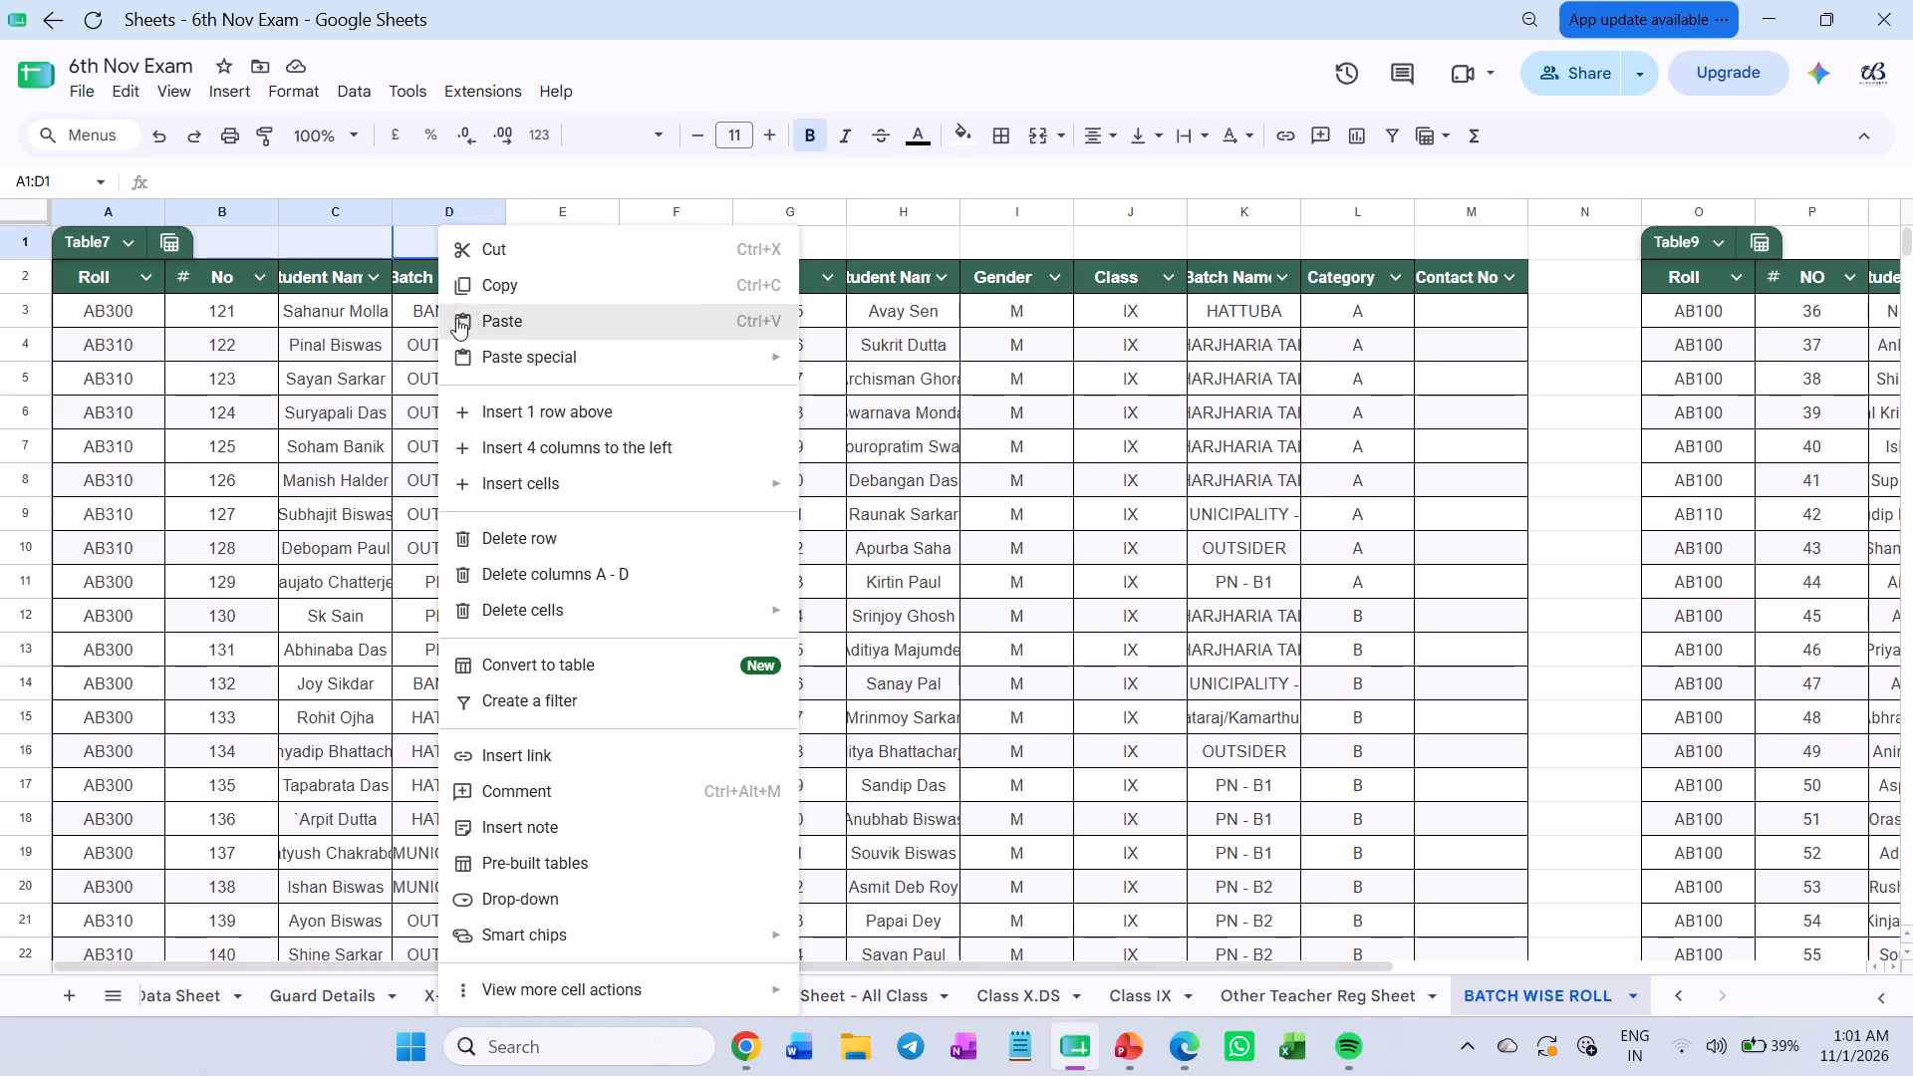
pyautogui.scroll(-2, 500, 466)
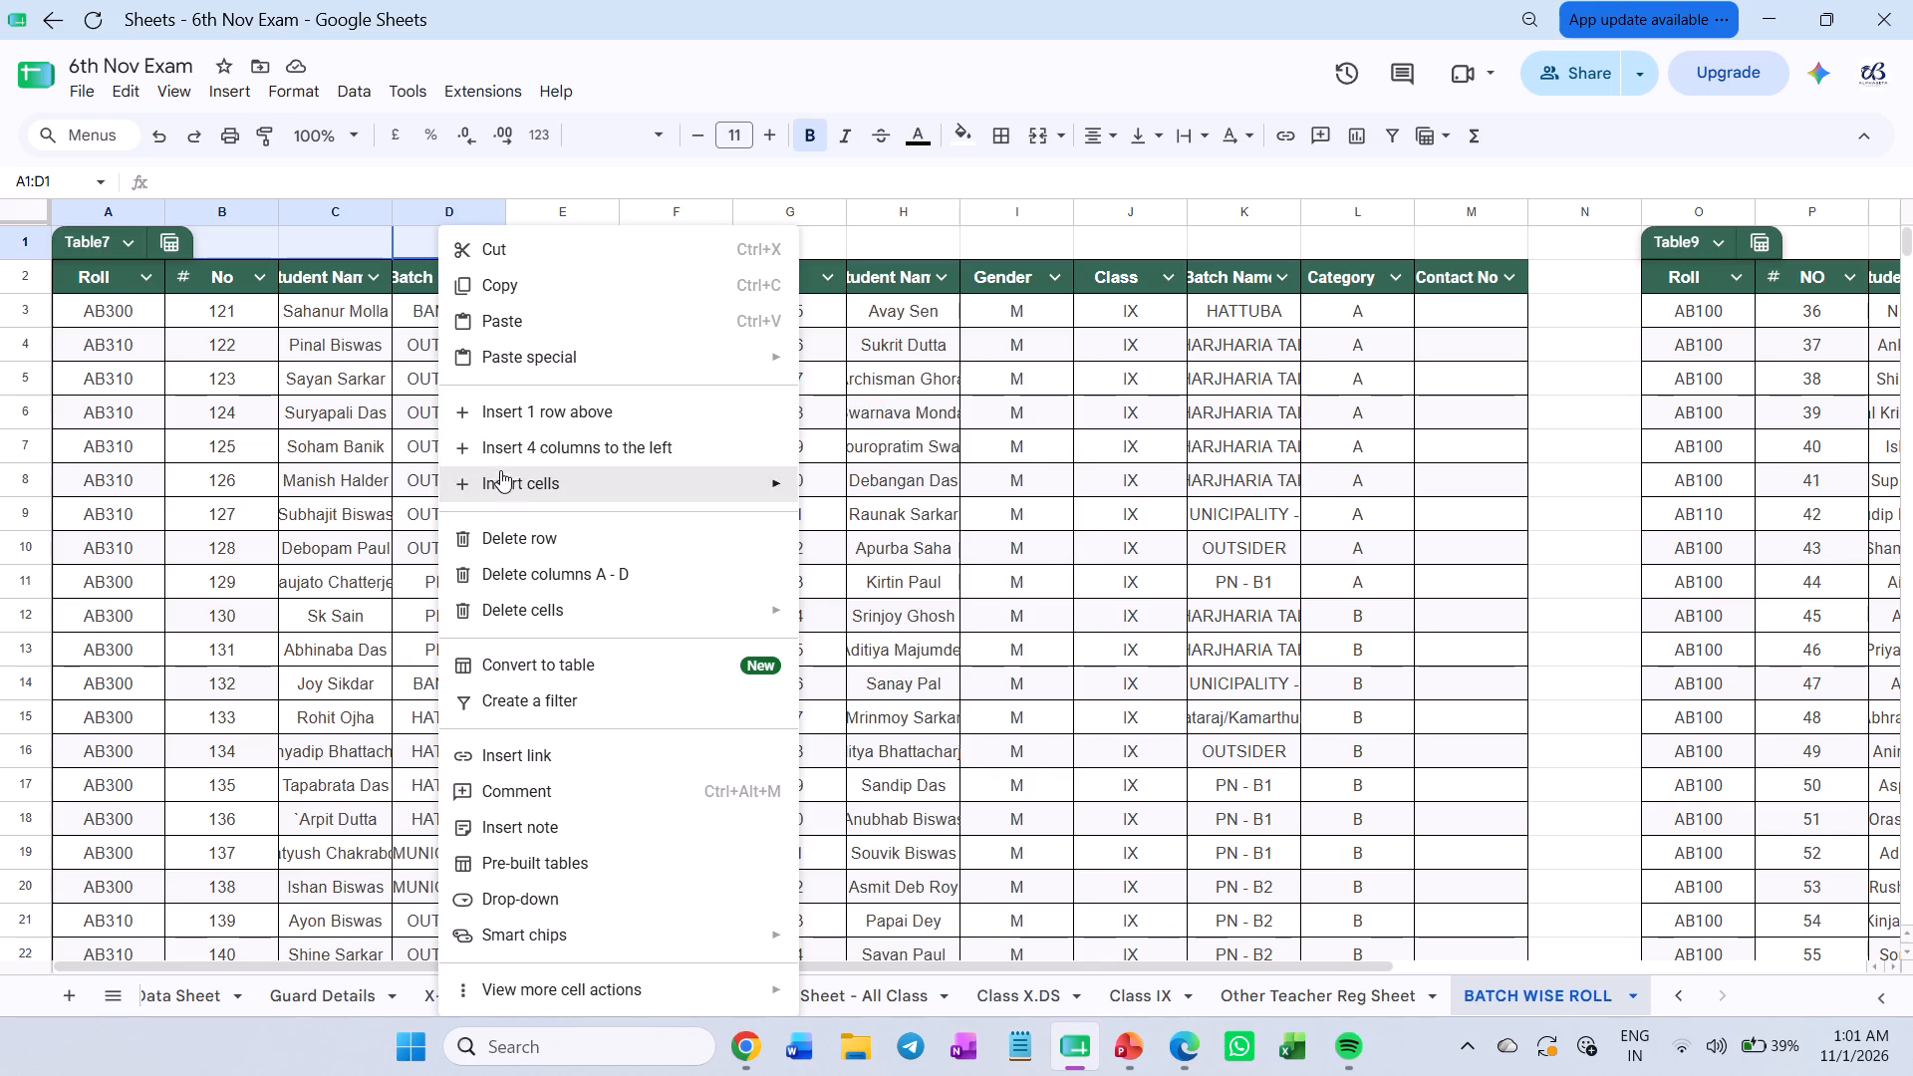
pyautogui.scroll(-1, 500, 470)
pyautogui.scroll(-2, 527, 786)
pyautogui.scroll(4, 527, 786)
pyautogui.click(1044, 138)
# Enter the heading "CLASS - X" in the merged cell above the class X table.
pyautogui.click(408, 243)
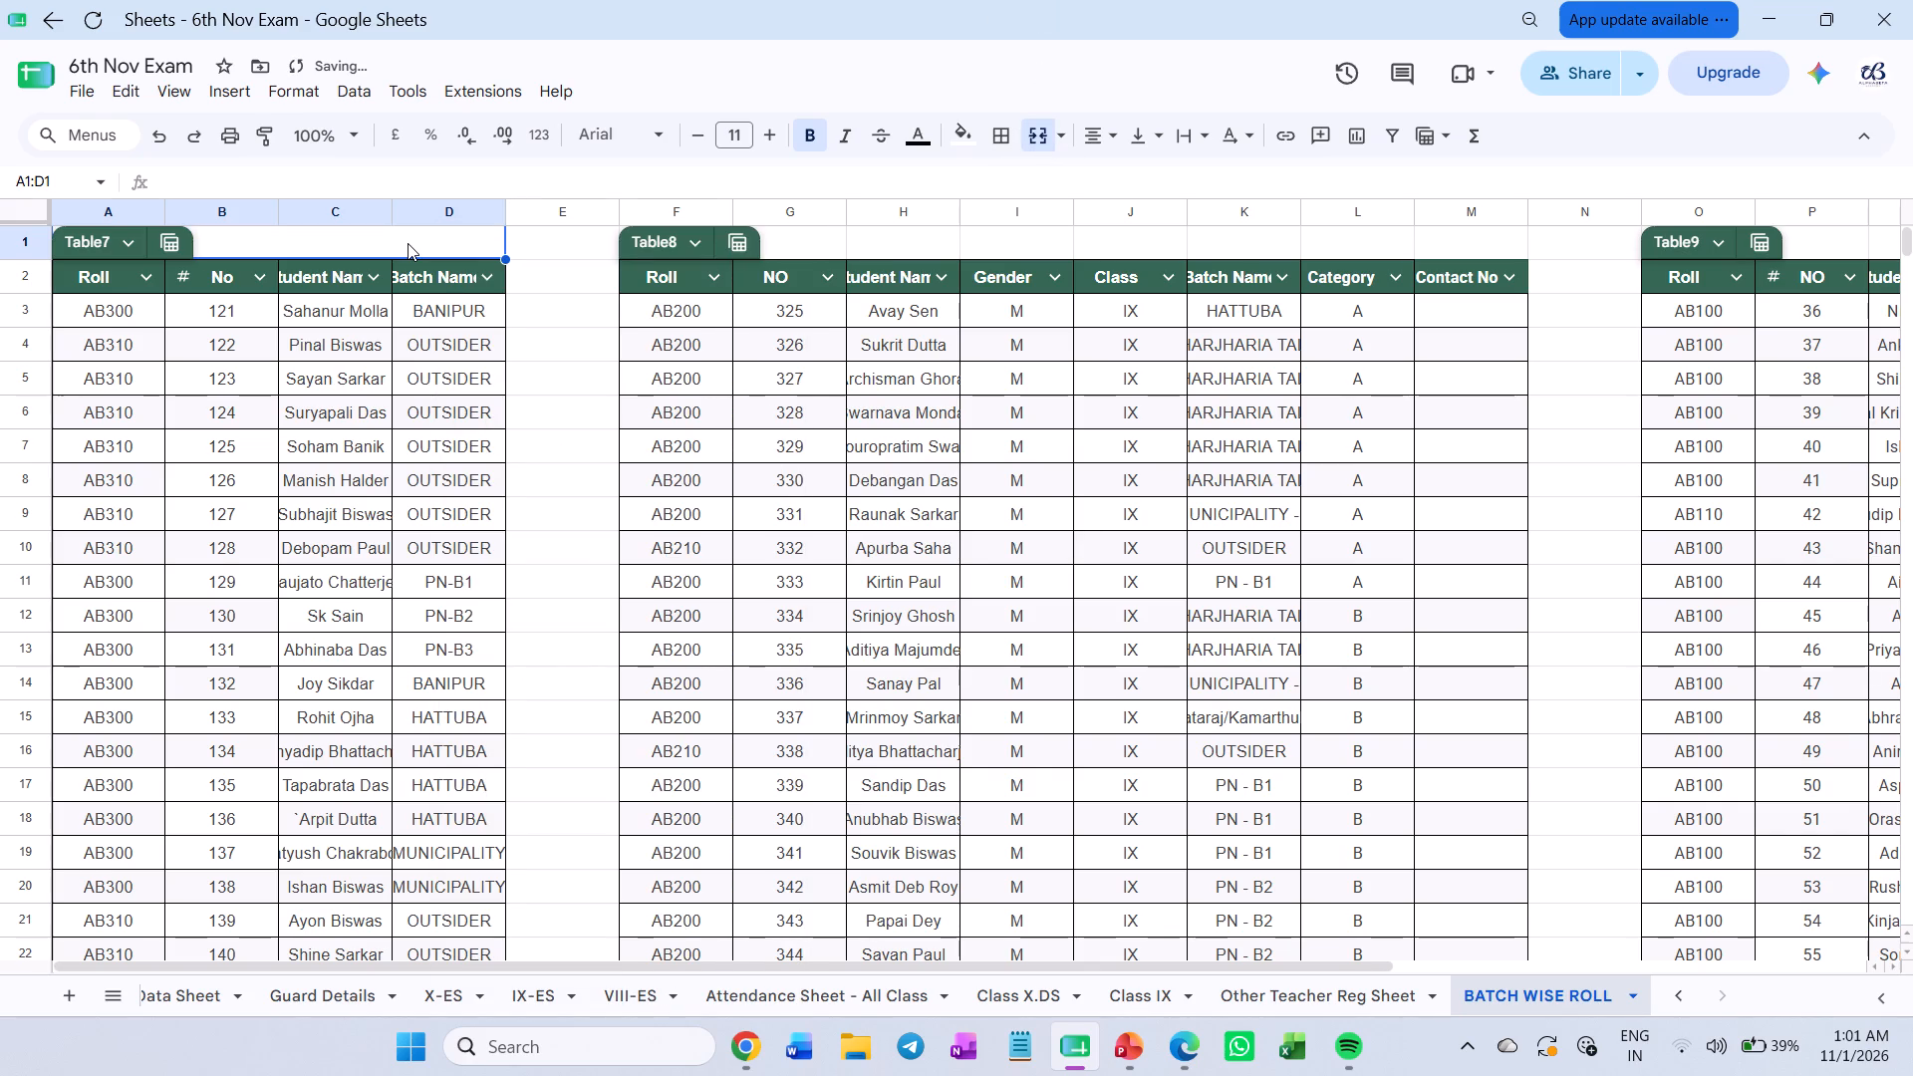
pyautogui.write('CLASS')
pyautogui.press('space')
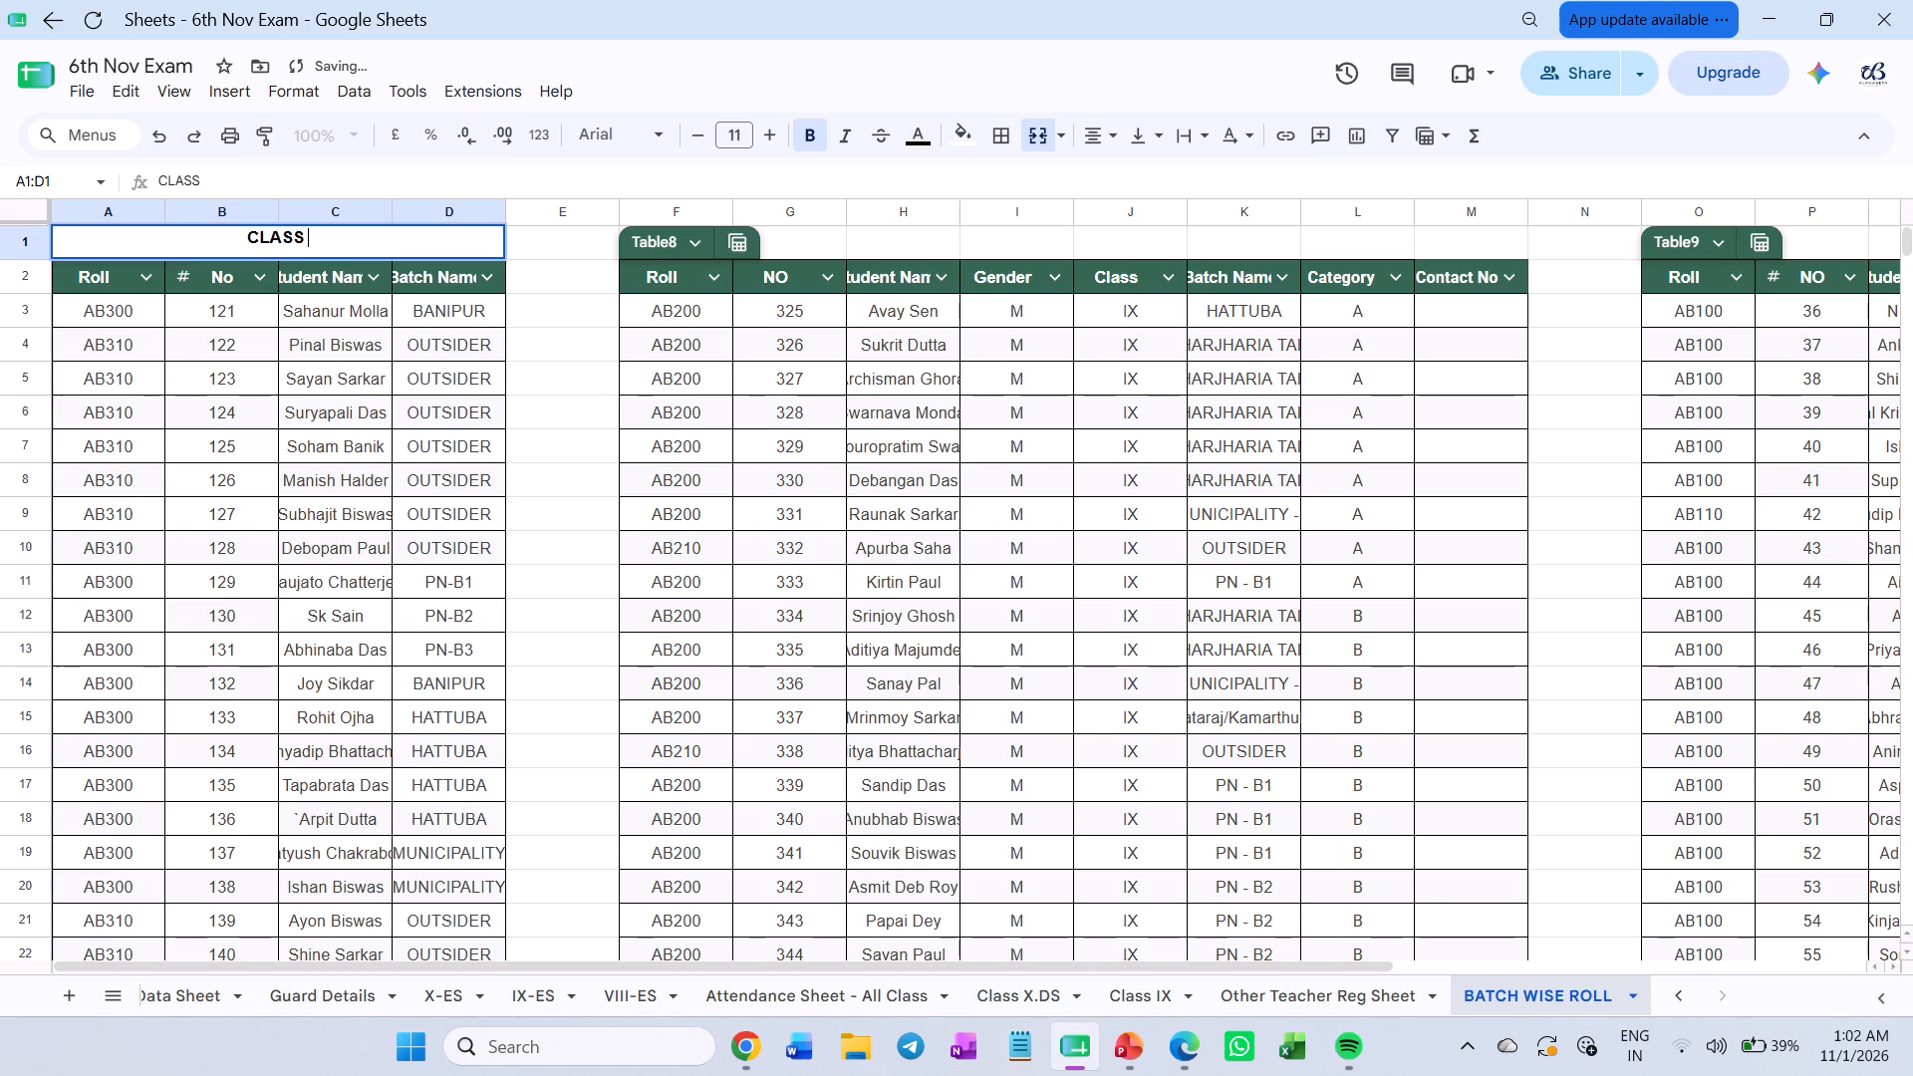
pyautogui.write('-')
pyautogui.press('space')
pyautogui.press('x')
pyautogui.click(540, 302)
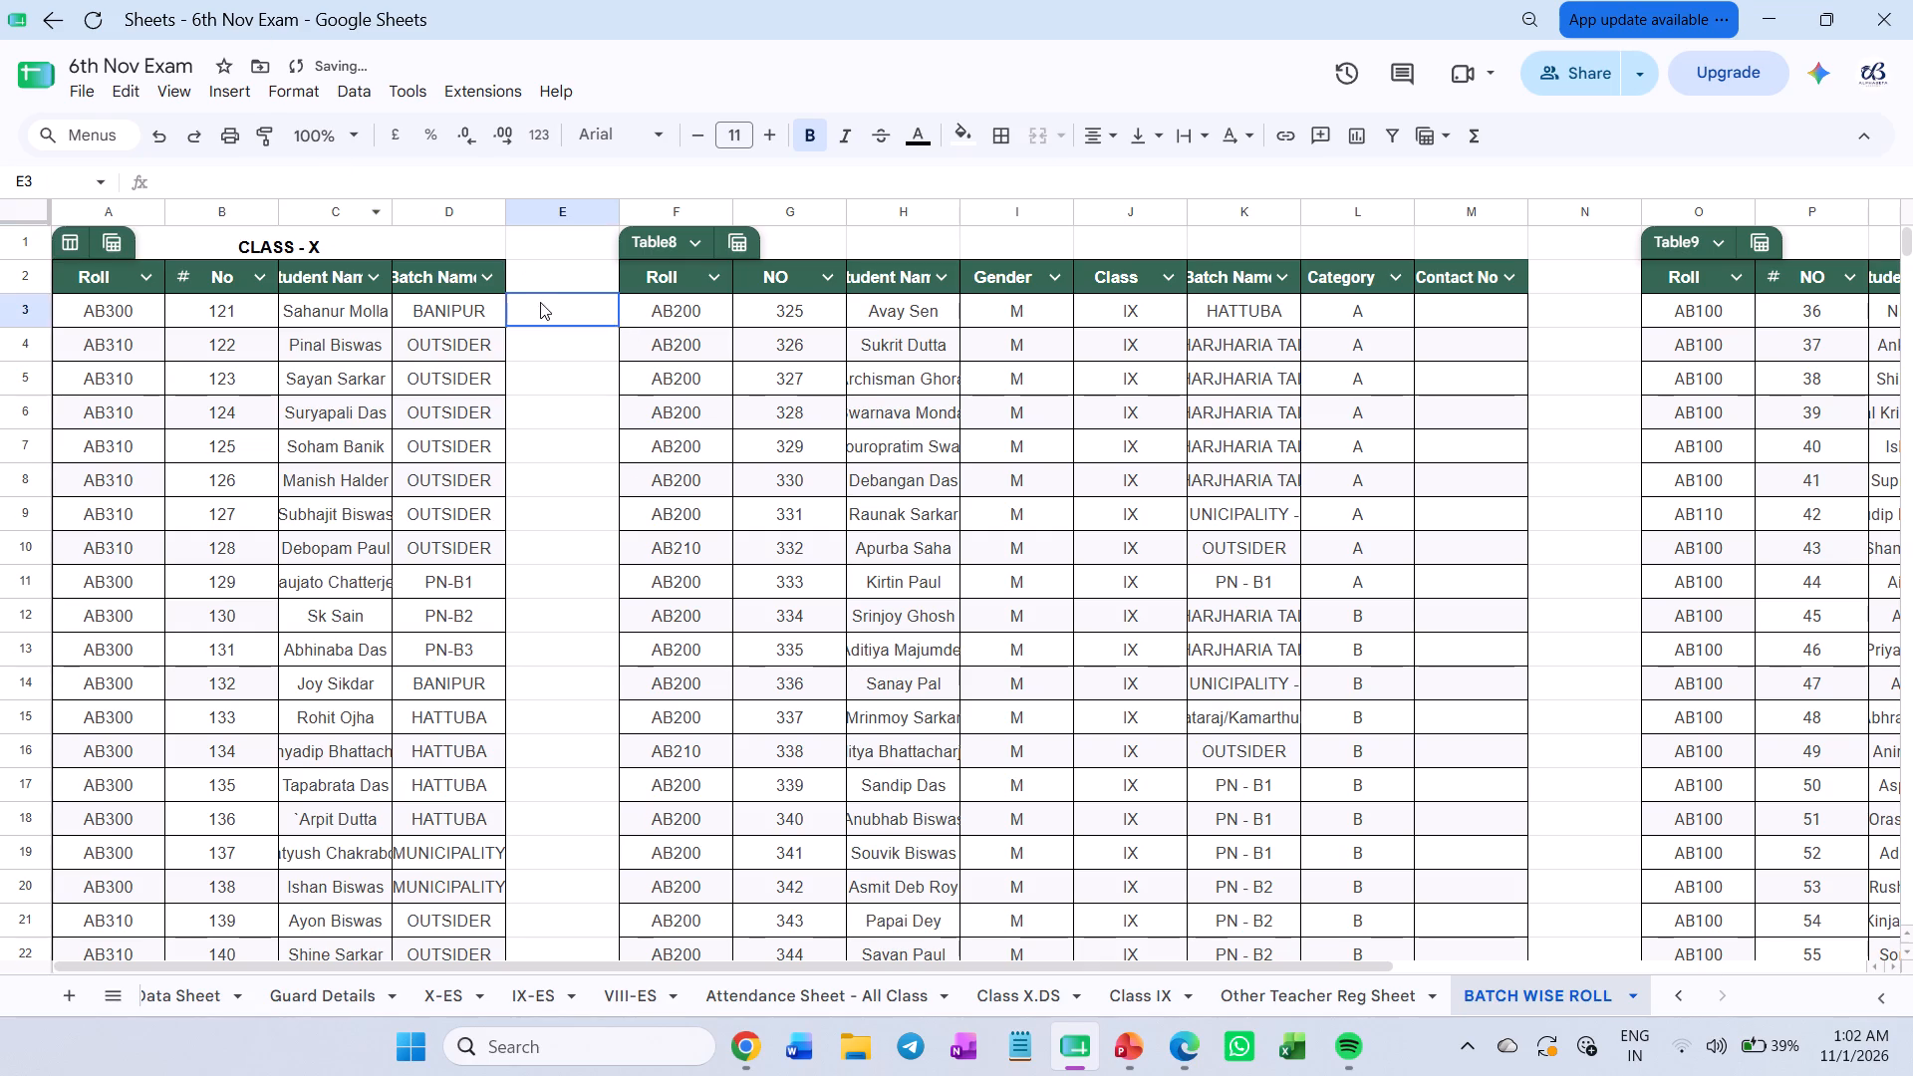
# Auto-fit the widths of the Student Name and Batch Name columns in the class X table.
pyautogui.click(172, 338)
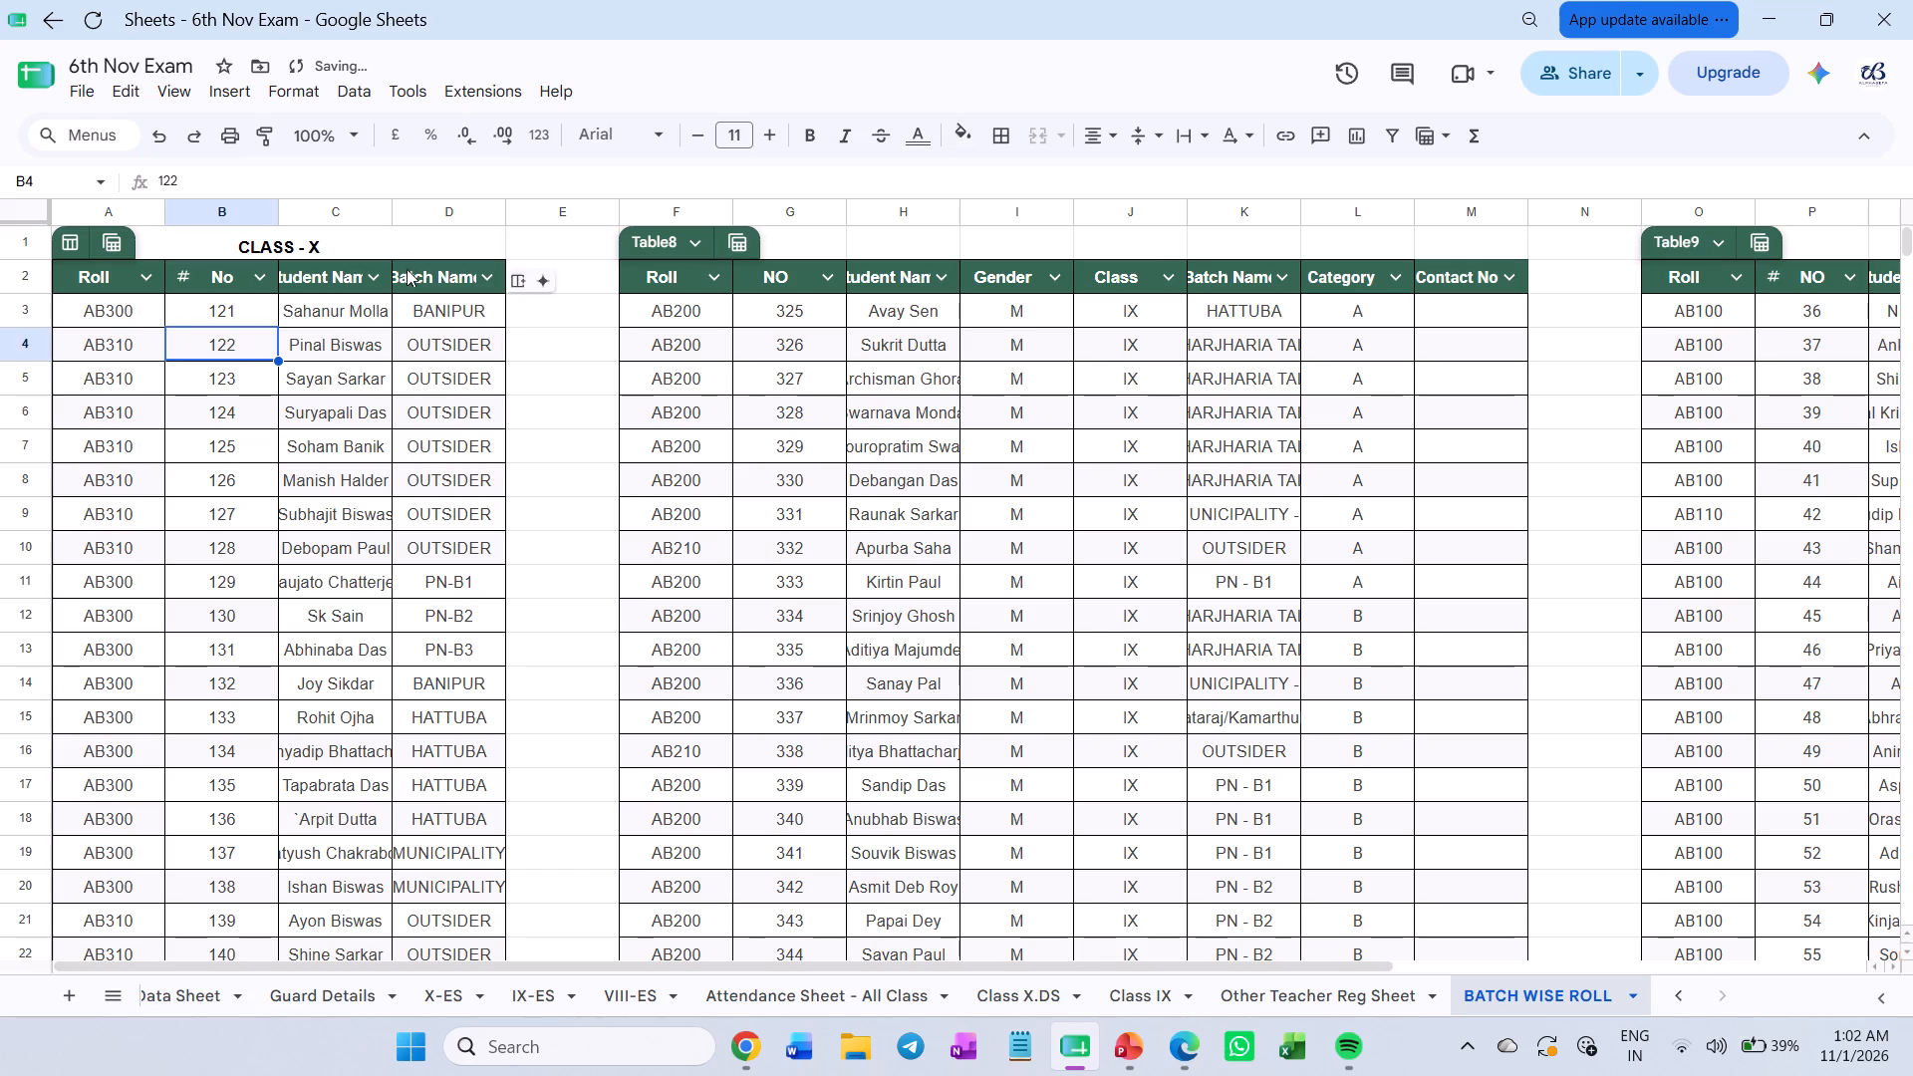
pyautogui.doubleClick(392, 211)
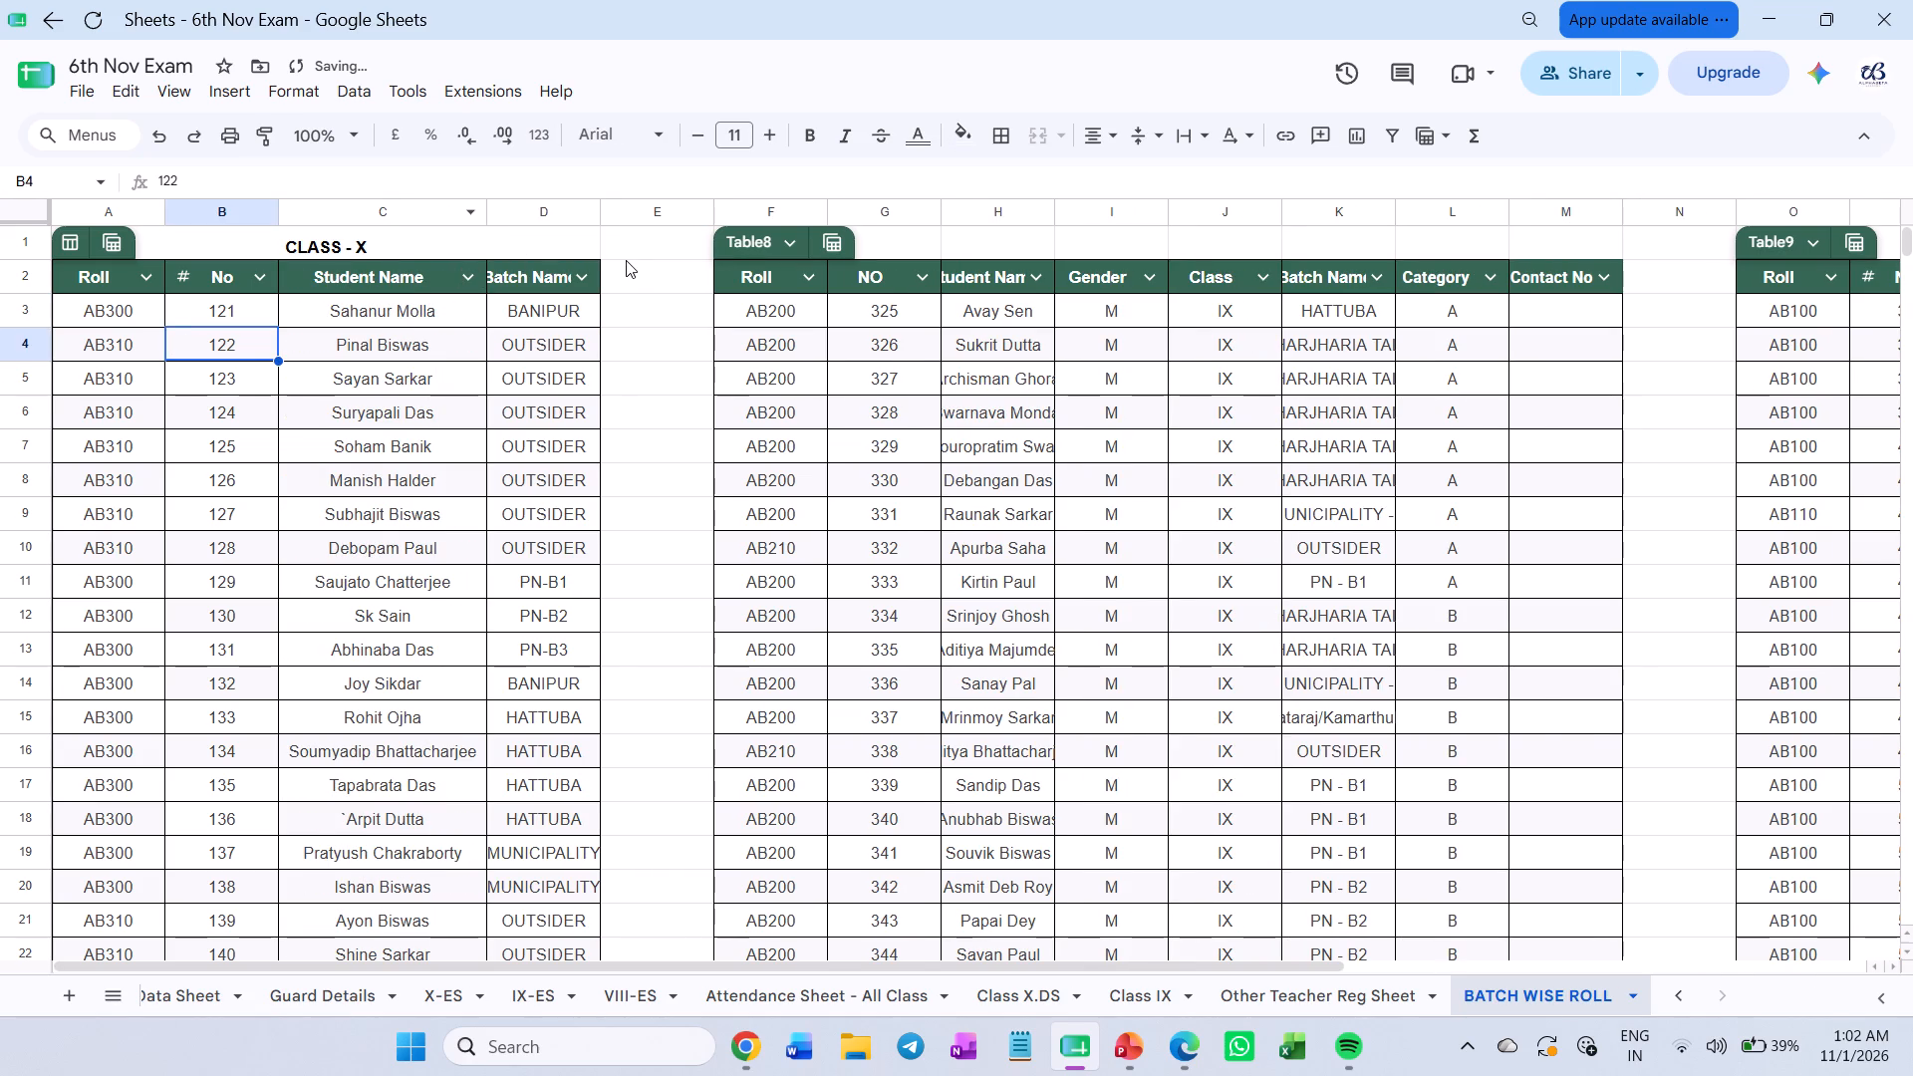
pyautogui.doubleClick(602, 204)
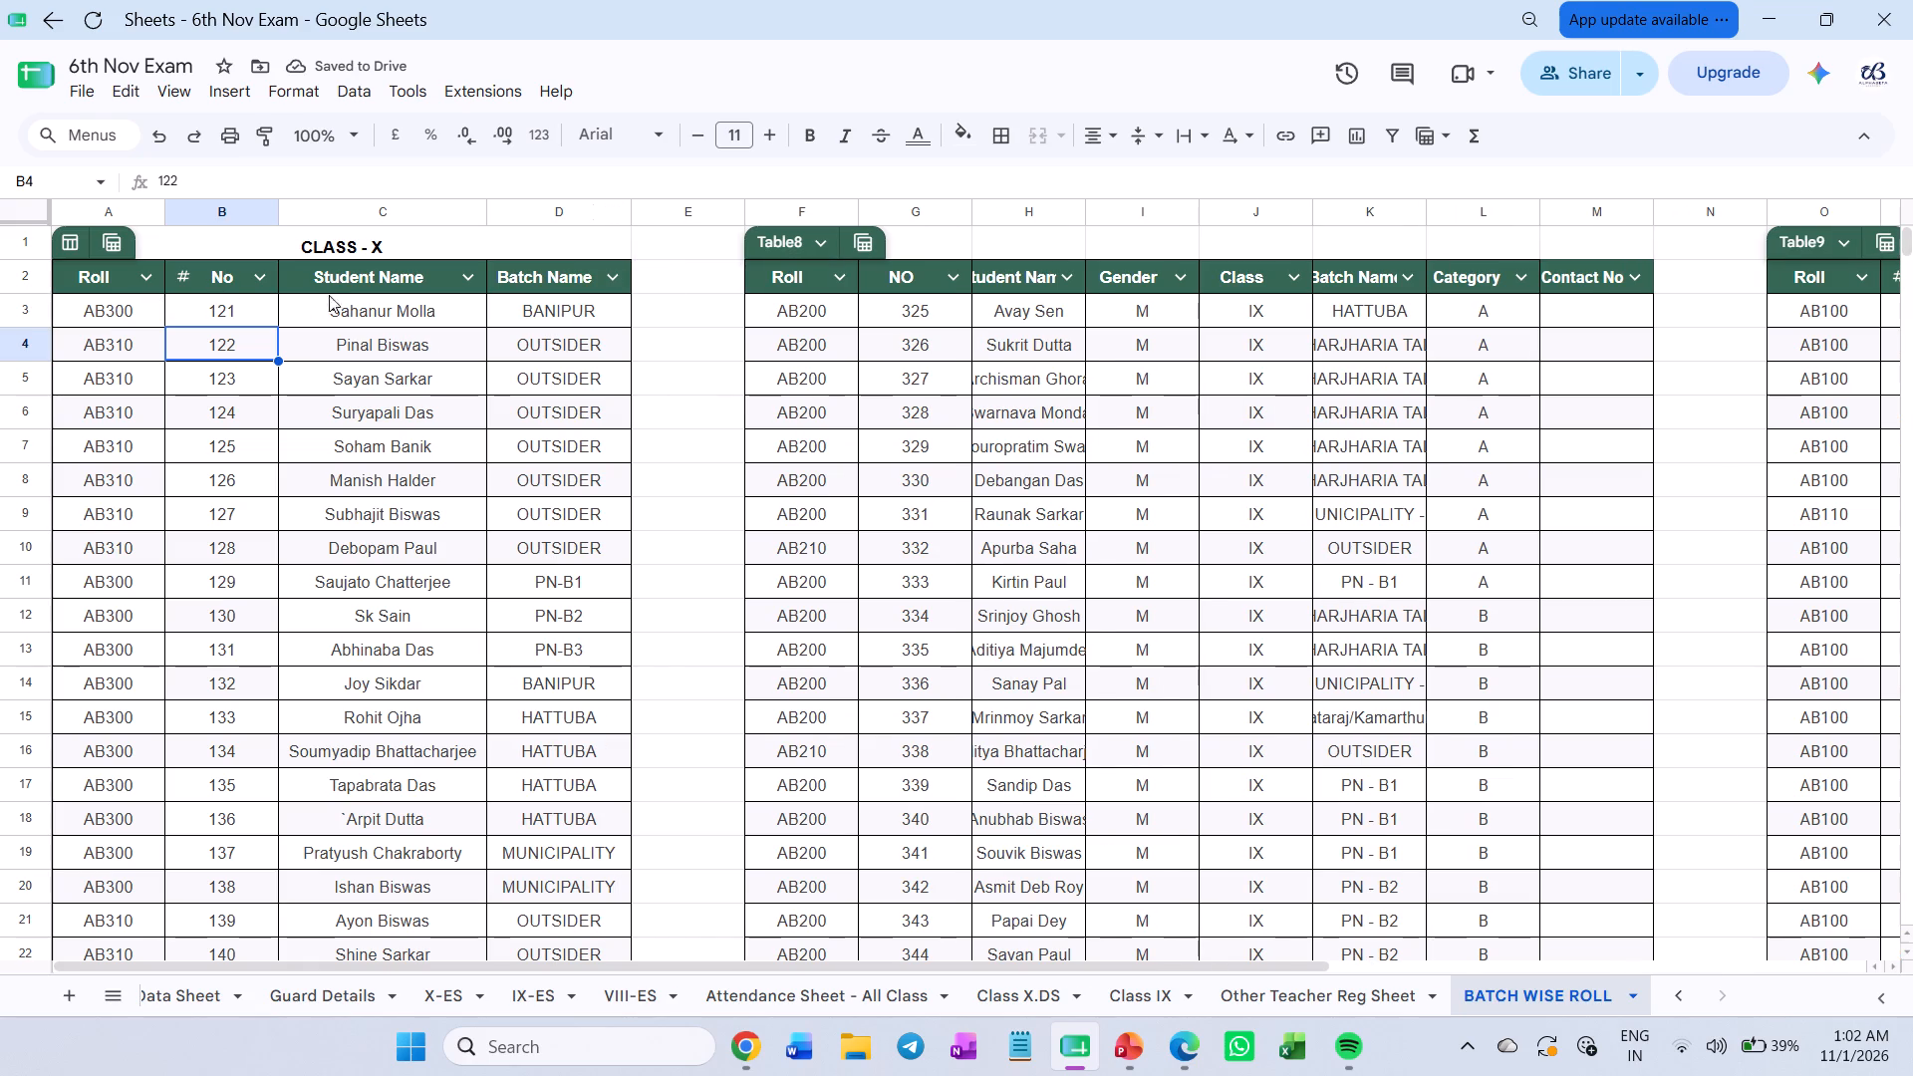
# Filter the class X table's Batch Name column to show only BANIPUR.
pyautogui.scroll(3, 366, 424)
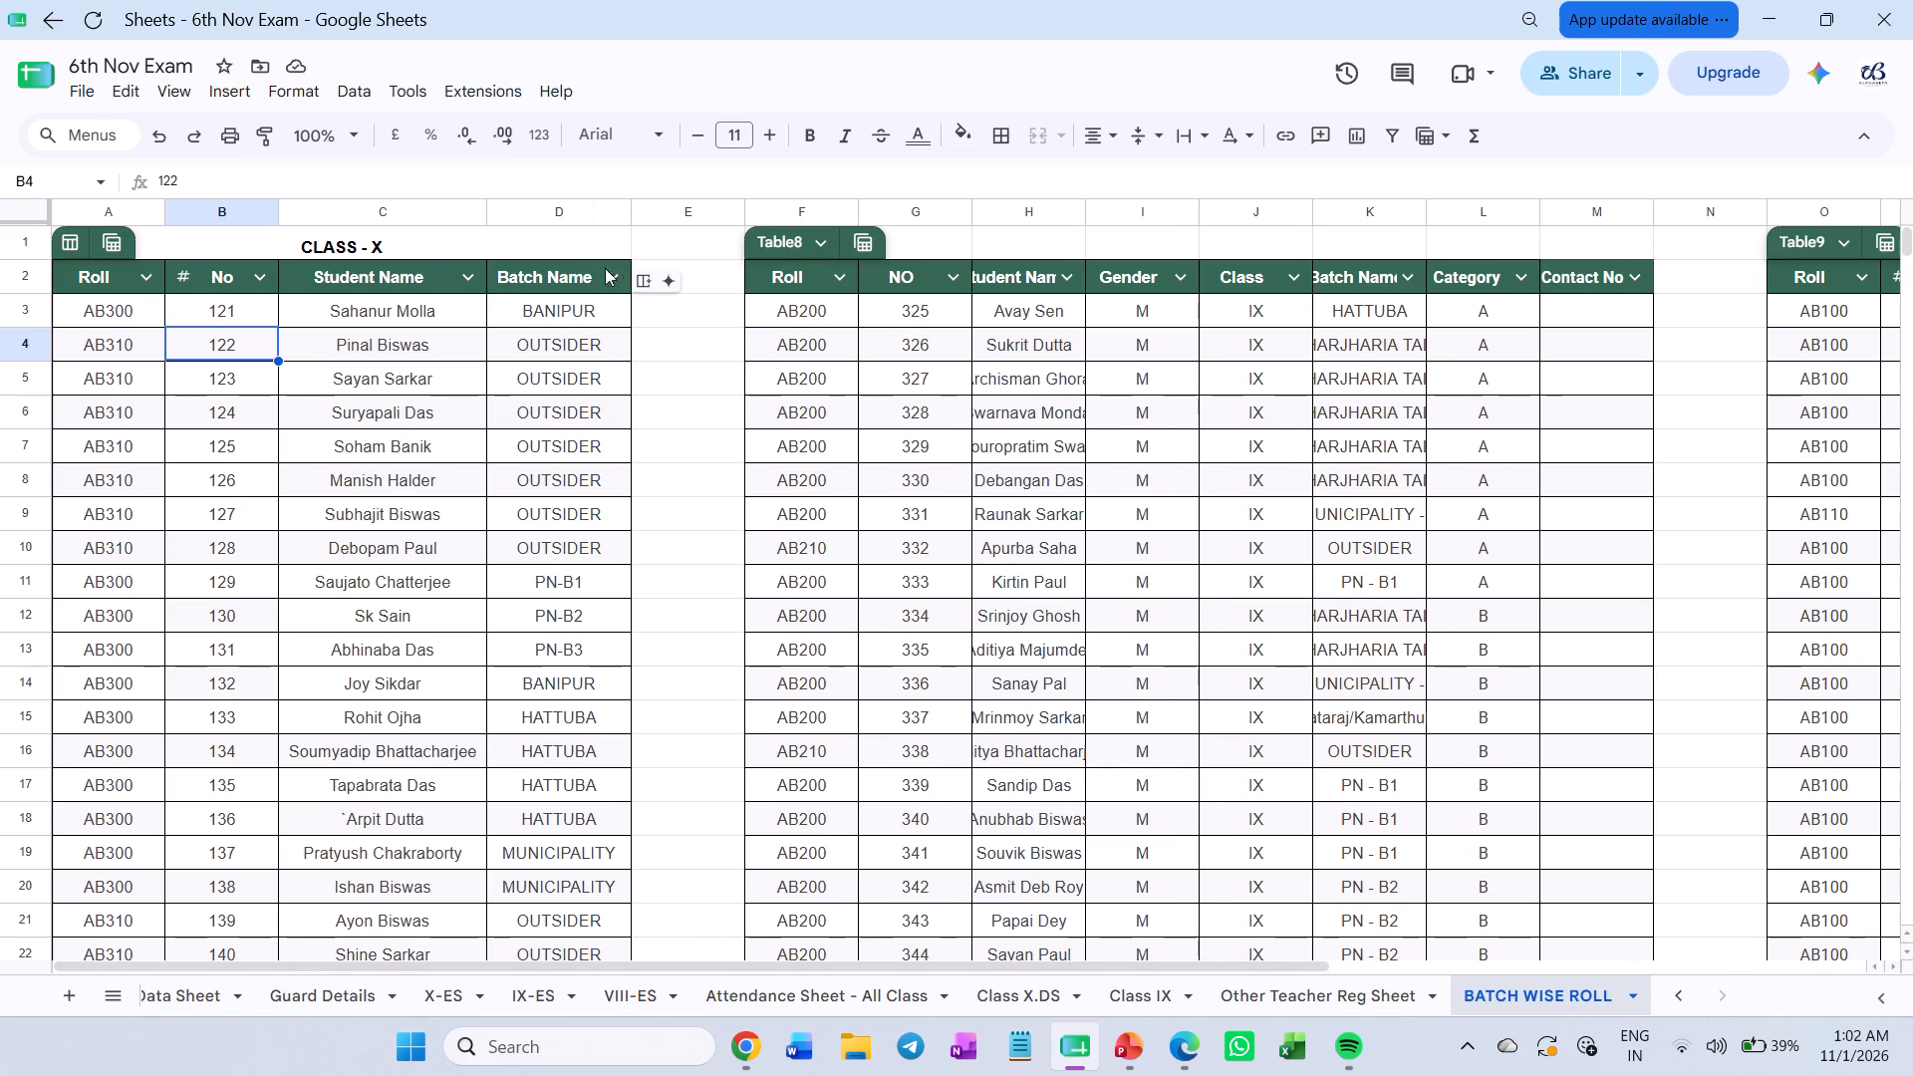
pyautogui.click(615, 280)
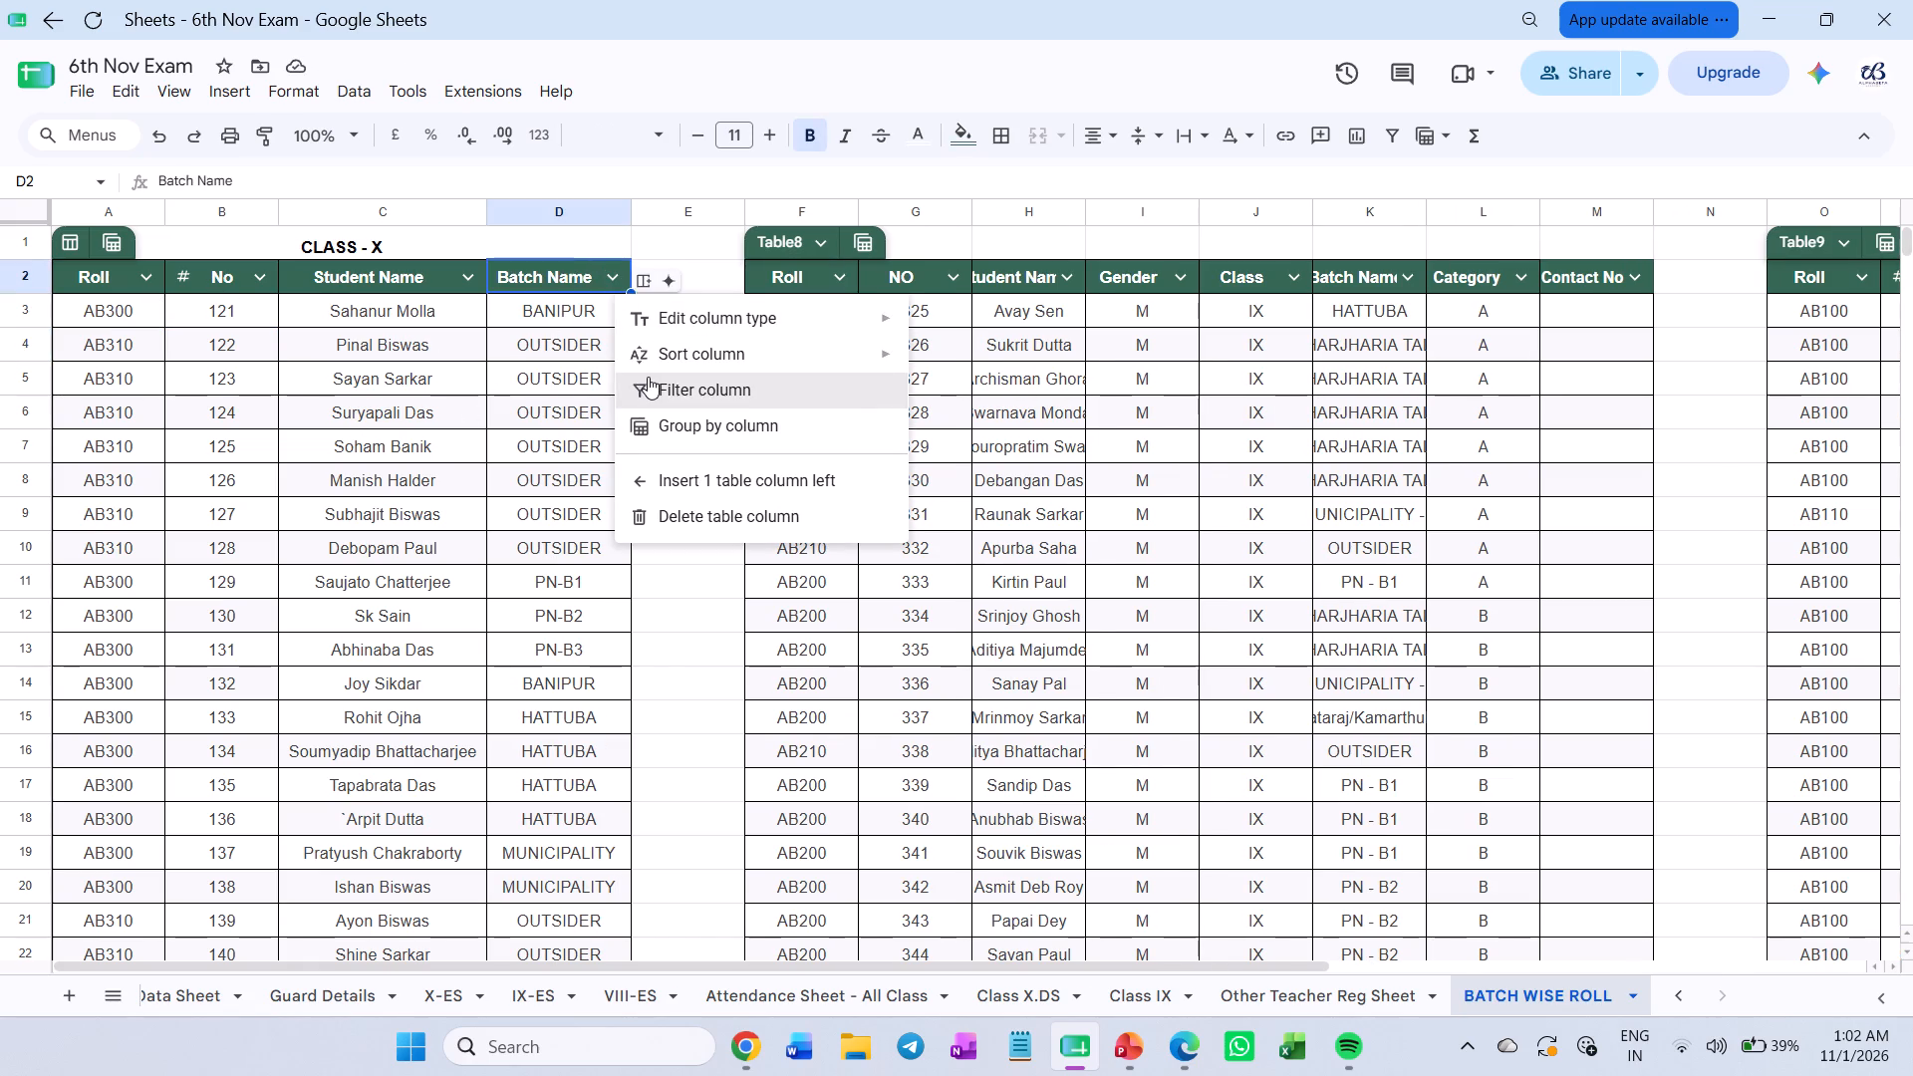
pyautogui.click(648, 377)
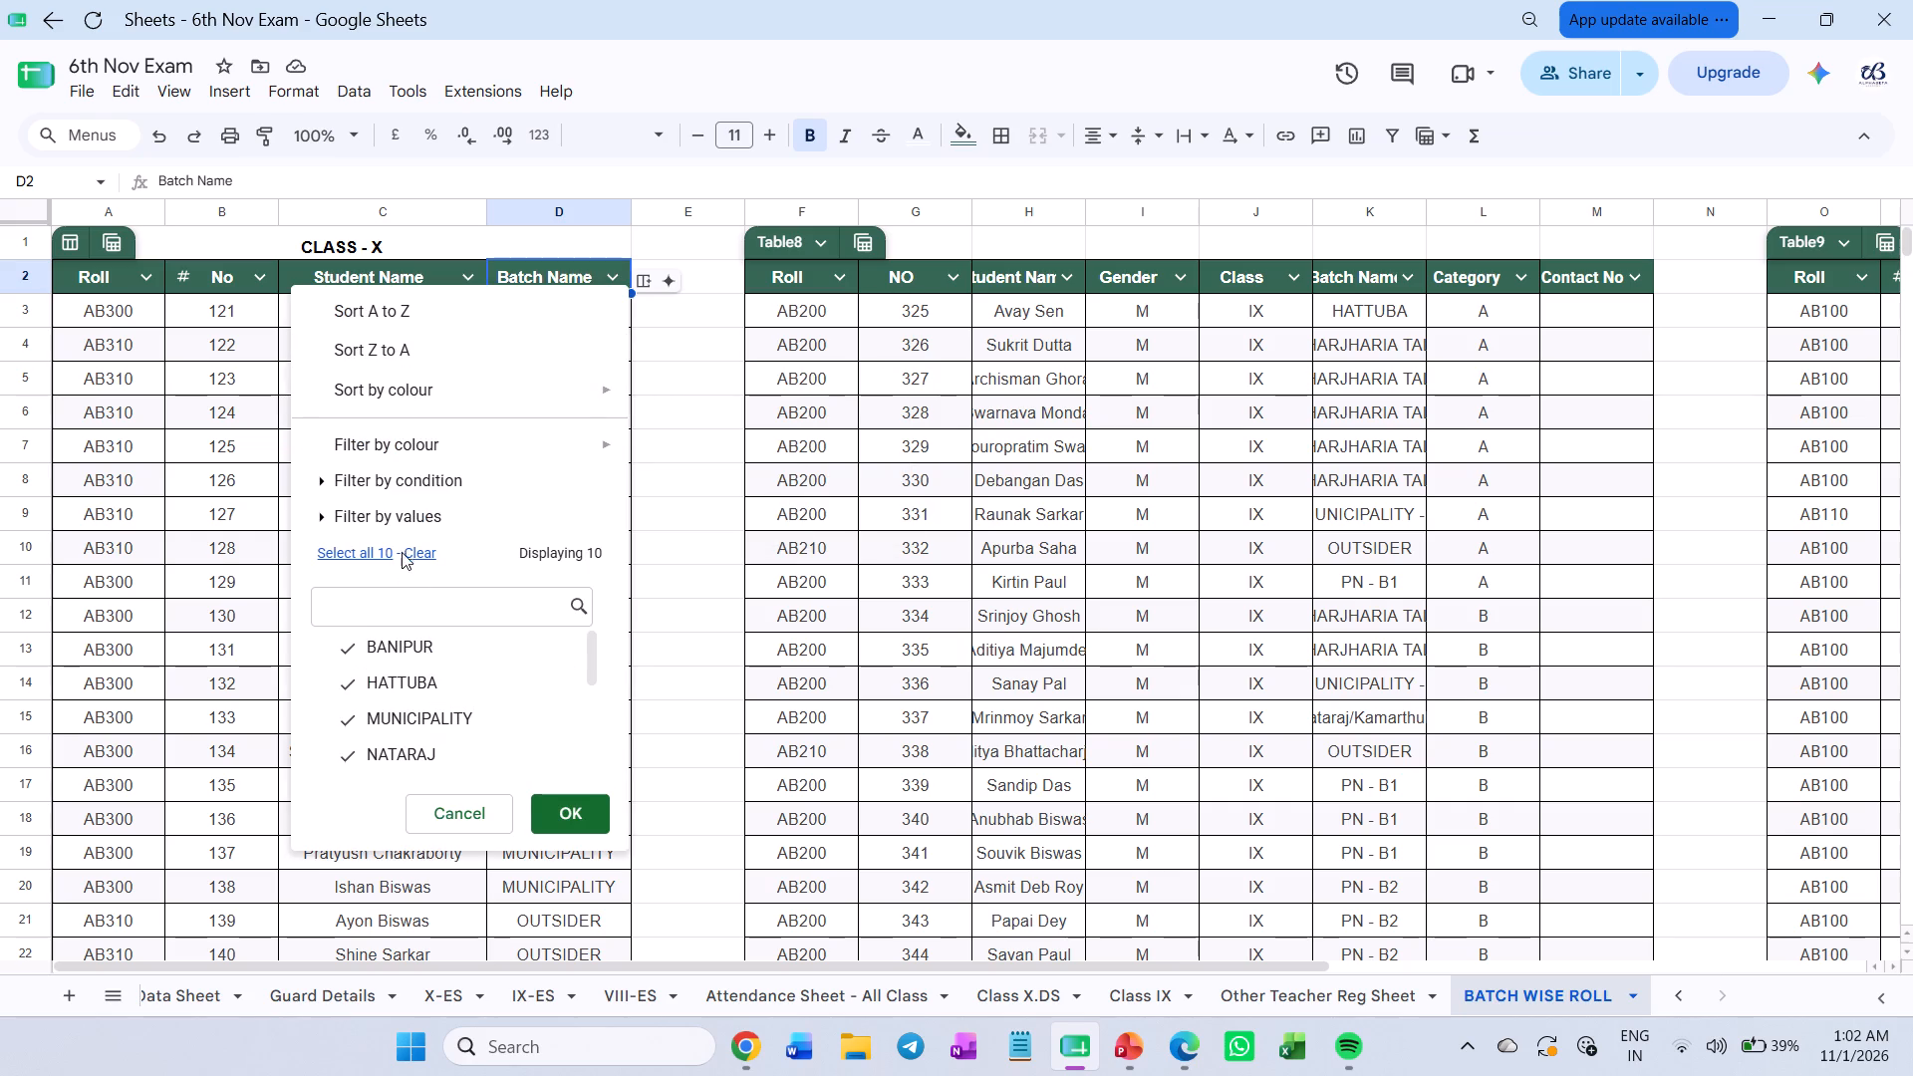
pyautogui.click(411, 549)
pyautogui.click(407, 657)
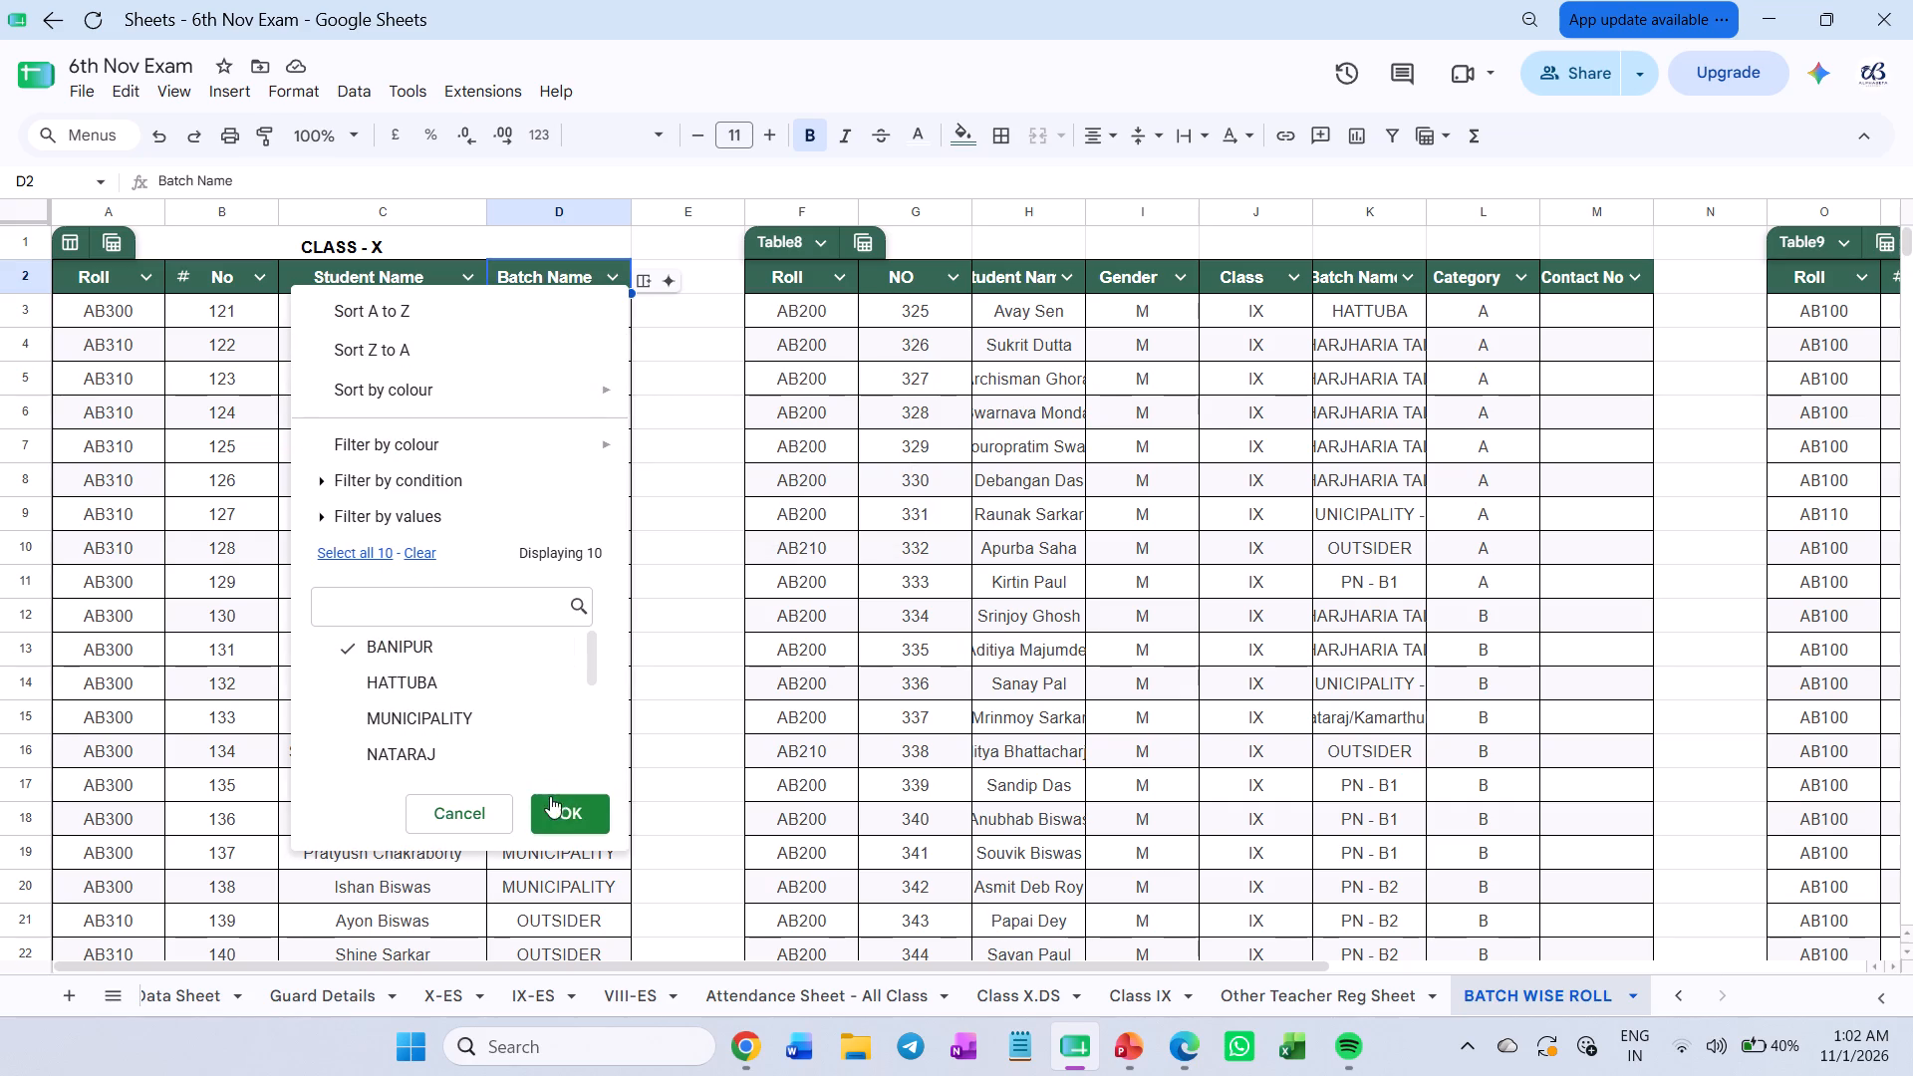
pyautogui.click(571, 803)
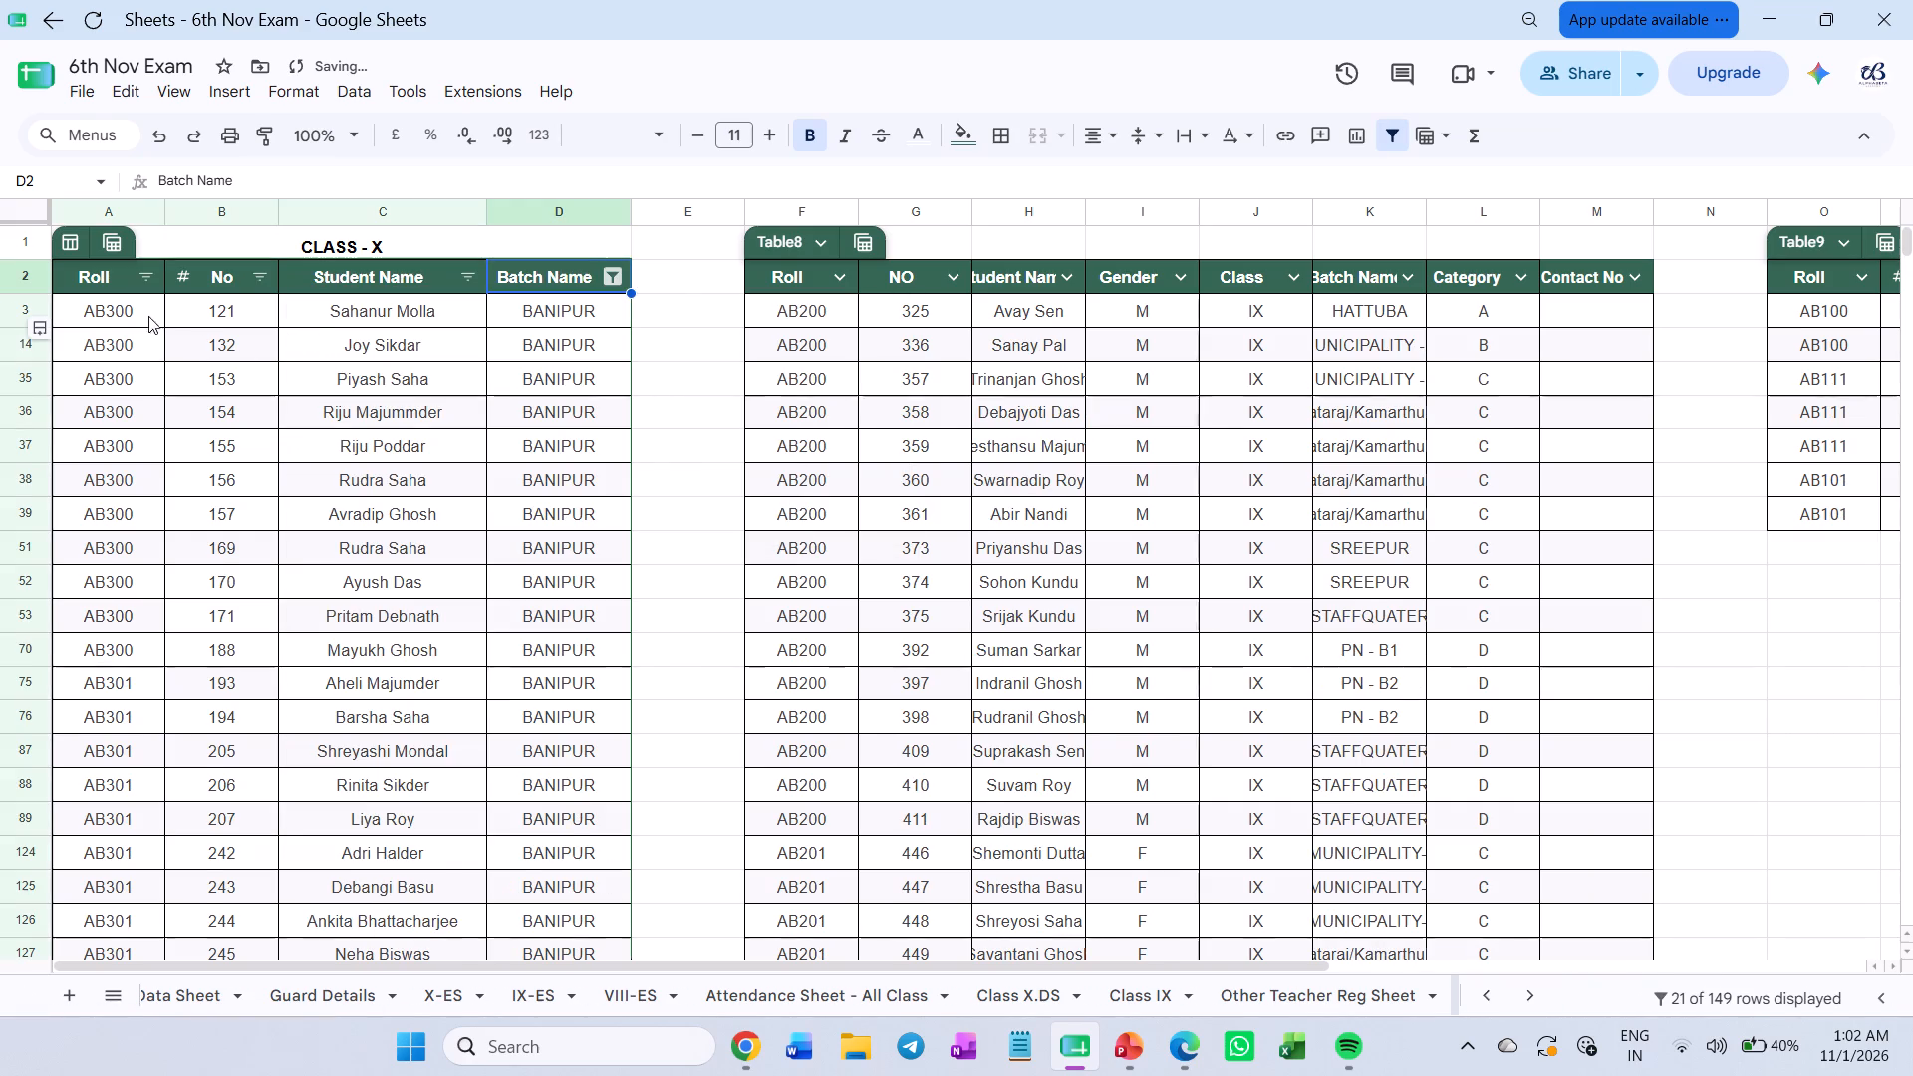
# Copy the Roll, No and Student Name cells of all filtered BANIPUR students in the class X table, range A3:C147.
pyautogui.moveTo(83, 303); pyautogui.dragTo(439, 882)
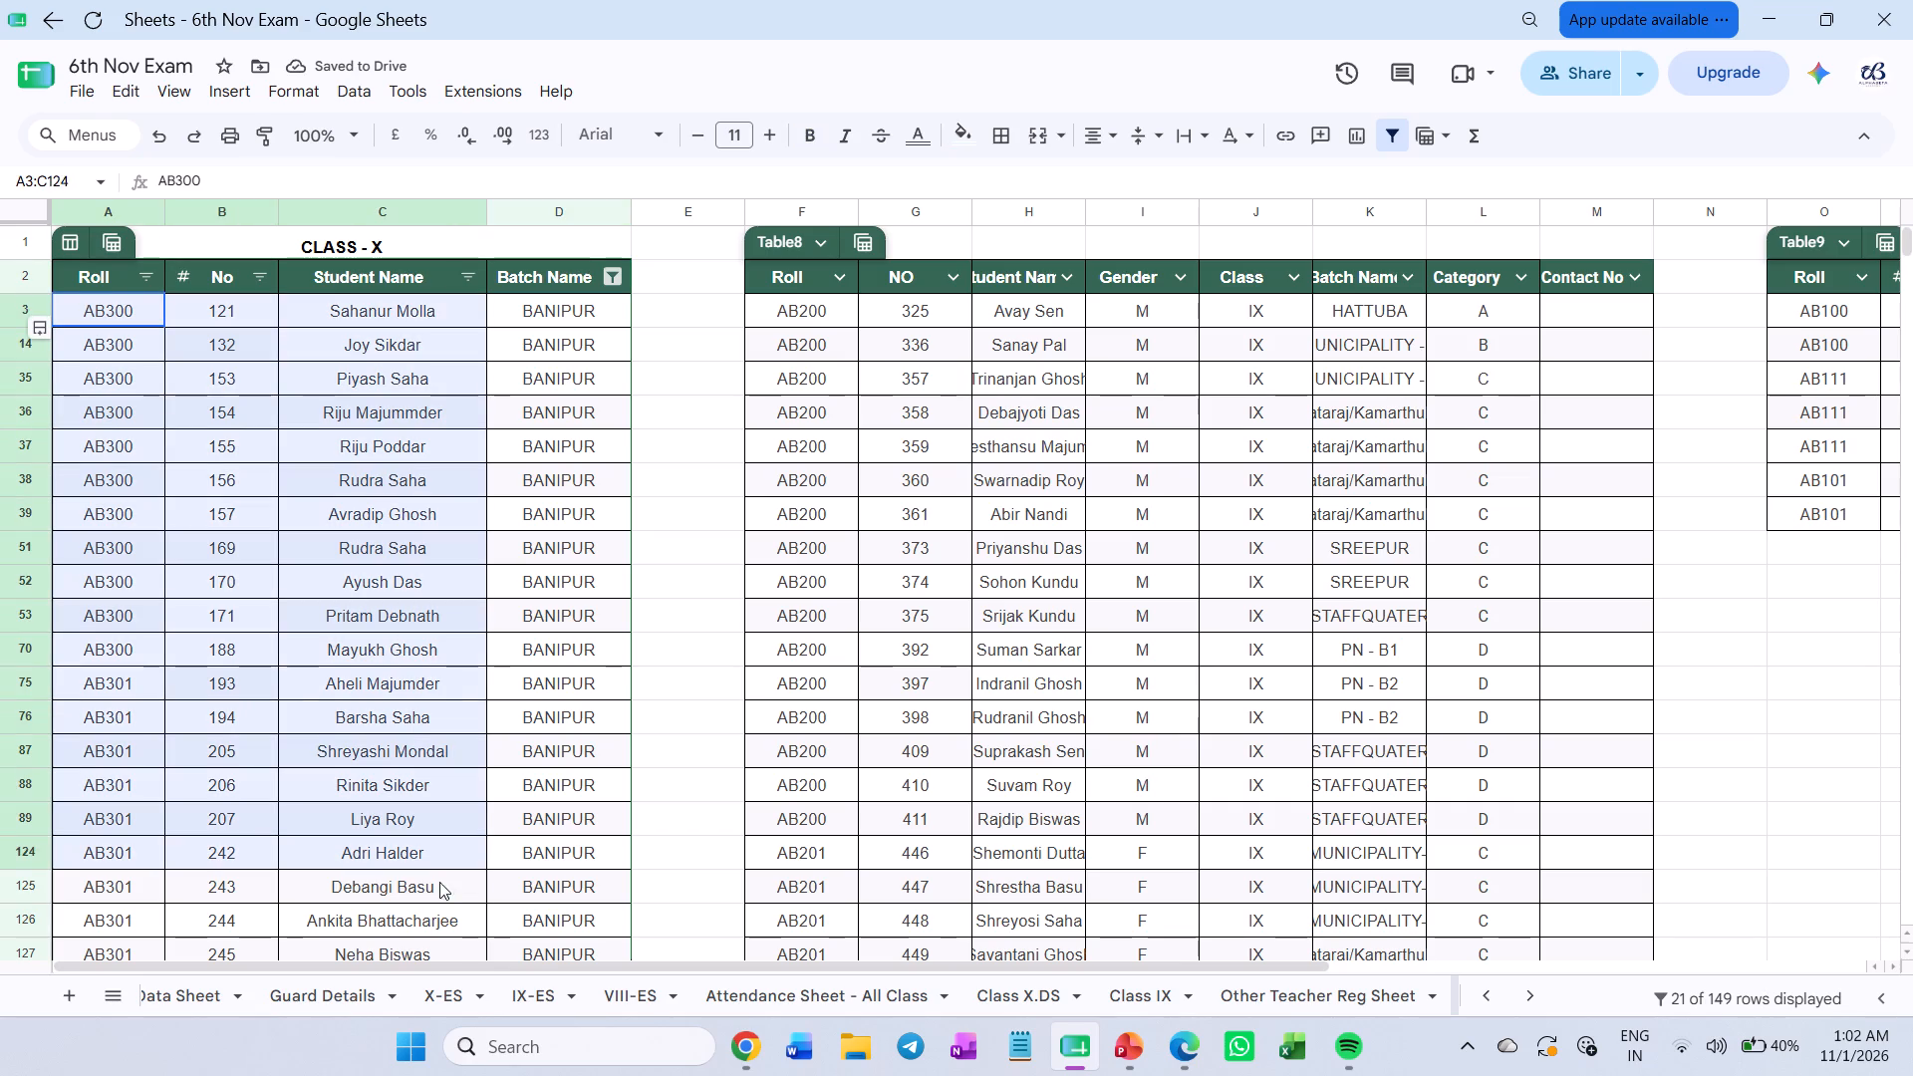
pyautogui.moveTo(439, 882); pyautogui.dragTo(376, 370)
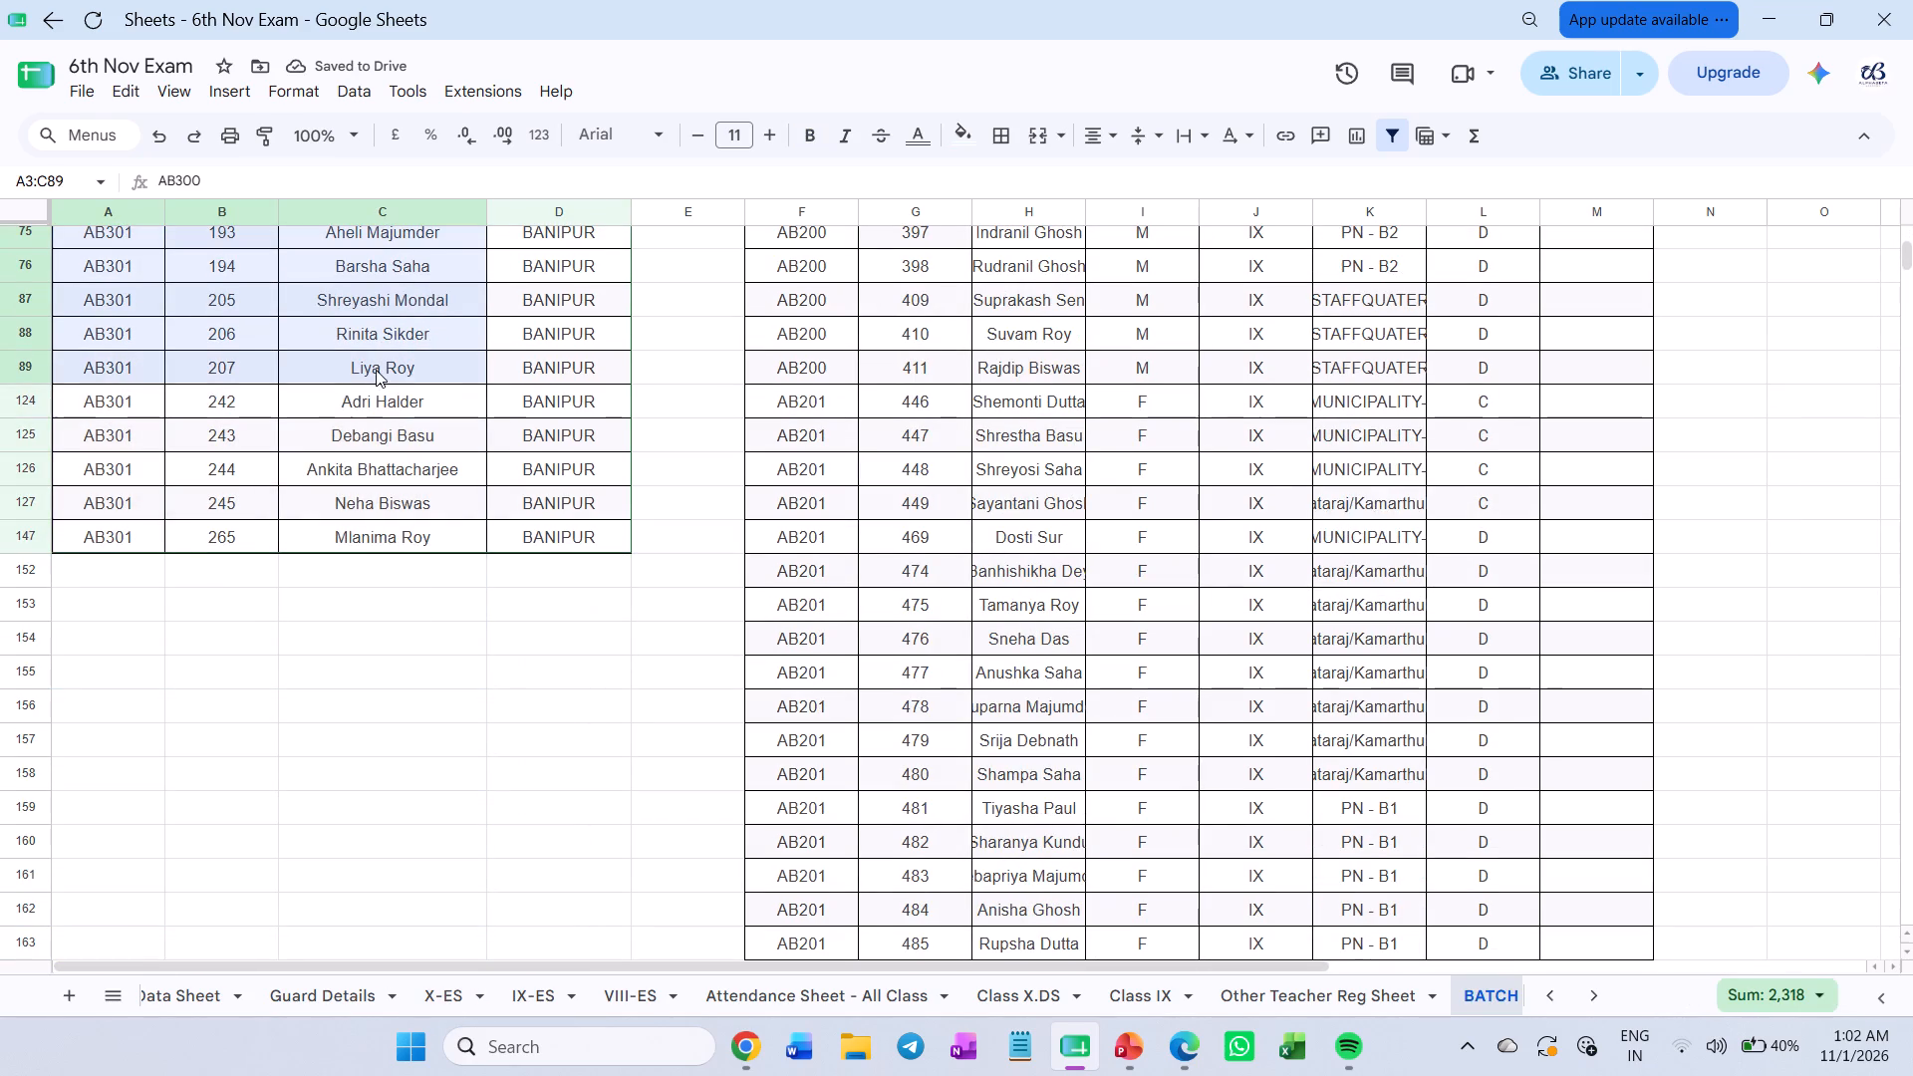
pyautogui.moveTo(376, 370); pyautogui.dragTo(413, 541)
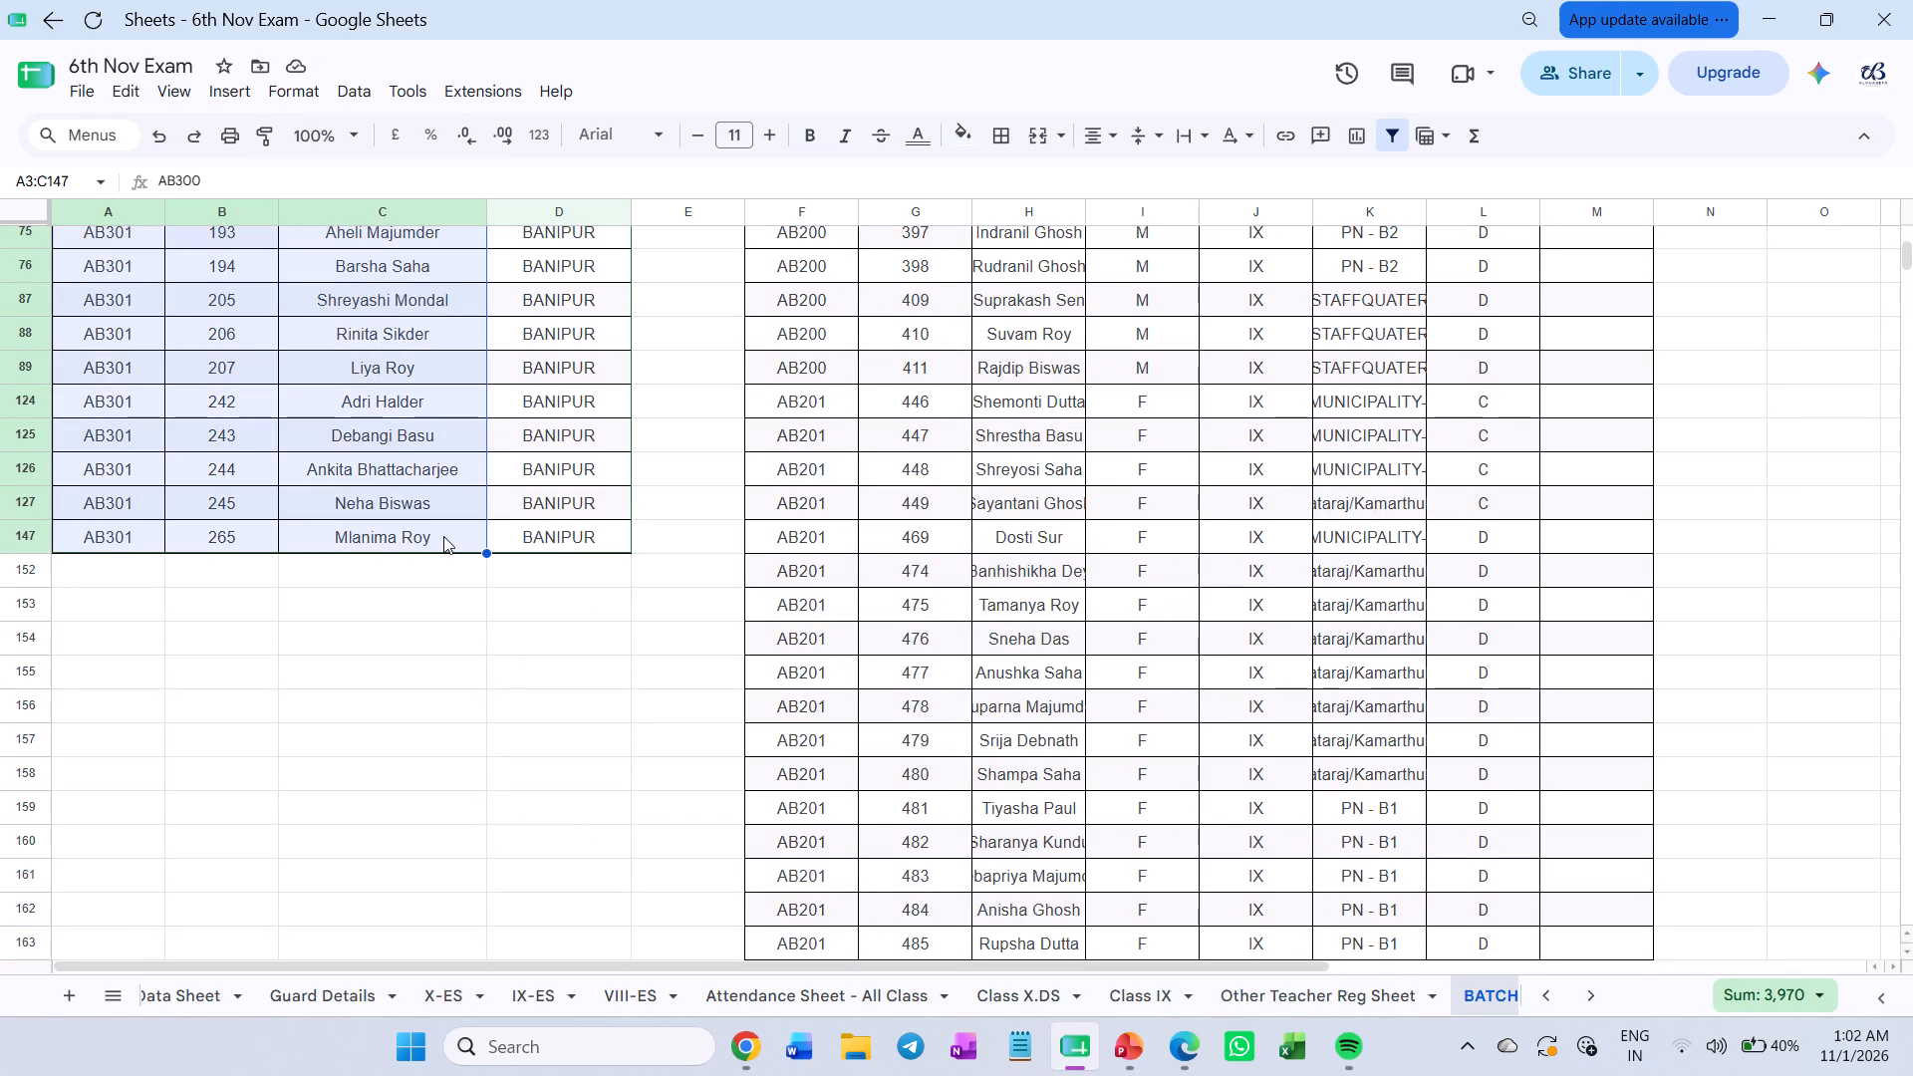
pyautogui.hotkey('ctrl', 'c')
pyautogui.click(607, 728)
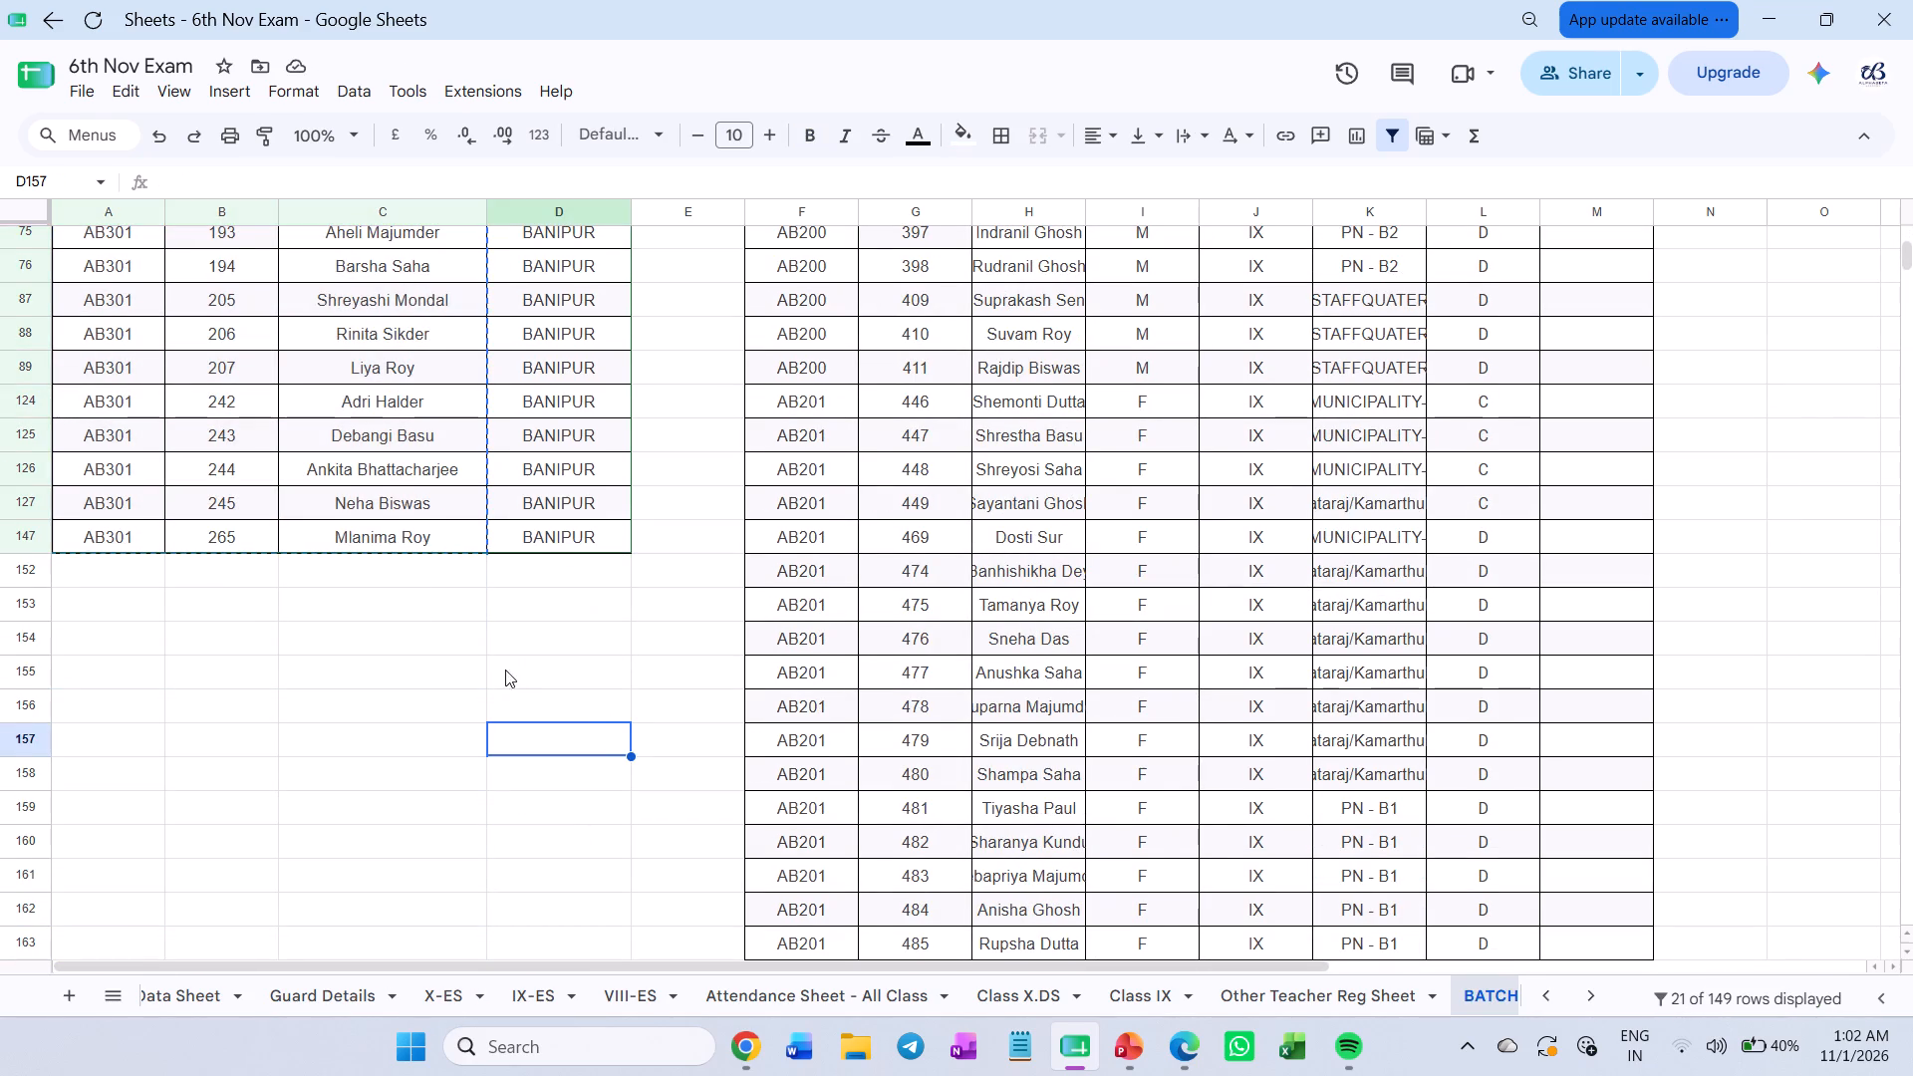
pyautogui.scroll(2, 505, 670)
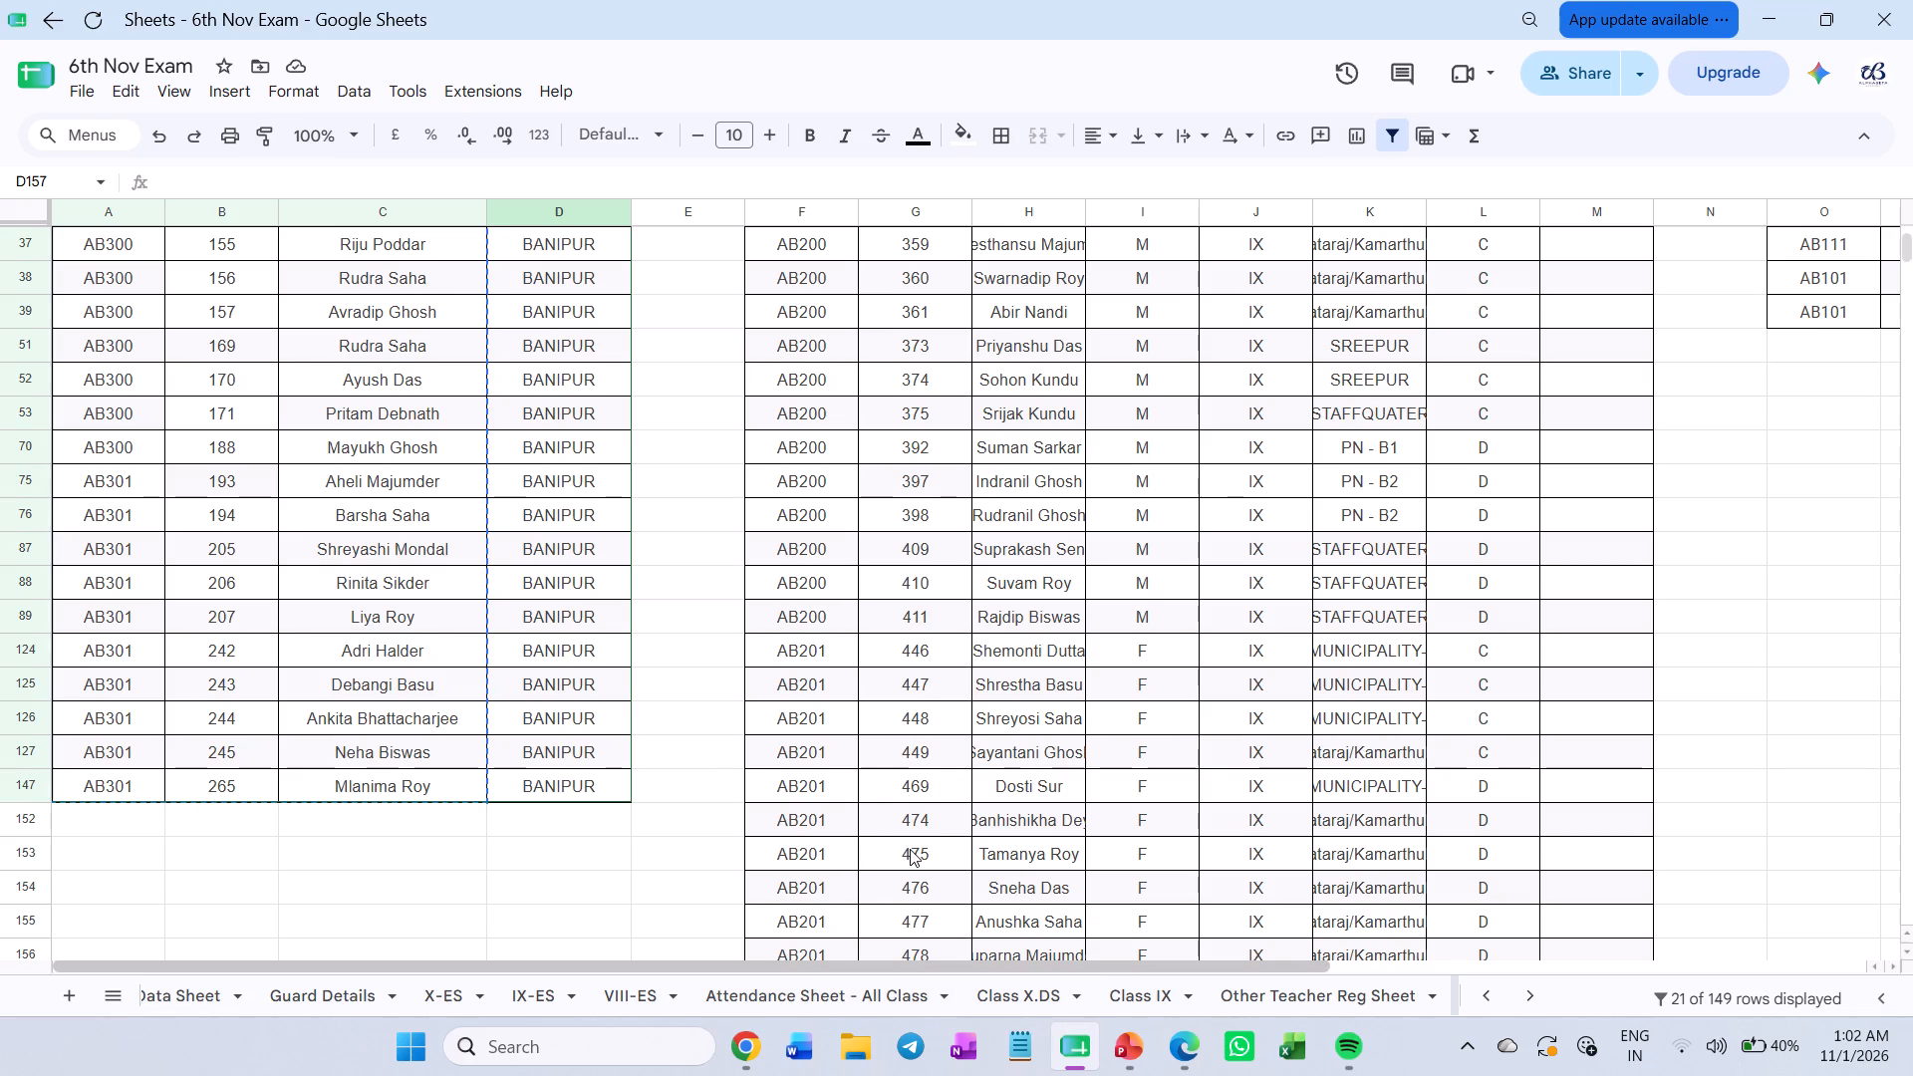
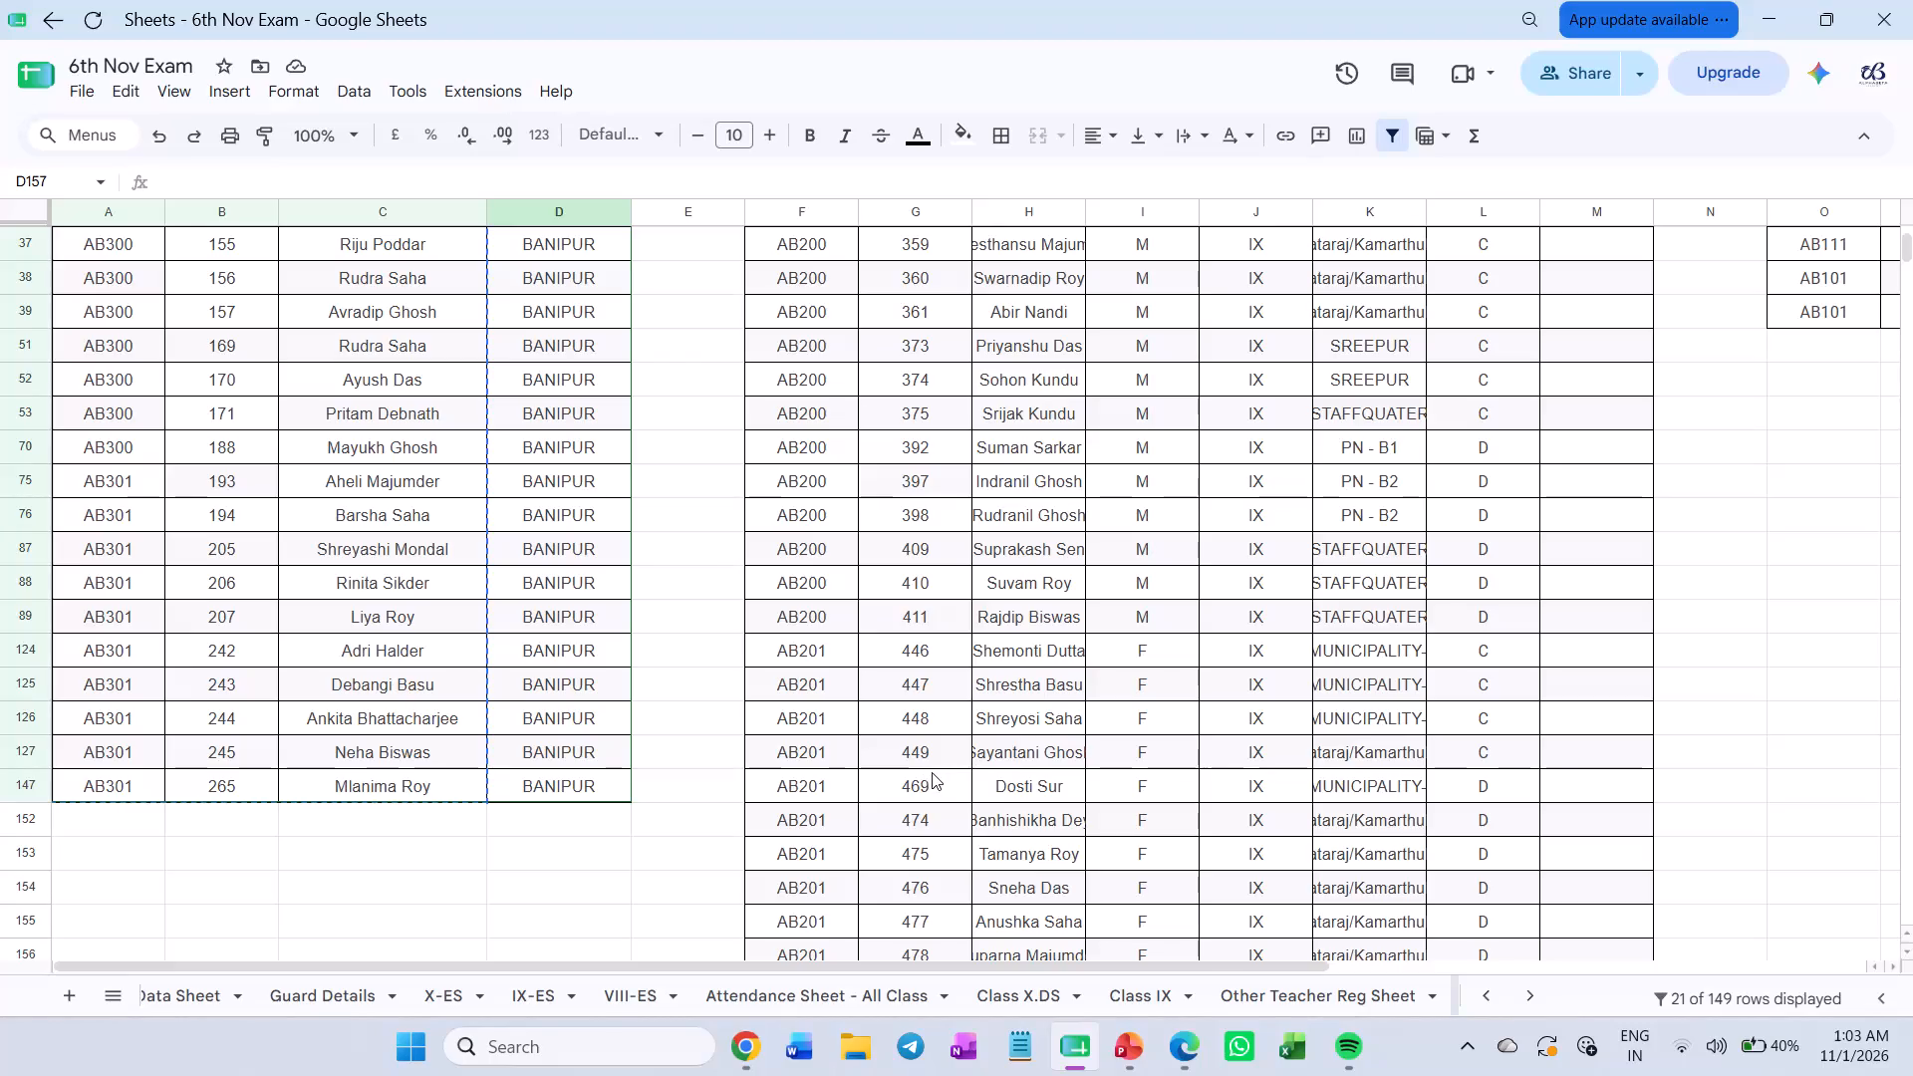
# Switch to WhatsApp with the filtered BANIPUR student list copied.
pyautogui.click(1231, 1052)
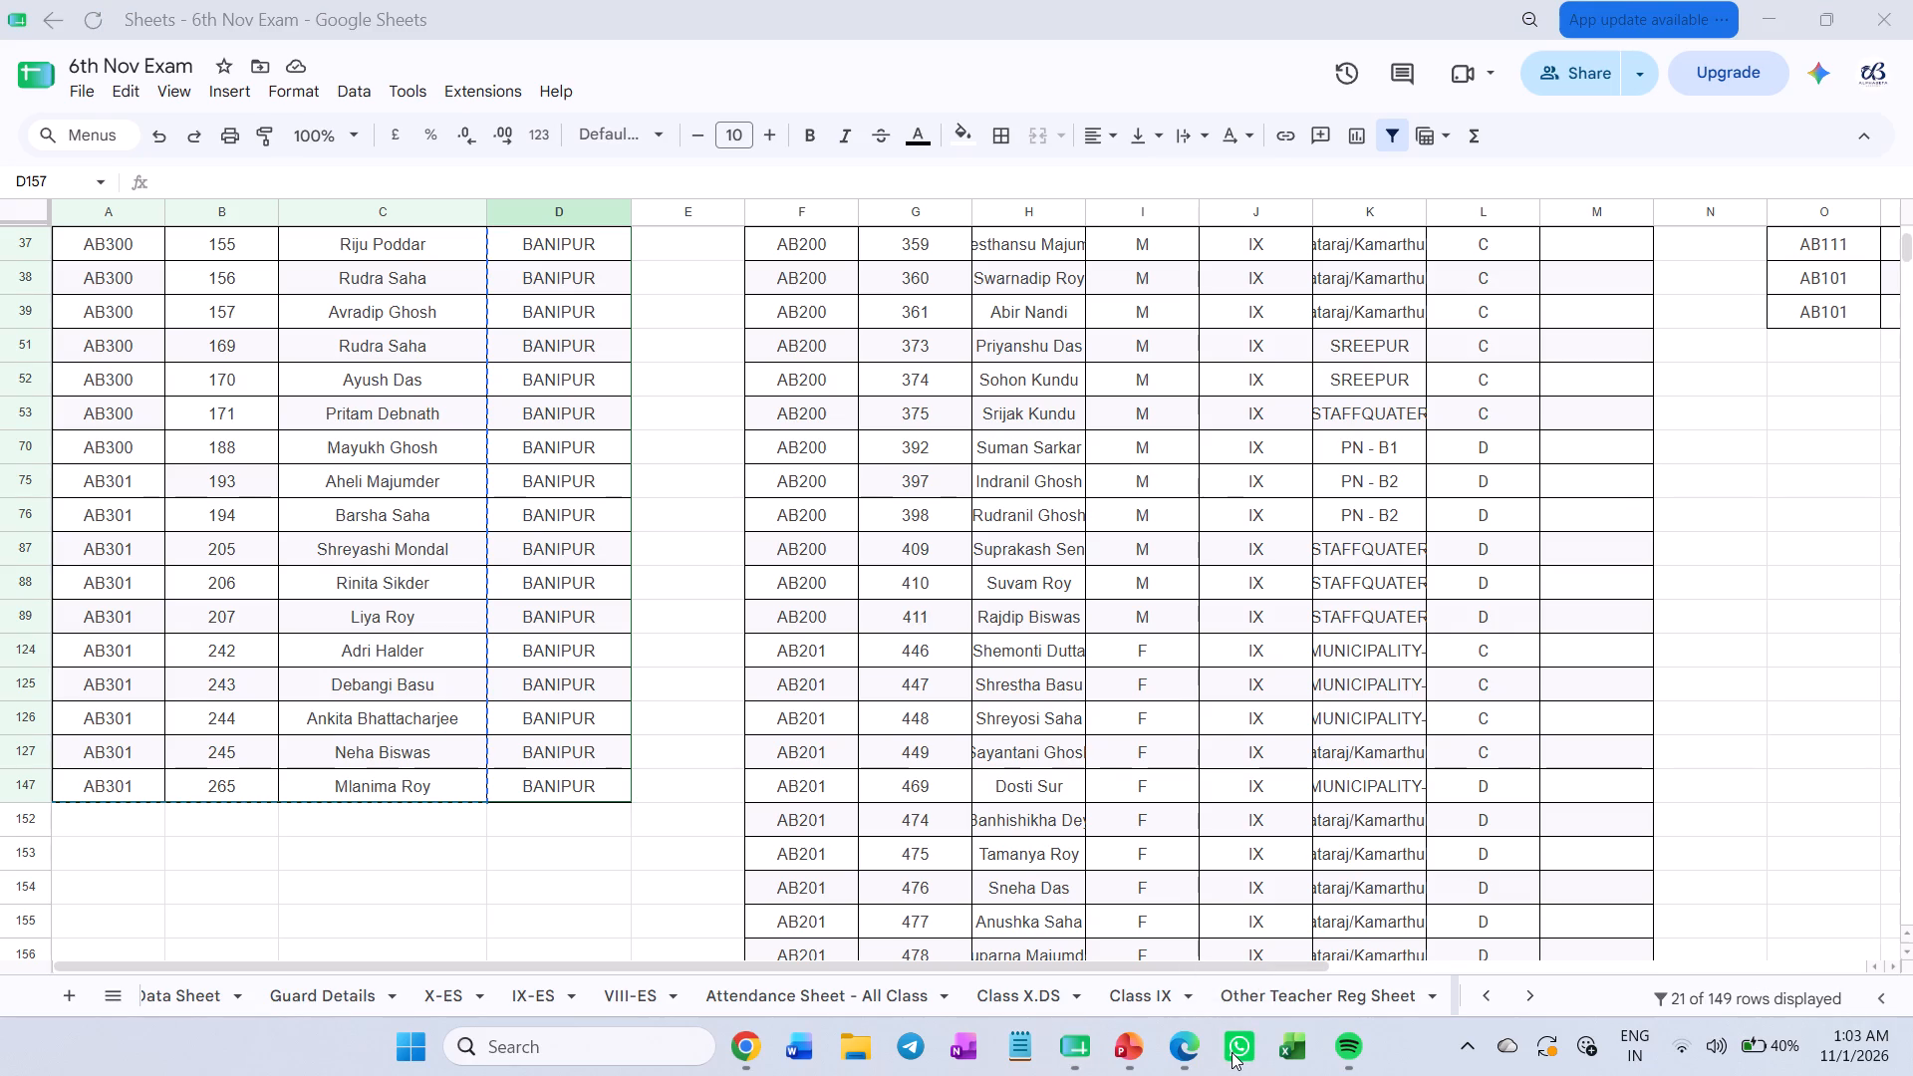
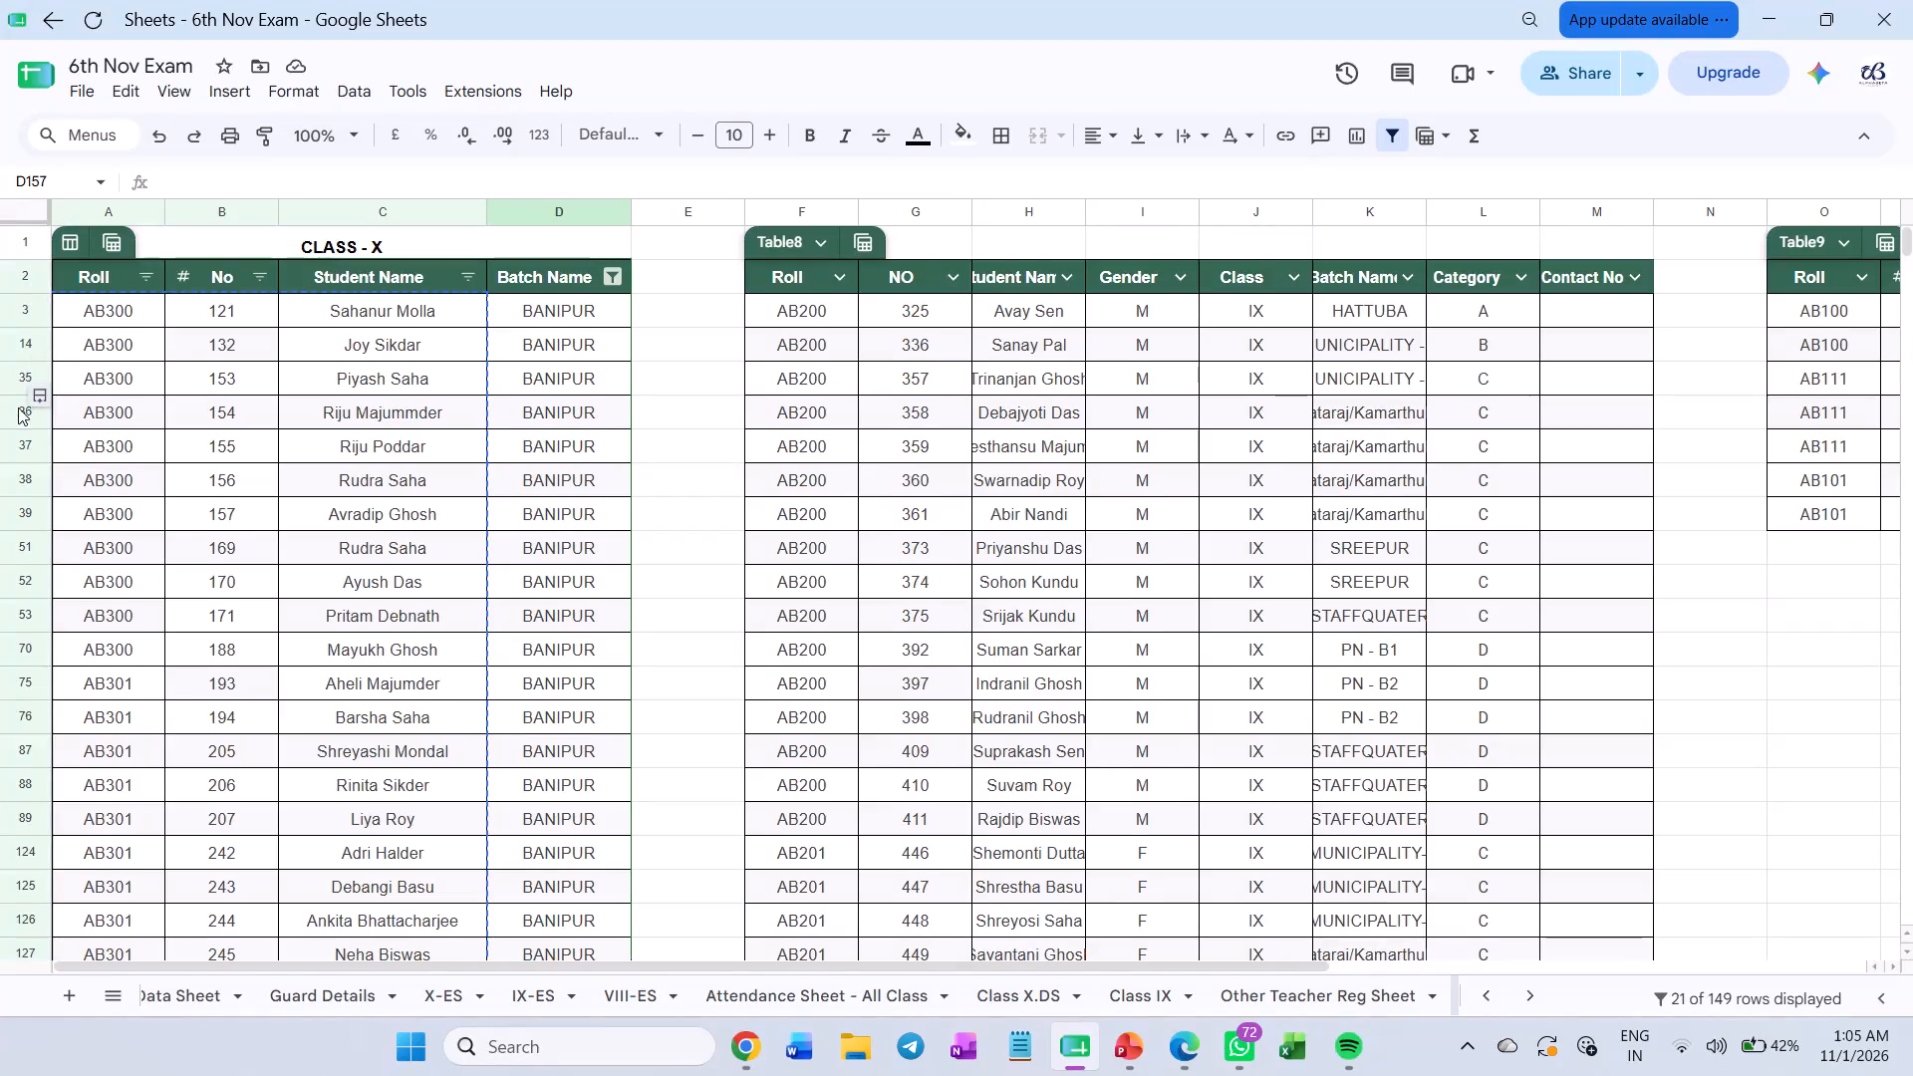
# Count the filtered BANIPUR students in the class X table by selecting their Batch Name cells, D3:D147.
pyautogui.scroll(-1, 205, 474)
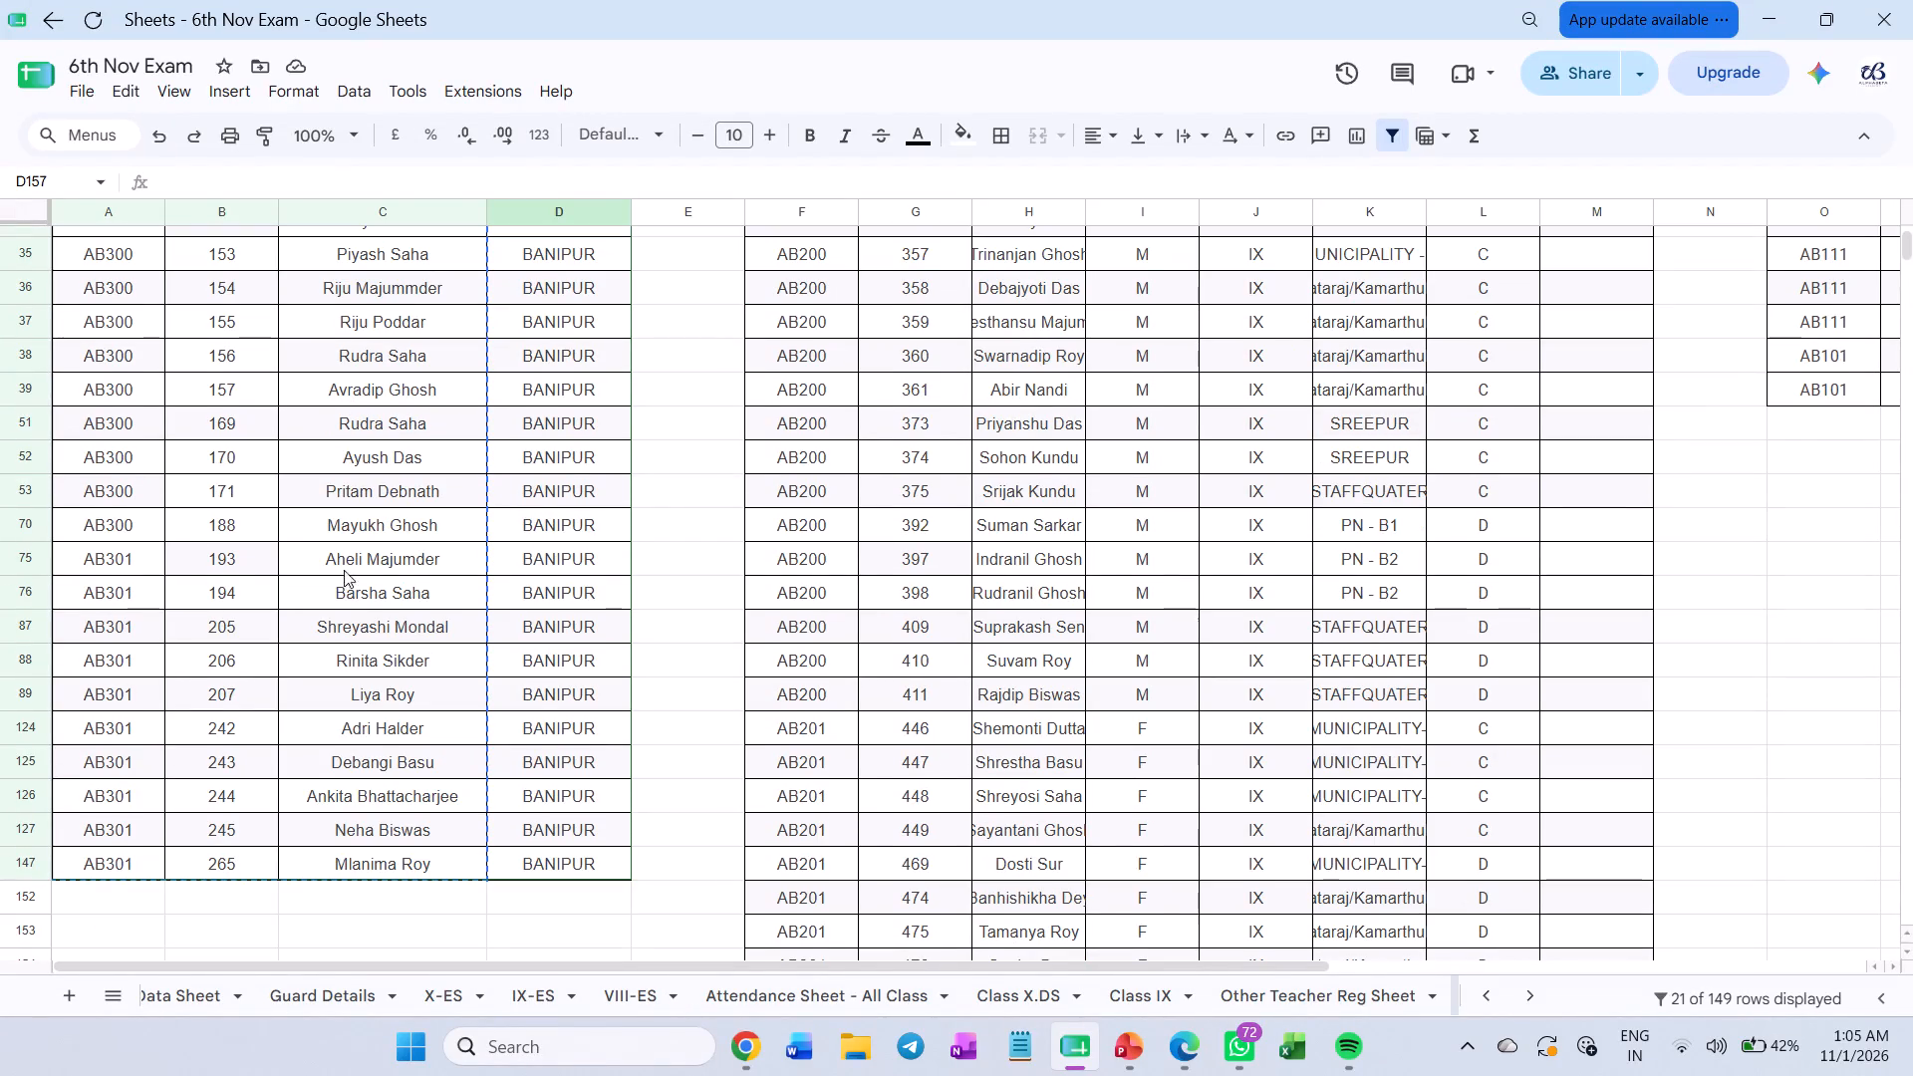
pyautogui.scroll(3, 315, 611)
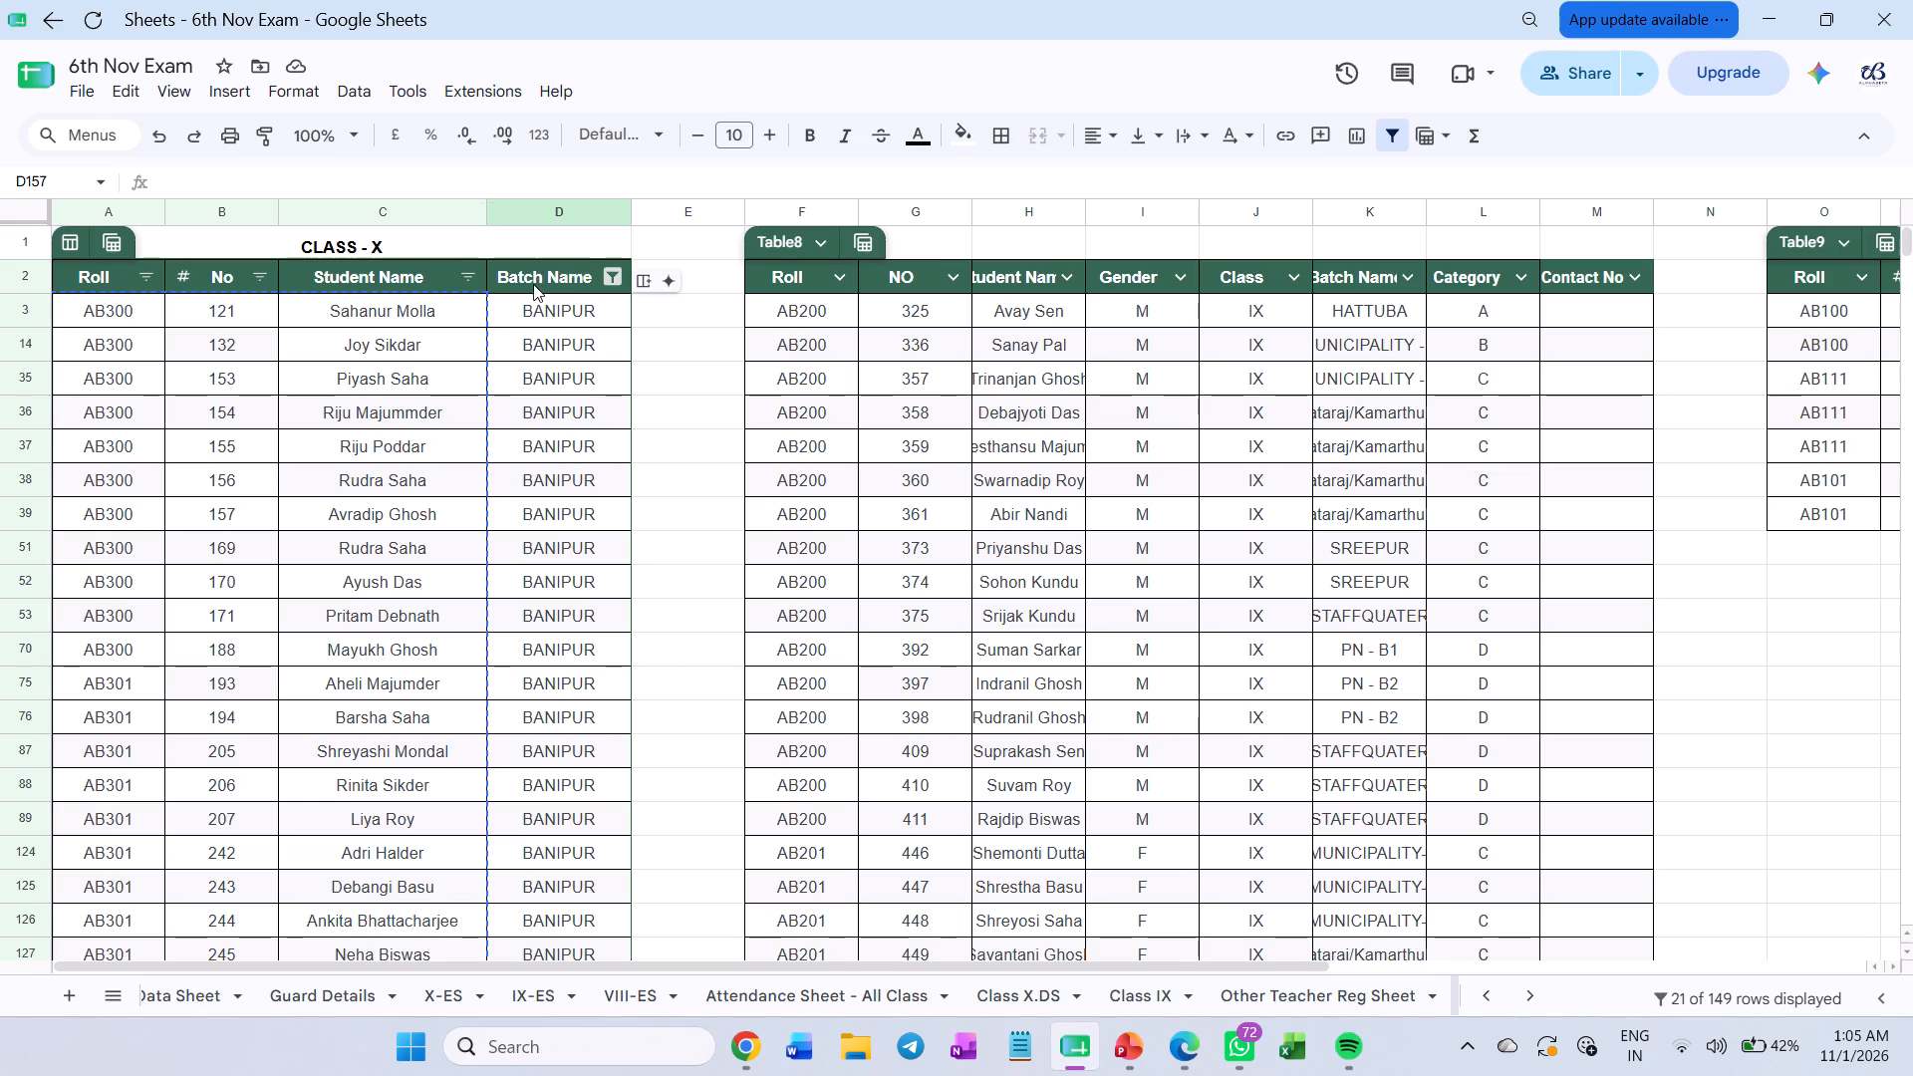
pyautogui.moveTo(533, 296); pyautogui.dragTo(501, 867)
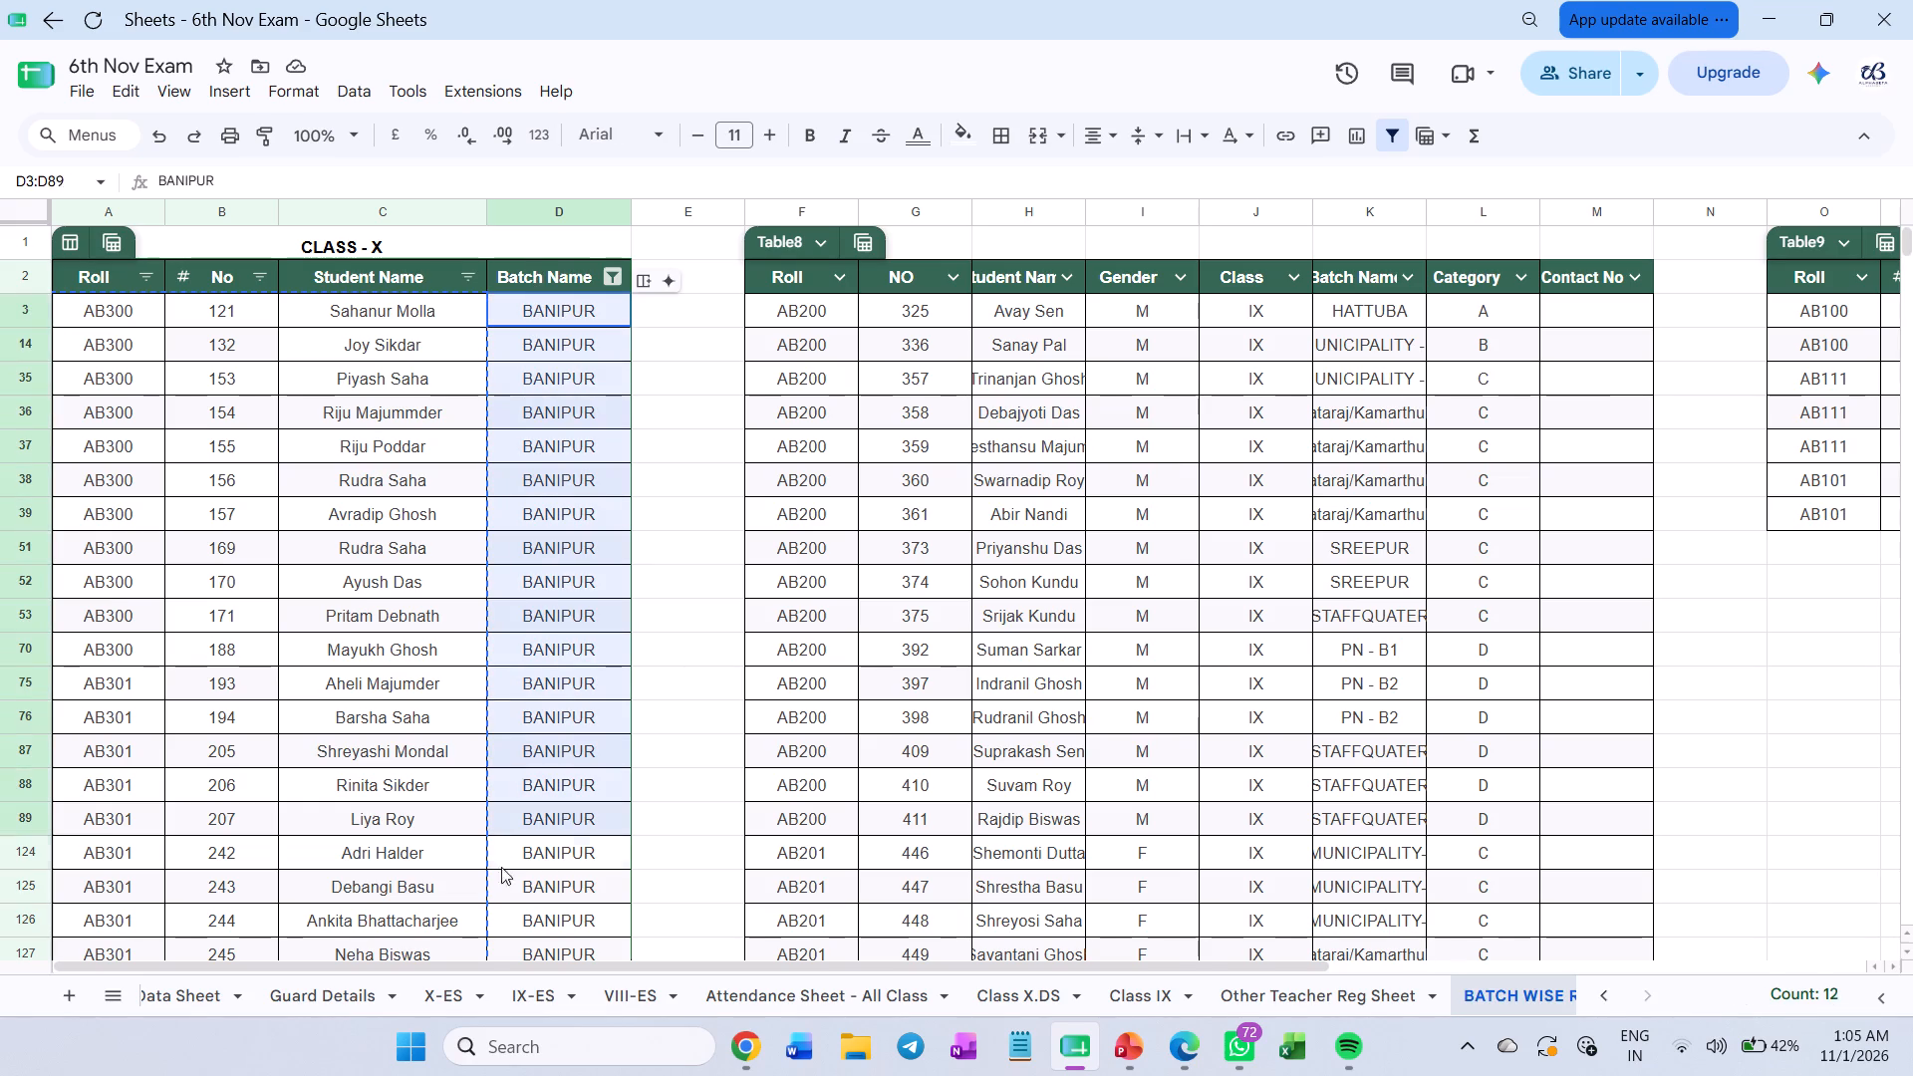
pyautogui.moveTo(501, 867); pyautogui.dragTo(531, 801)
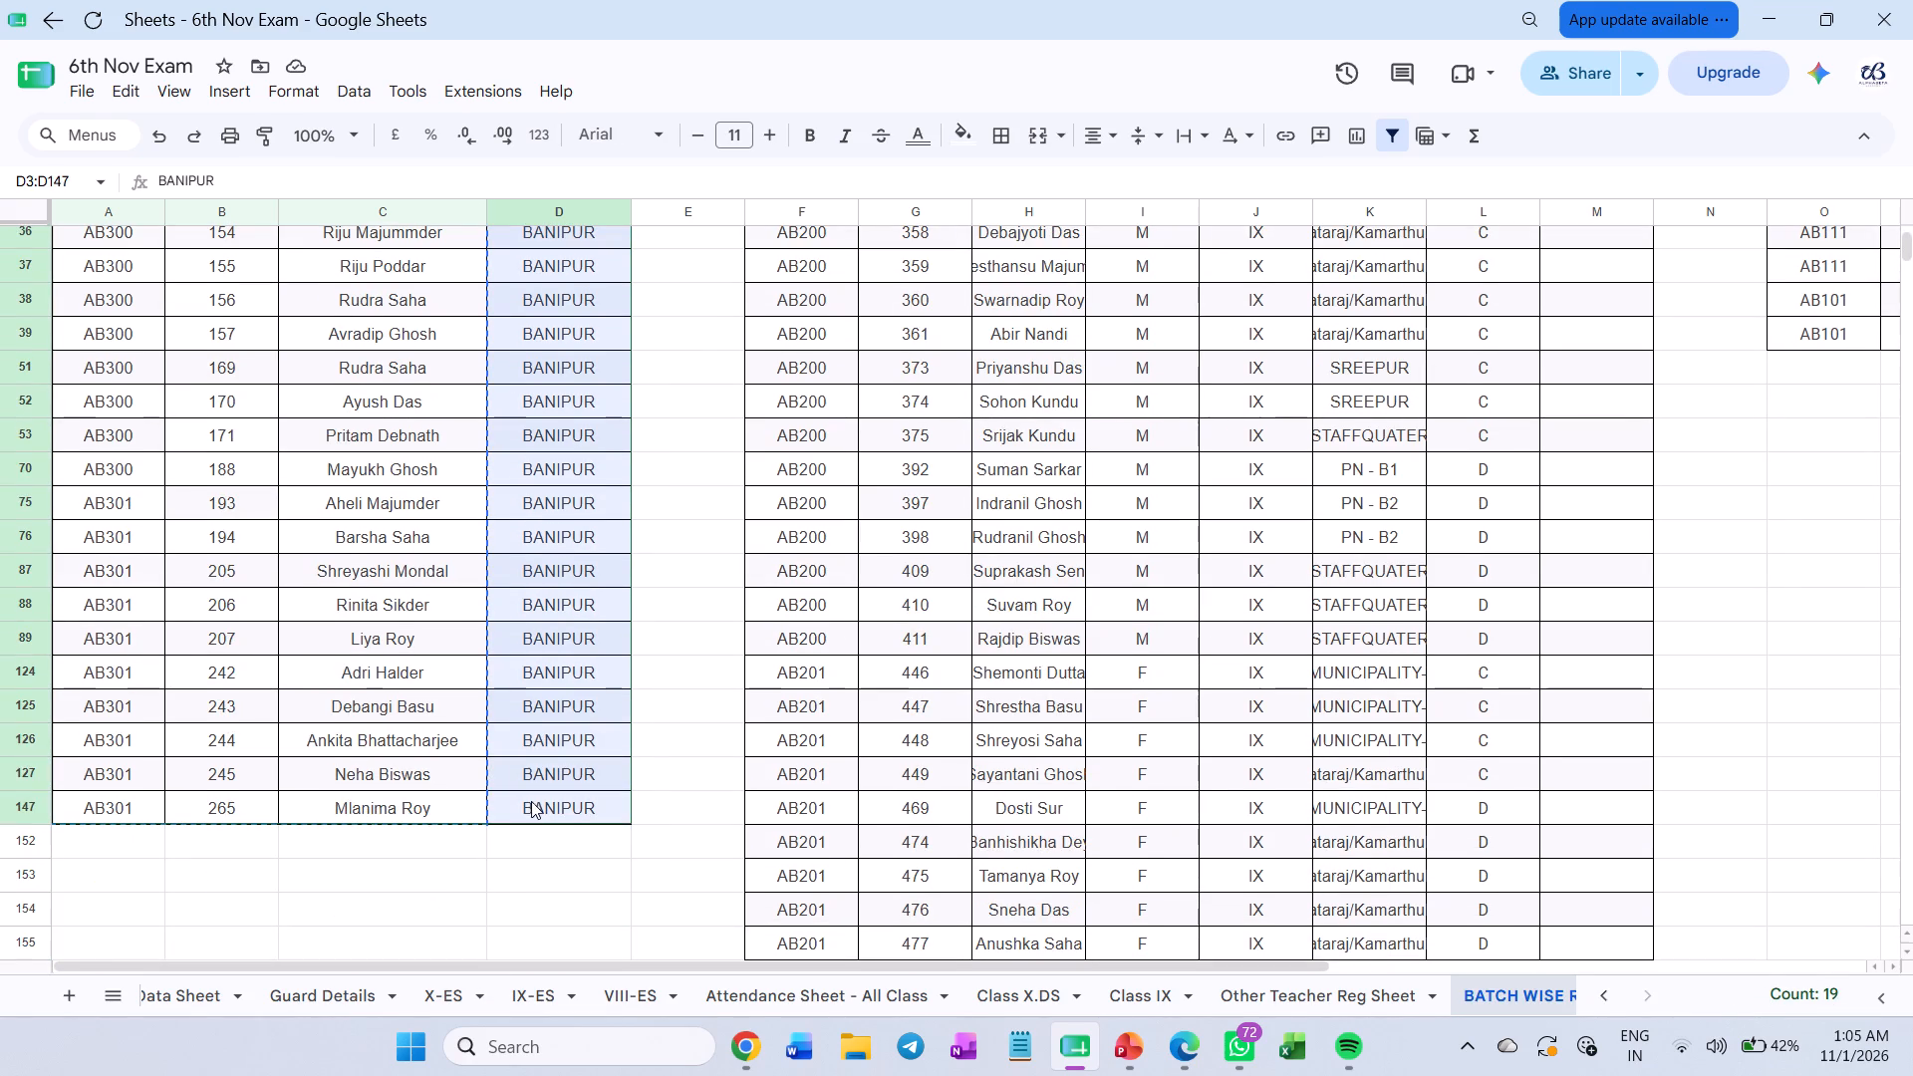
pyautogui.moveTo(531, 801); pyautogui.dragTo(532, 810)
pyautogui.click(607, 855)
pyautogui.scroll(4, 390, 700)
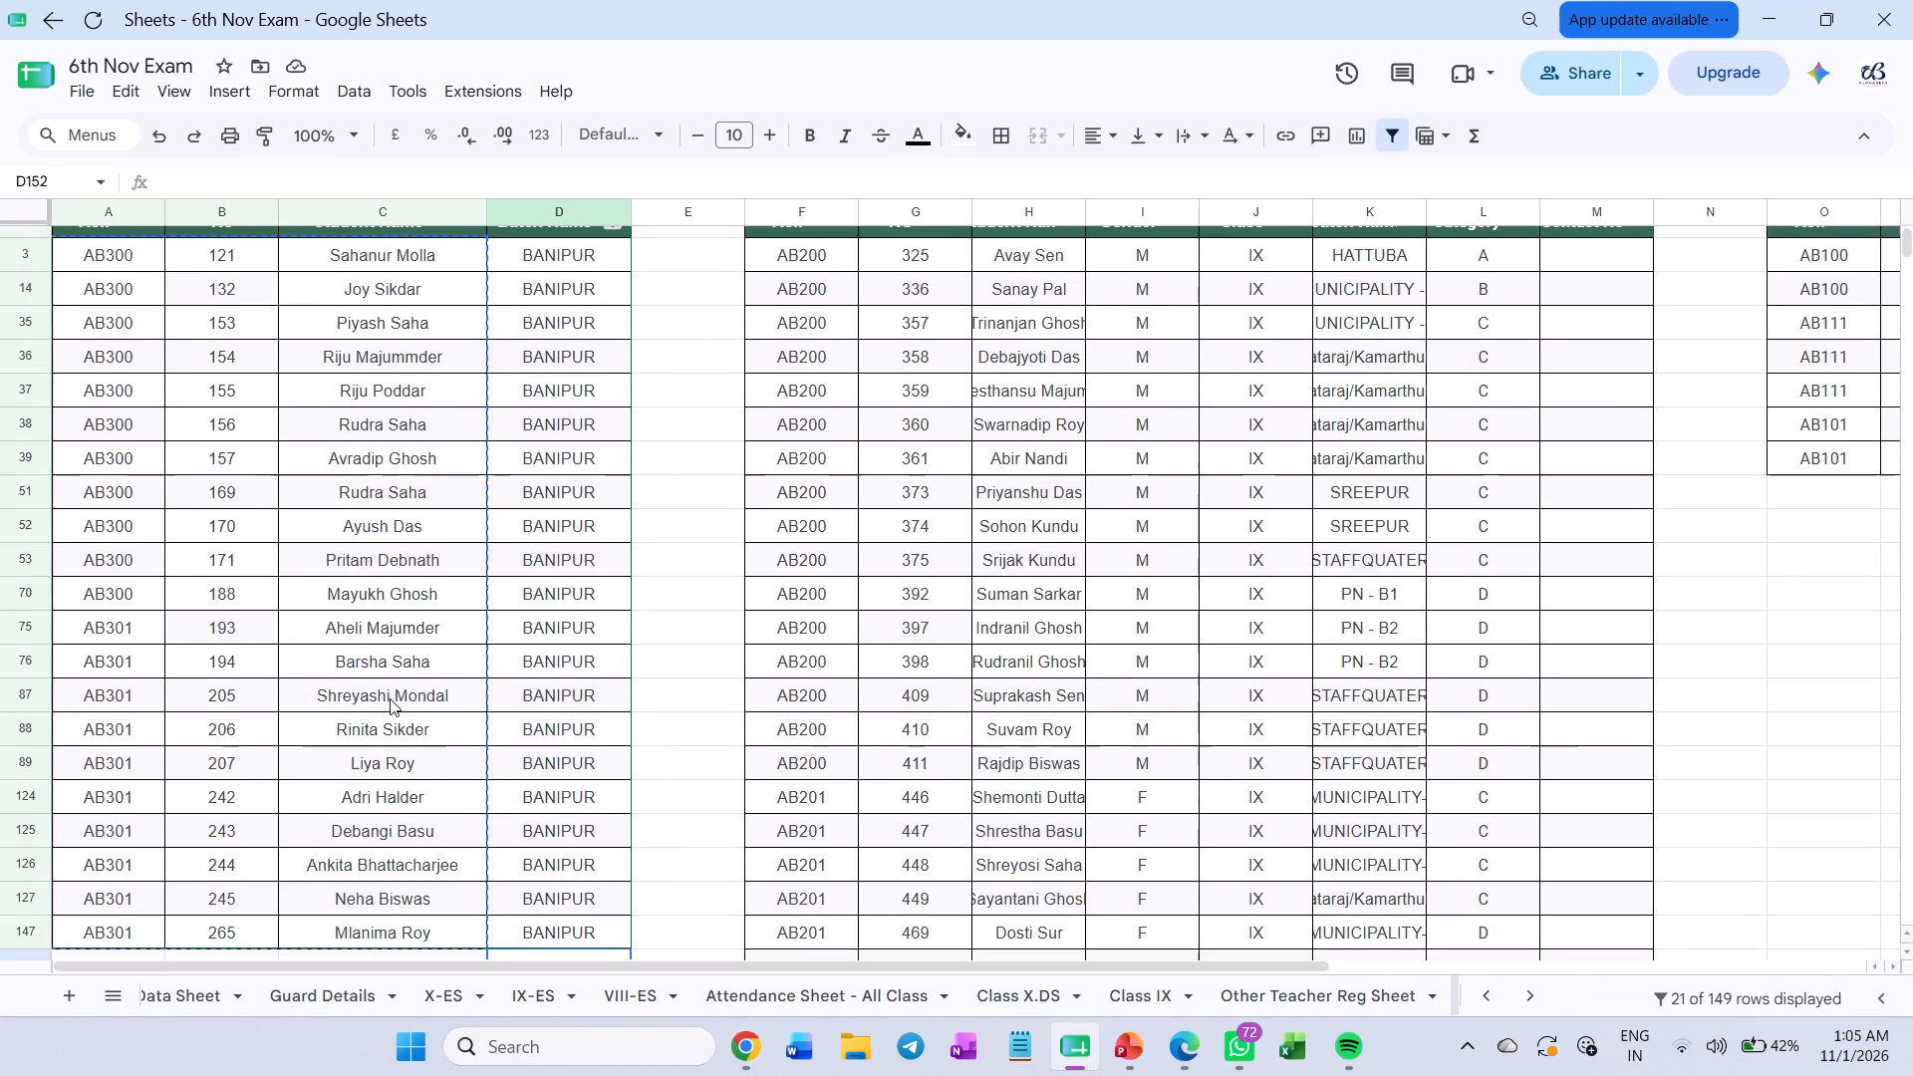